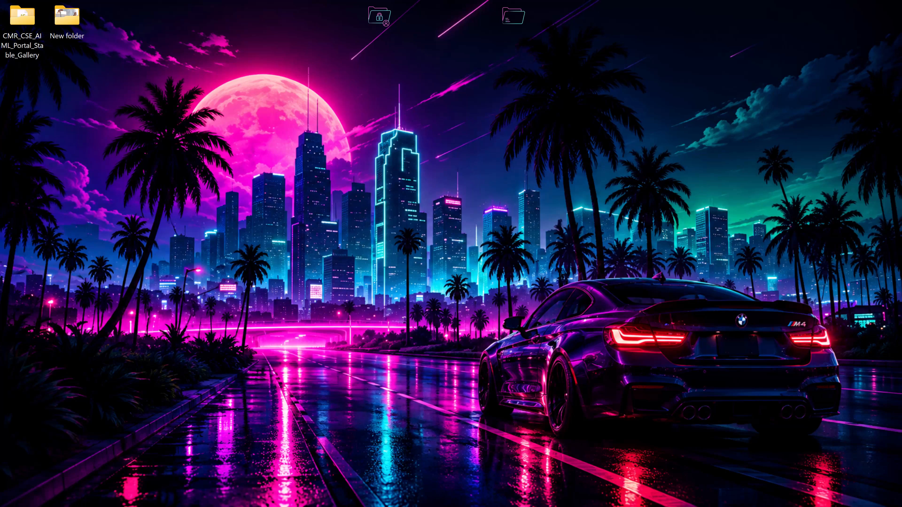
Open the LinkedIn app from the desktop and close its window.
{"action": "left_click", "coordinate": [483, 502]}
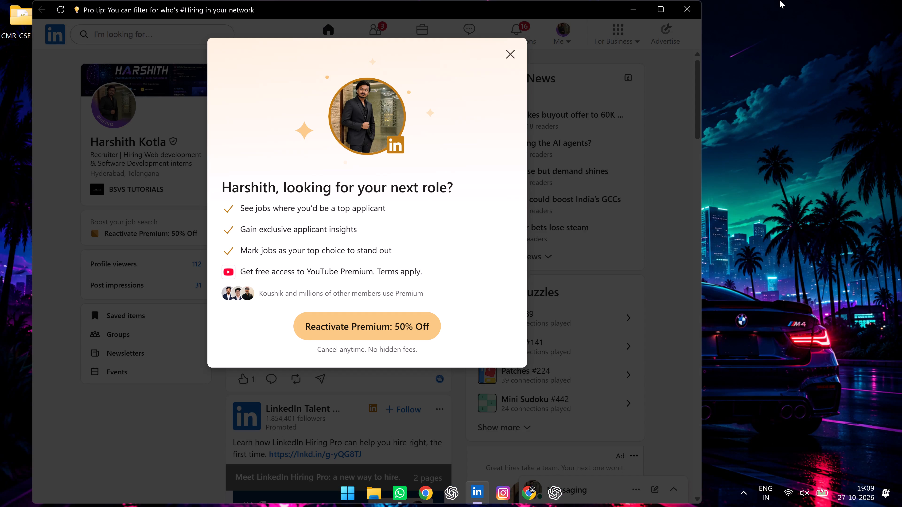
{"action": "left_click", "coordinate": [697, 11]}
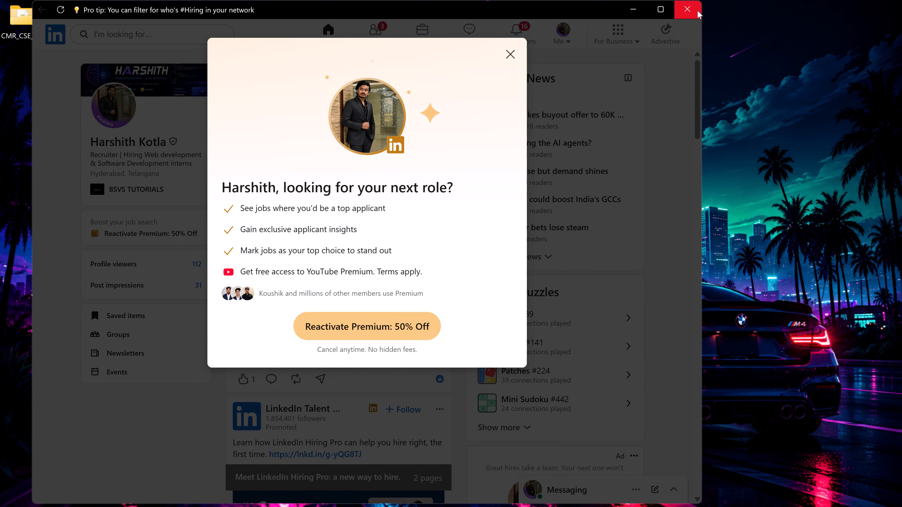
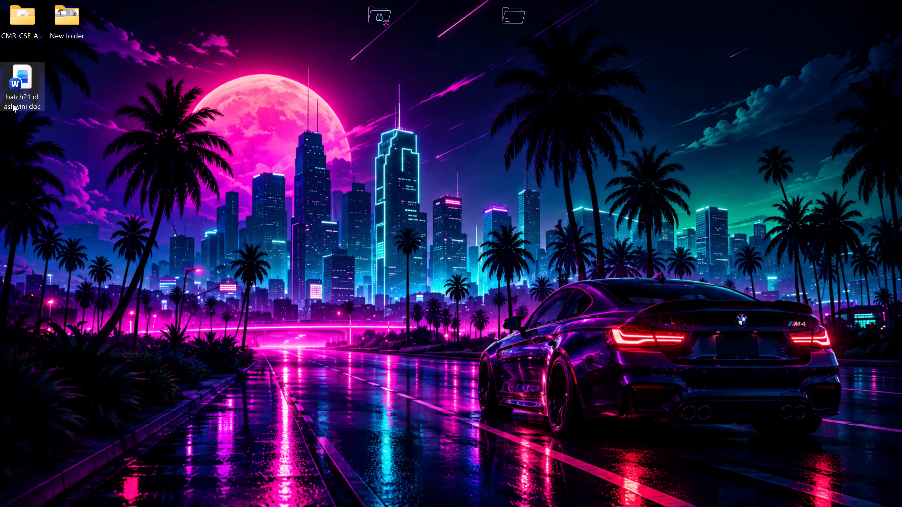
Open the batch21 dl project report document from the desktop in Word.
{"action": "double_click", "coordinate": [12, 104]}
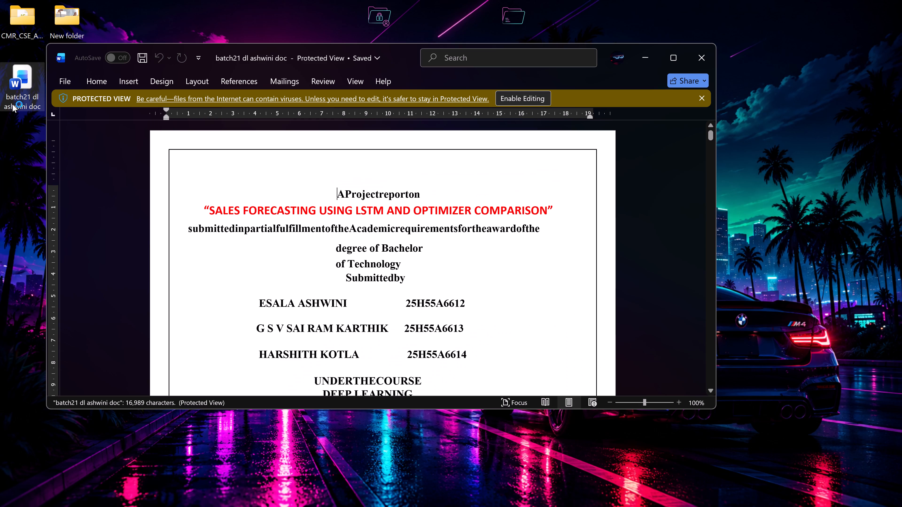
Maximize the document window and enable editing of the protected report.
{"action": "left_click", "coordinate": [684, 50]}
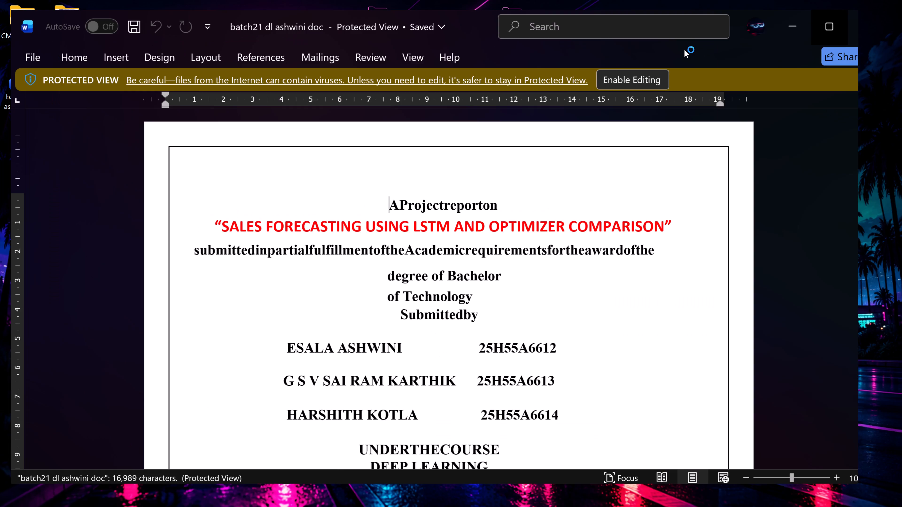
{"action": "left_click", "coordinate": [464, 57]}
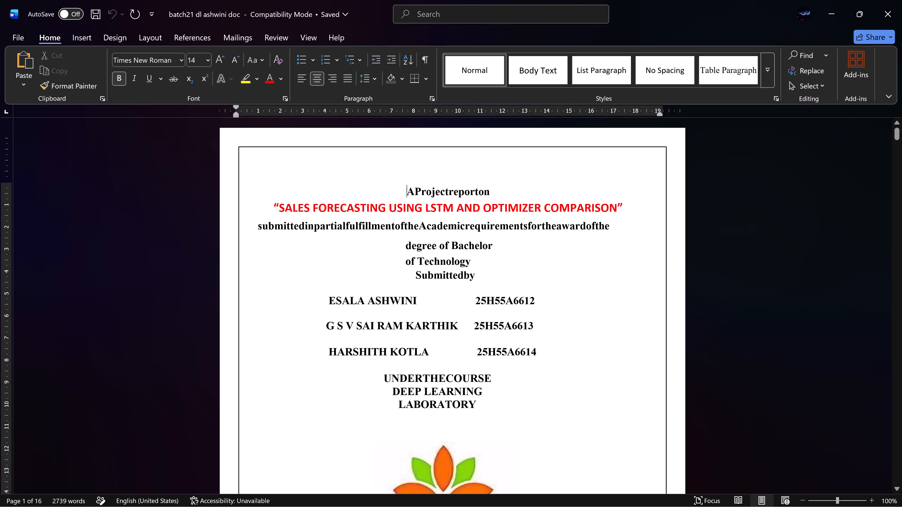
Separate the start of the run-together line below the red title into "Submitted in partial fulfillment of".
{"action": "scroll", "coordinate": [471, 285], "scroll_direction": "down", "scroll_amount": 1}
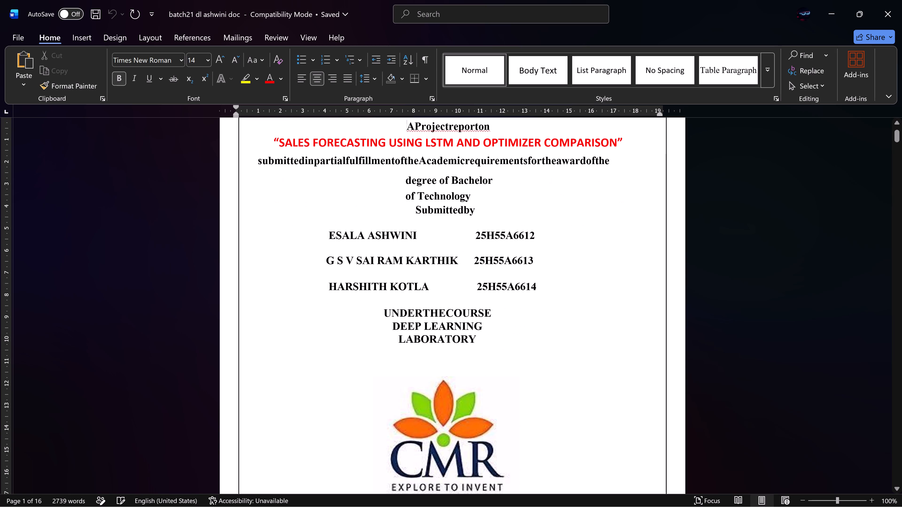
{"action": "left_click", "coordinate": [482, 192]}
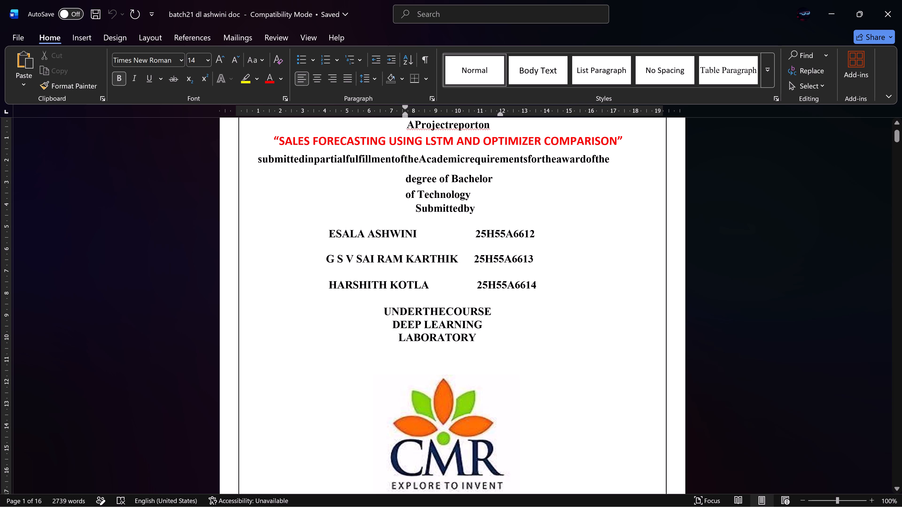
{"action": "left_click", "coordinate": [305, 157]}
{"action": "key", "text": "space"}
{"action": "key", "text": "Right"}
{"action": "key", "text": "Right"}
{"action": "key", "text": "space"}
{"action": "key", "text": "Right"}
{"action": "key", "text": "Right"}
{"action": "key", "text": "Right"}
{"action": "key", "text": "Right"}
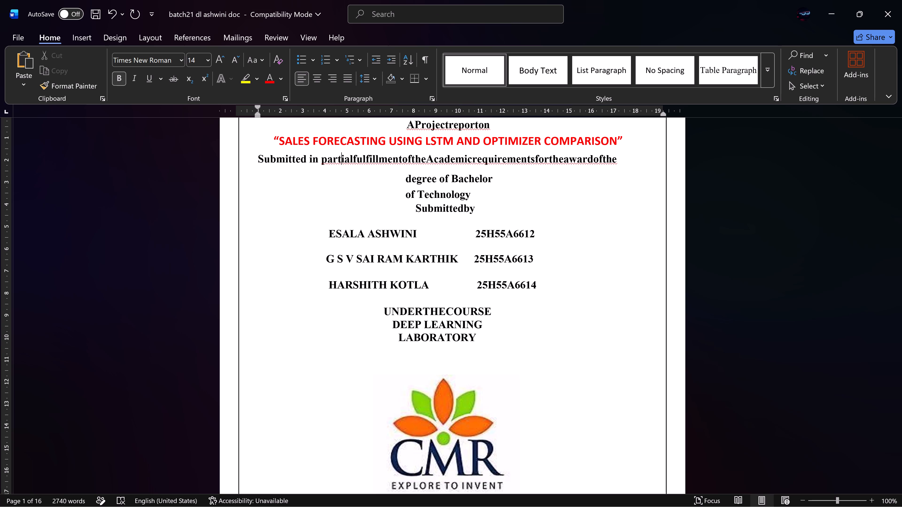
{"action": "key", "text": "Right"}
{"action": "key", "text": "Right"}
{"action": "key", "text": "Right"}
{"action": "key", "text": "space"}
{"action": "key", "text": "Right"}
{"action": "key", "text": "Right"}
{"action": "key", "text": "Right"}
{"action": "key", "text": "Right"}
{"action": "key", "text": "Right"}
{"action": "key", "text": "Right"}
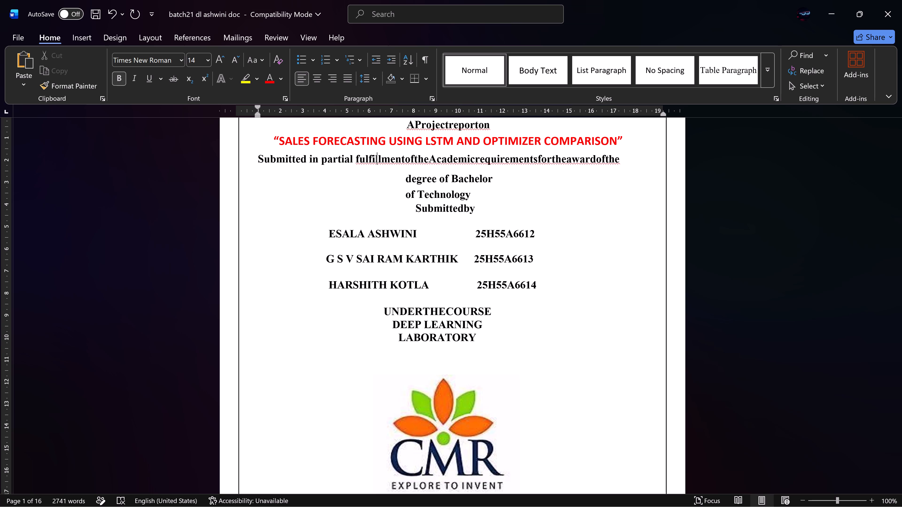
{"action": "key", "text": "Right"}
{"action": "key", "text": "Right"}
{"action": "key", "text": "Right"}
{"action": "key", "text": "Right"}
{"action": "key", "text": "Right"}
{"action": "key", "text": "space"}
{"action": "key", "text": "Right"}
{"action": "key", "text": "Right"}
{"action": "key", "text": "space"}
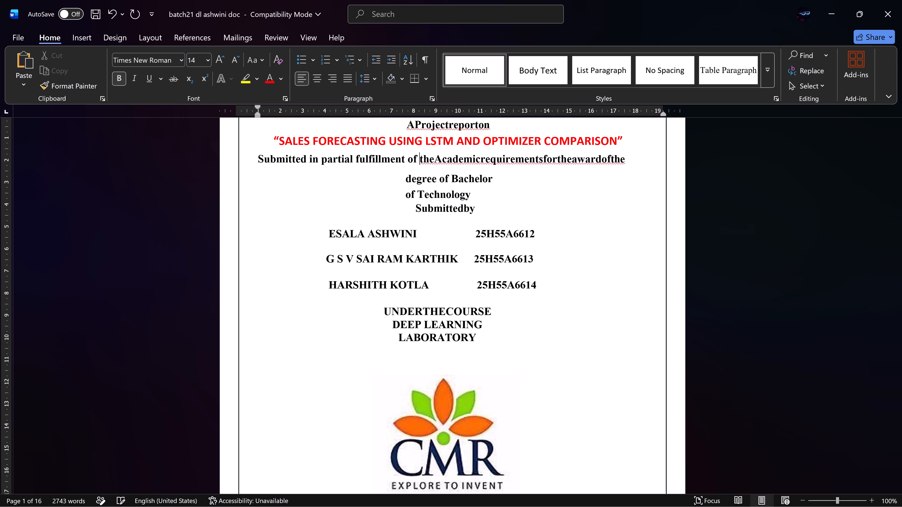
Add the missing spaces in the same line around "the Academic requirements".
{"action": "key", "text": "Right"}
{"action": "key", "text": "Right"}
{"action": "key", "text": "Right"}
{"action": "key", "text": "Right"}
{"action": "key", "text": "space"}
{"action": "key", "text": "BackSpace"}
{"action": "key", "text": "Left"}
{"action": "key", "text": "space"}
{"action": "key", "text": "Right"}
{"action": "key", "text": "Right"}
{"action": "key", "text": "Right"}
{"action": "key", "text": "Right"}
{"action": "key", "text": "Right"}
{"action": "key", "text": "Right"}
{"action": "key", "text": "Right"}
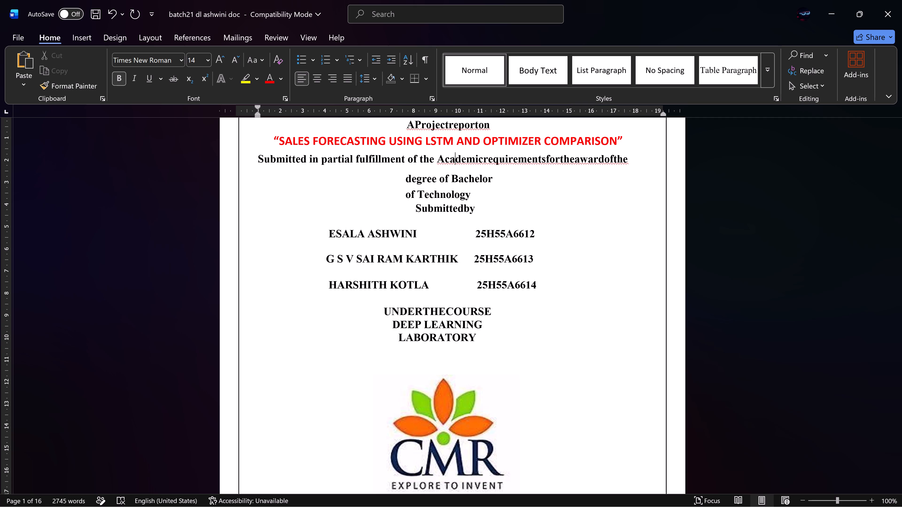
{"action": "key", "text": "Right"}
{"action": "key", "text": "space"}
{"action": "key", "text": "Right"}
{"action": "key", "text": "Right"}
{"action": "key", "text": "Right"}
{"action": "key", "text": "Right"}
{"action": "key", "text": "Right"}
{"action": "key", "text": "Right"}
{"action": "key", "text": "Right"}
{"action": "key", "text": "Right"}
{"action": "key", "text": "Right"}
{"action": "key", "text": "Right"}
{"action": "key", "text": "Right"}
{"action": "key", "text": "Right"}
{"action": "key", "text": "Right"}
{"action": "key", "text": "Right"}
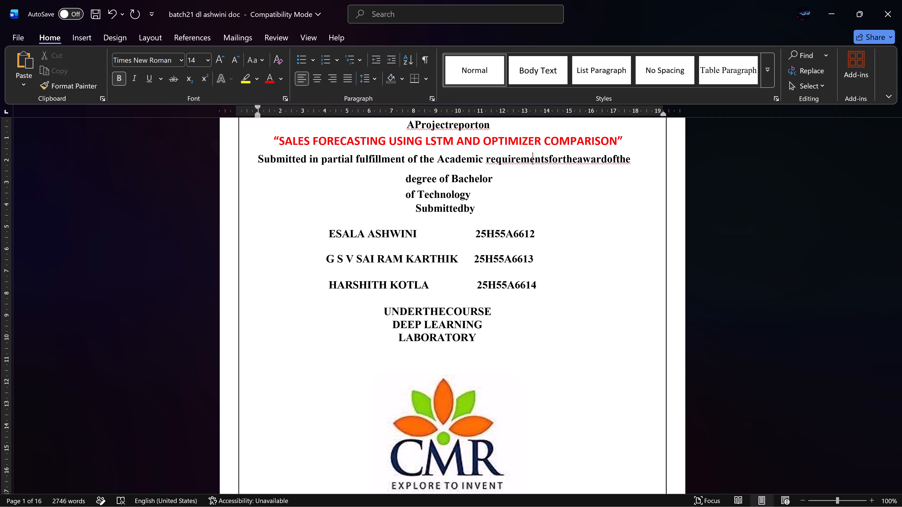
{"action": "key", "text": "Down"}
{"action": "key", "text": "Up"}
{"action": "key", "text": "Right"}
{"action": "key", "text": "Left"}
{"action": "key", "text": "Left"}
{"action": "key", "text": "Left"}
{"action": "key", "text": "space"}
Separate the end of the same line into "for the award of the".
{"action": "key", "text": "Right"}
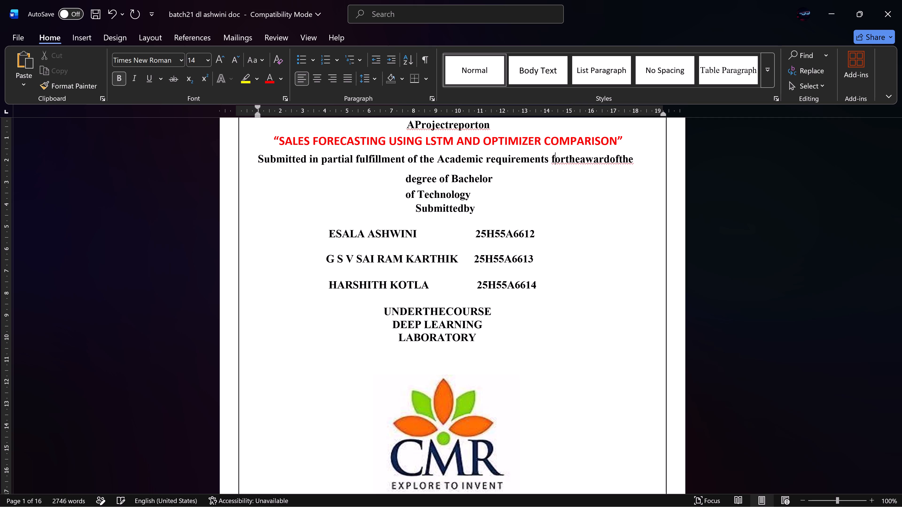
{"action": "key", "text": "Right"}
{"action": "key", "text": "Right"}
{"action": "key", "text": "space"}
{"action": "key", "text": "Right"}
{"action": "key", "text": "Right"}
{"action": "key", "text": "Right"}
{"action": "key", "text": "space"}
{"action": "key", "text": "Right"}
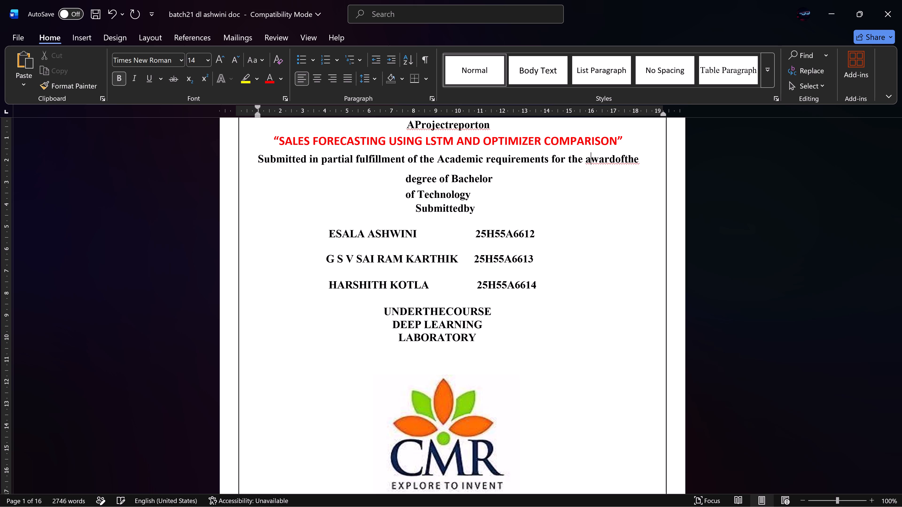
{"action": "key", "text": "Right"}
{"action": "key", "text": "Right"}
{"action": "key", "text": "Right"}
{"action": "key", "text": "Right"}
{"action": "key", "text": "Right"}
{"action": "key", "text": "Left"}
{"action": "key", "text": "space"}
{"action": "key", "text": "Right"}
{"action": "key", "text": "Right"}
{"action": "key", "text": "space"}
Join "of Technology" to the end of "degree of Bachelor" with a space between them.
{"action": "key", "text": "Right"}
{"action": "key", "text": "Right"}
{"action": "key", "text": "Right"}
{"action": "key", "text": "Right"}
{"action": "key", "text": "Right"}
{"action": "key", "text": "Right"}
{"action": "key", "text": "Right"}
{"action": "key", "text": "Right"}
{"action": "key", "text": "Right"}
{"action": "key", "text": "Right"}
{"action": "key", "text": "Right"}
{"action": "key", "text": "Right"}
{"action": "key", "text": "Right"}
{"action": "key", "text": "Right"}
{"action": "key", "text": "Right"}
{"action": "key", "text": "Right"}
{"action": "key", "text": "Right"}
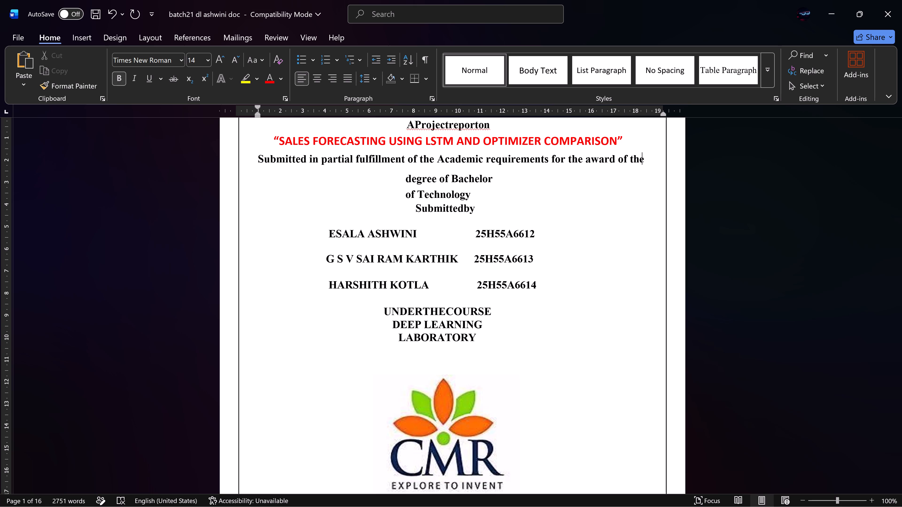
{"action": "key", "text": "Right"}
{"action": "key", "text": "Right"}
{"action": "key", "text": "Right"}
{"action": "key", "text": "Right"}
{"action": "key", "text": "Right"}
{"action": "key", "text": "Delete"}
{"action": "key", "text": "space"}
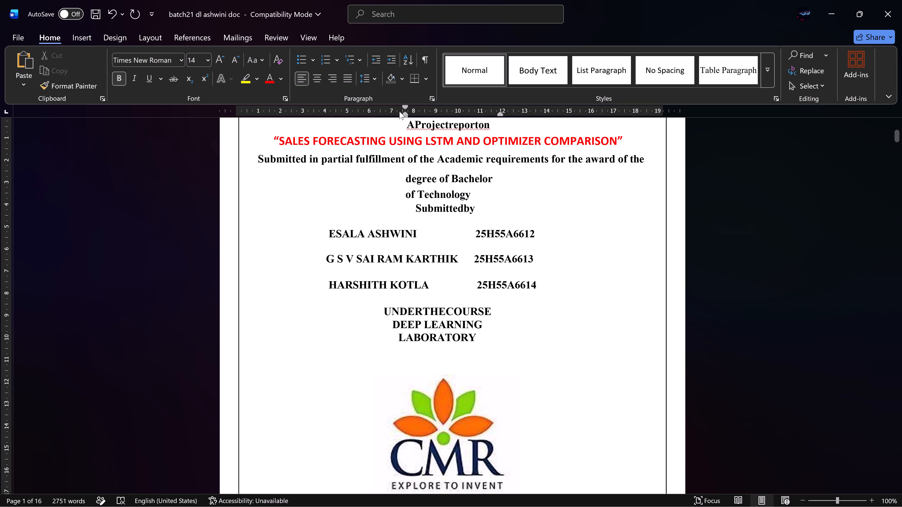
Widen the degree paragraph by setting its left indent to about 6.5 cm and its right indent to about 12.7 cm.
{"action": "left_click_drag", "start_coordinate": [406, 116], "coordinate": [381, 116]}
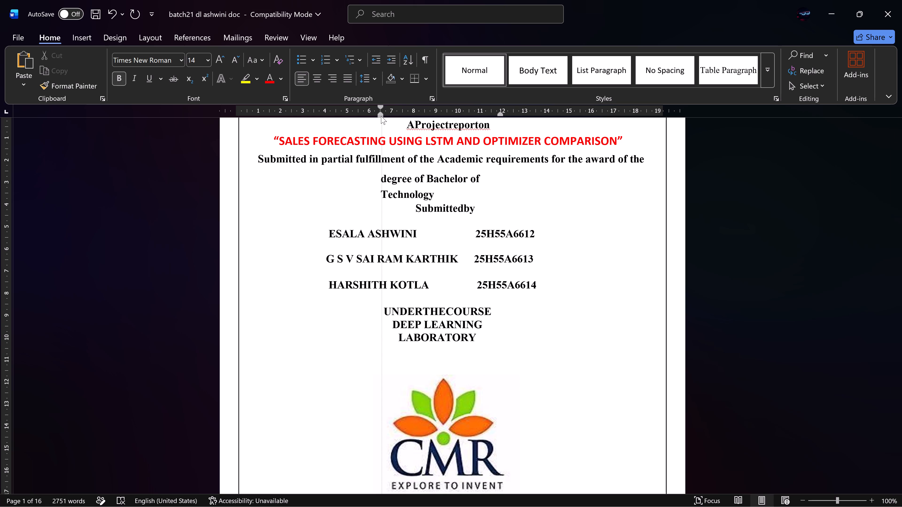
{"action": "left_click_drag", "start_coordinate": [381, 116], "coordinate": [378, 116]}
{"action": "left_click_drag", "start_coordinate": [500, 113], "coordinate": [521, 111]}
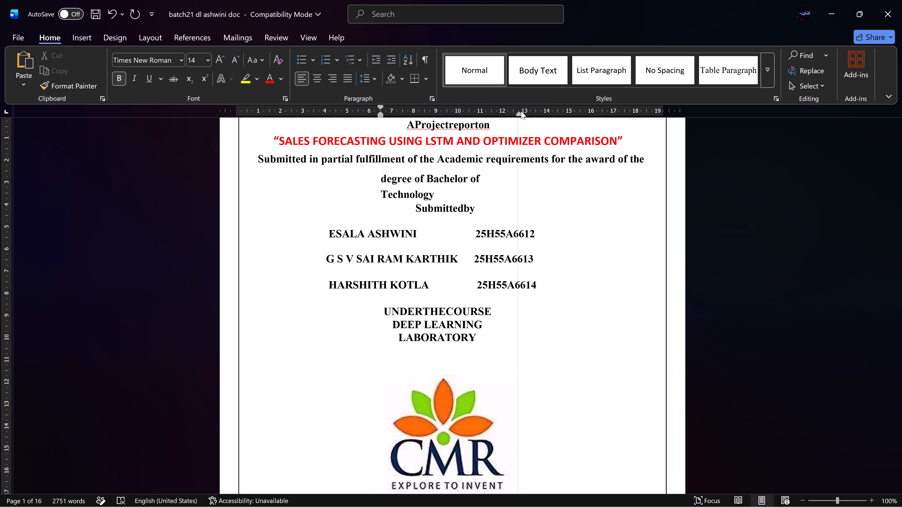
{"action": "left_click_drag", "start_coordinate": [521, 111], "coordinate": [521, 111]}
Set the degree paragraph's left indent to about 6.25 cm and its right indent to about 13.25 cm.
{"action": "left_click_drag", "start_coordinate": [379, 114], "coordinate": [373, 114]}
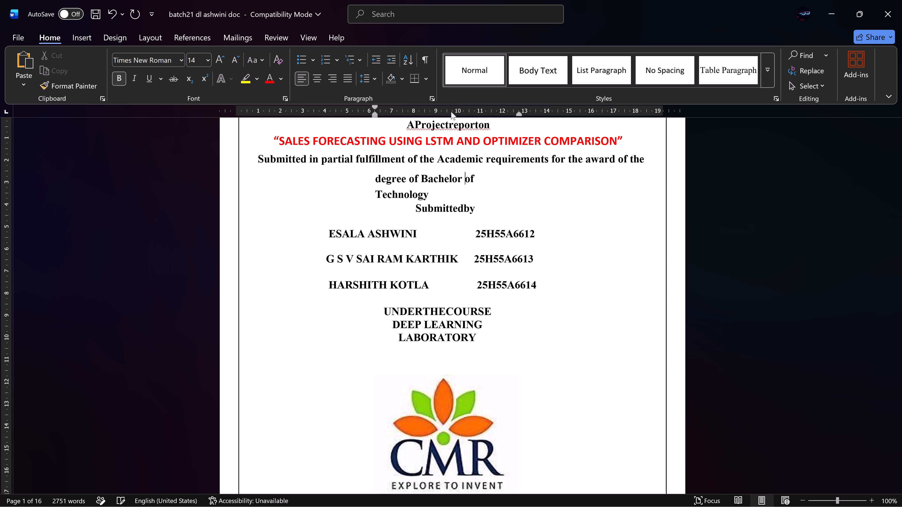
{"action": "left_click_drag", "start_coordinate": [519, 113], "coordinate": [527, 113]}
{"action": "left_click_drag", "start_coordinate": [527, 113], "coordinate": [531, 113]}
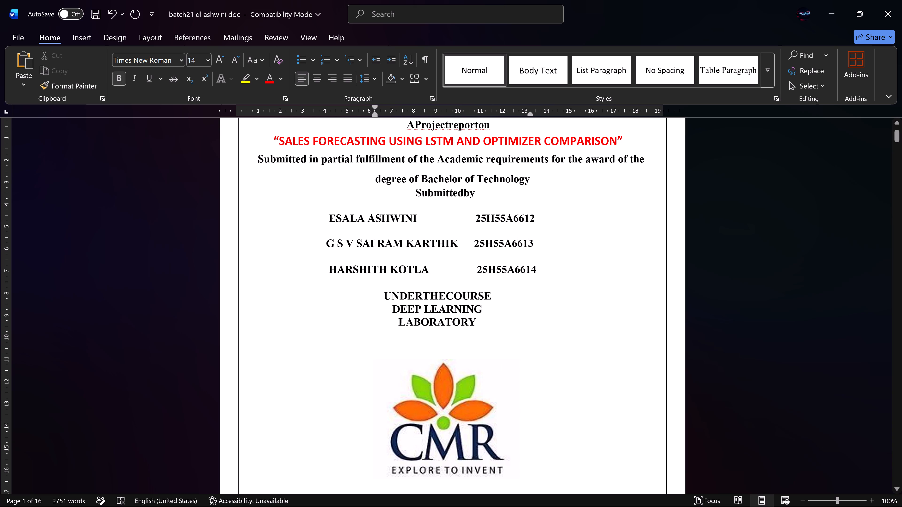
Insert a blank line after "degree of Bachelor of Technology".
{"action": "left_click", "coordinate": [538, 179]}
{"action": "key", "text": "backslash"}
{"action": "key", "text": "BackSpace"}
{"action": "key", "text": "Return"}
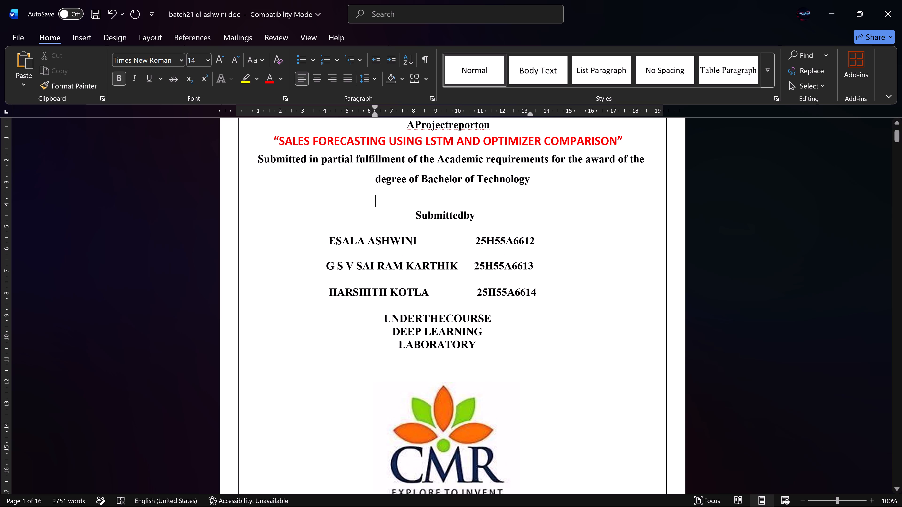
Correct "Submittedby" to "Submitted By" with a space and a capital B.
{"action": "left_click", "coordinate": [463, 216]}
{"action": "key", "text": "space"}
{"action": "key", "text": "Right"}
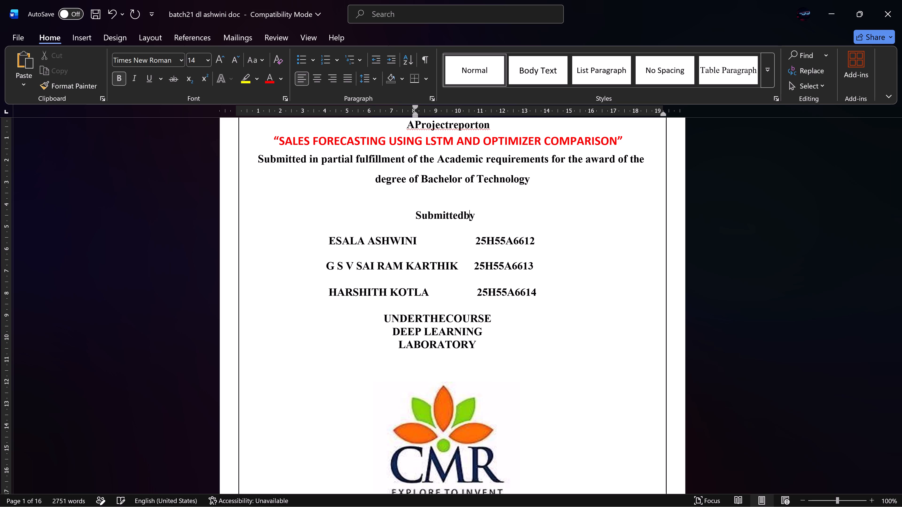
{"action": "key", "text": "Left"}
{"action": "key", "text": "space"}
{"action": "key", "text": "Right"}
{"action": "key", "text": "BackSpace"}
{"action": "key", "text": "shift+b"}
{"action": "key", "text": "Right"}
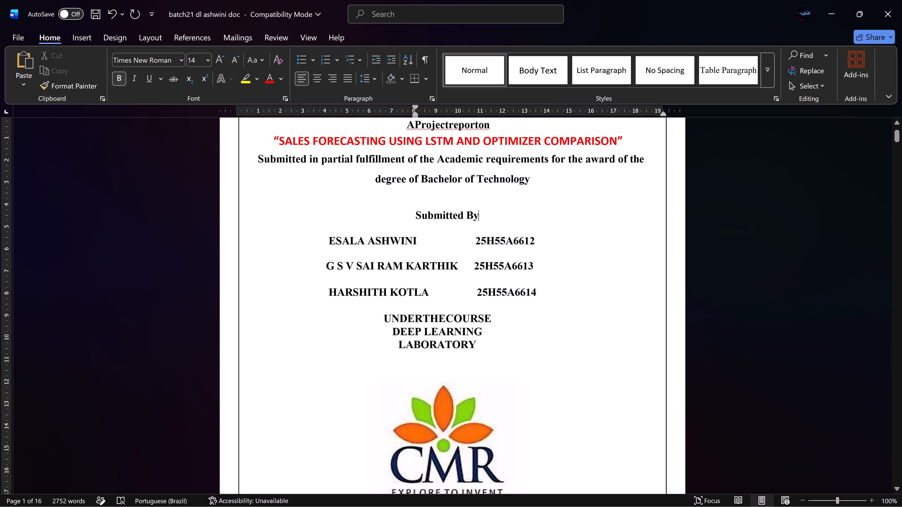
Widen the gap before the roll number in the first student row by six spaces.
{"action": "left_click", "coordinate": [473, 243]}
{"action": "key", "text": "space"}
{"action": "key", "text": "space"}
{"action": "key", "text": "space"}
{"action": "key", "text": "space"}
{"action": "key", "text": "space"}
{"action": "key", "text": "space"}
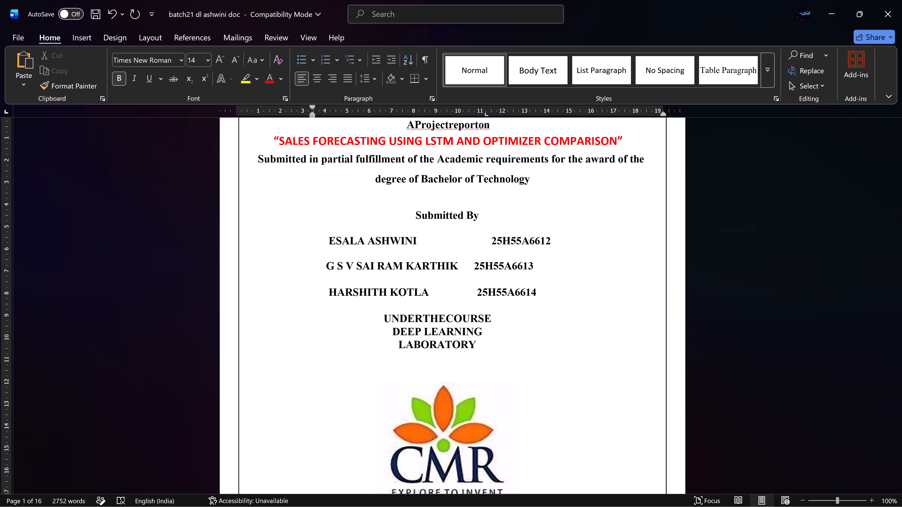
Widen the gap before the roll number in the second student row with extra spaces to align it with the first row.
{"action": "key", "text": "Down"}
{"action": "key", "text": "Left"}
{"action": "key", "text": "Left"}
{"action": "key", "text": "Down"}
{"action": "key", "text": "Down"}
{"action": "key", "text": "Right"}
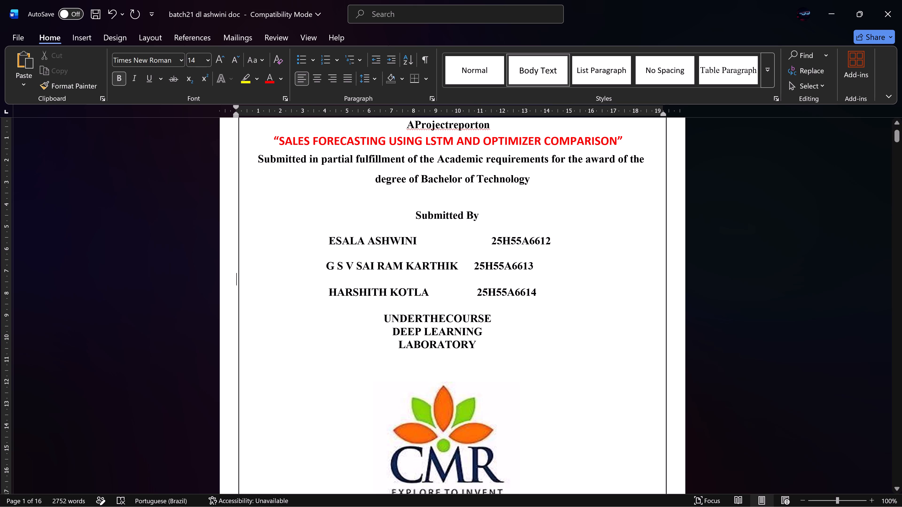
{"action": "left_click", "coordinate": [473, 267]}
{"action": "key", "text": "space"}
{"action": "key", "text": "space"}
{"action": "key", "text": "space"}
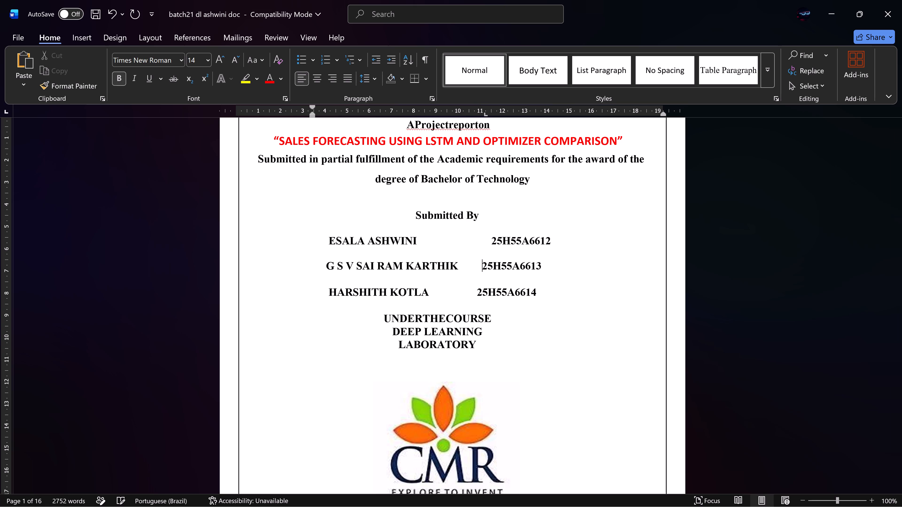
Insert four spaces before the second student's roll number to align it with the first student's.
{"action": "key", "text": "space"}
{"action": "key", "text": "space"}
{"action": "key", "text": "space"}
{"action": "key", "text": "space"}
Insert six spaces before the third student's roll number to align it with the roll numbers above.
{"action": "key", "text": "Down"}
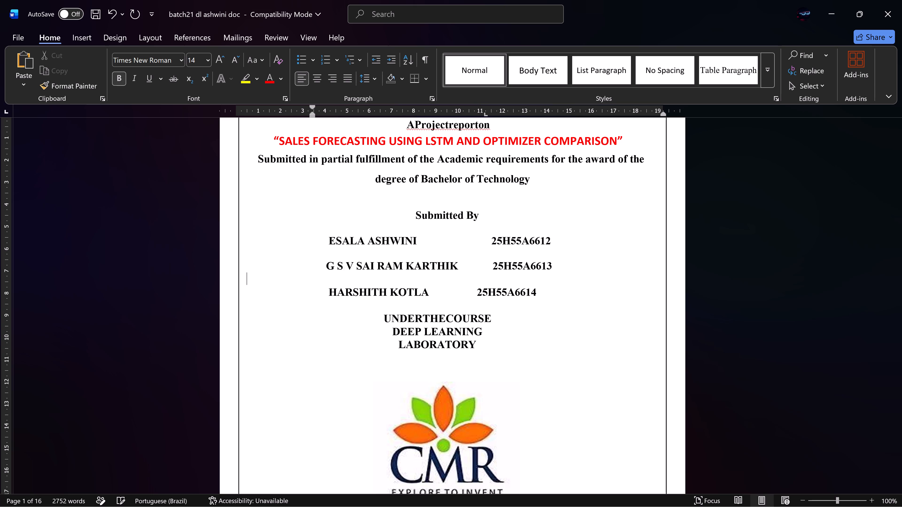
{"action": "left_click", "coordinate": [463, 293]}
{"action": "key", "text": "space"}
{"action": "key", "text": "space"}
{"action": "key", "text": "space"}
{"action": "key", "text": "space"}
{"action": "key", "text": "space"}
{"action": "key", "text": "space"}
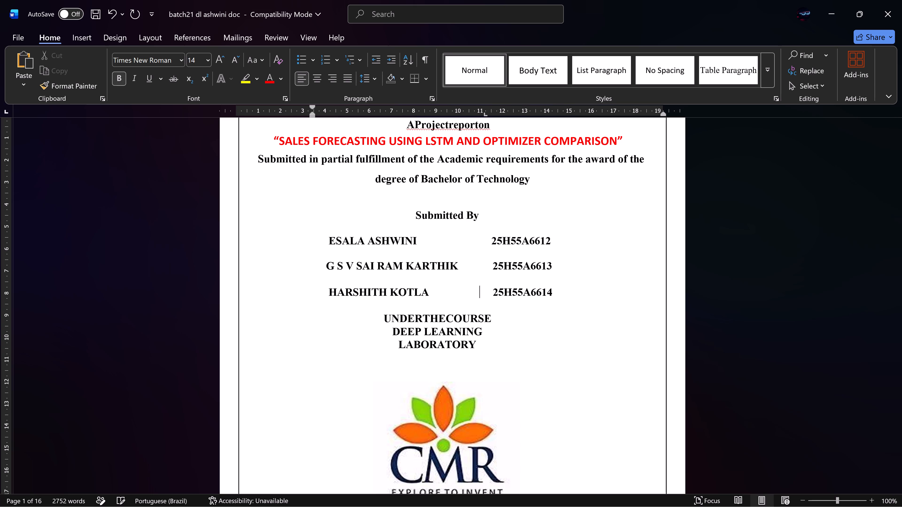
{"action": "key", "text": "space"}
{"action": "key", "text": "BackSpace"}
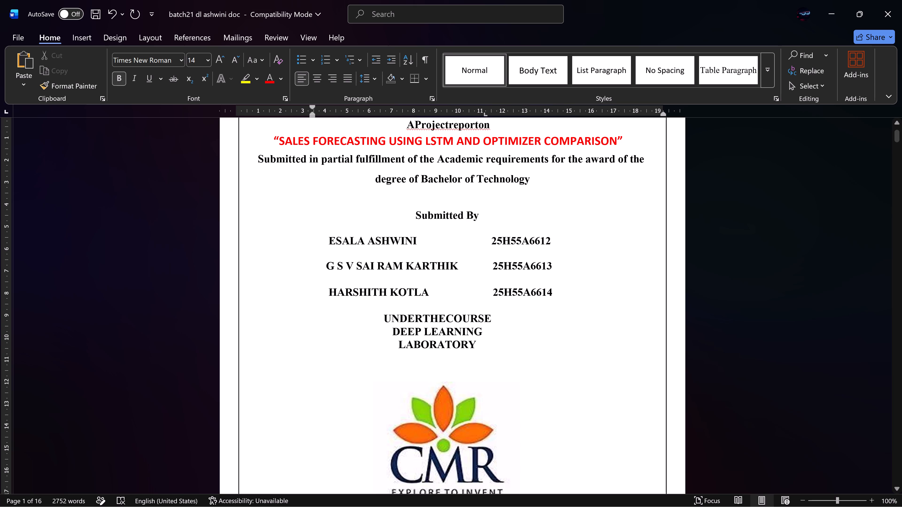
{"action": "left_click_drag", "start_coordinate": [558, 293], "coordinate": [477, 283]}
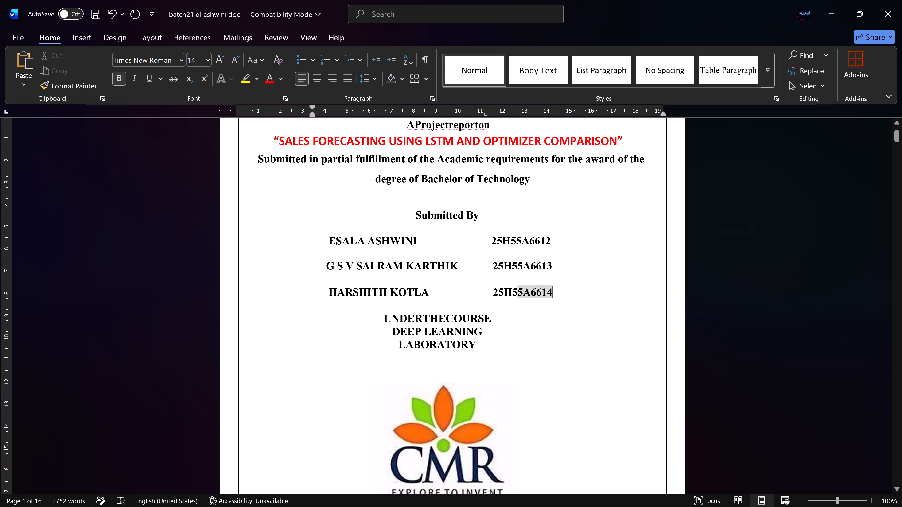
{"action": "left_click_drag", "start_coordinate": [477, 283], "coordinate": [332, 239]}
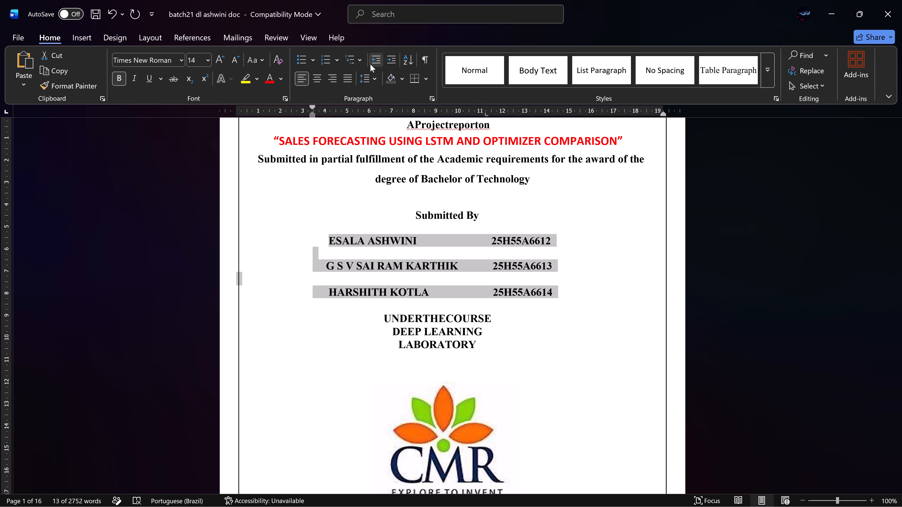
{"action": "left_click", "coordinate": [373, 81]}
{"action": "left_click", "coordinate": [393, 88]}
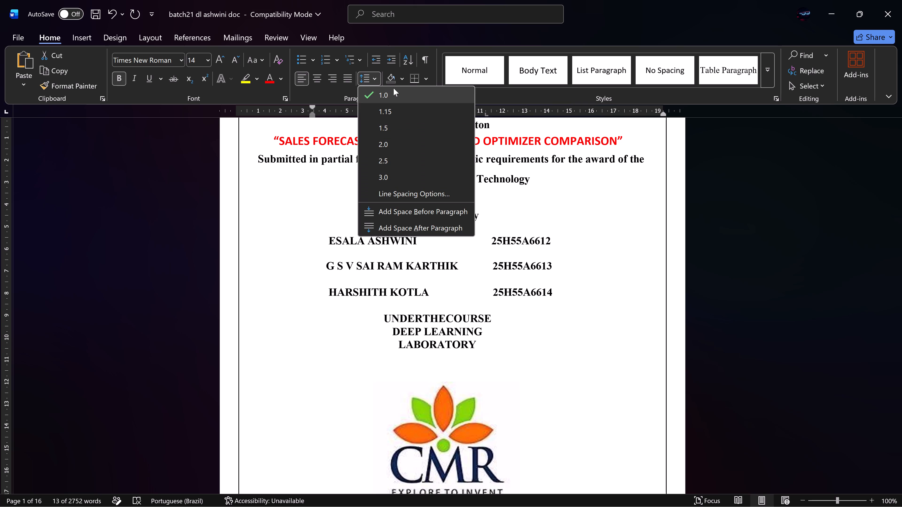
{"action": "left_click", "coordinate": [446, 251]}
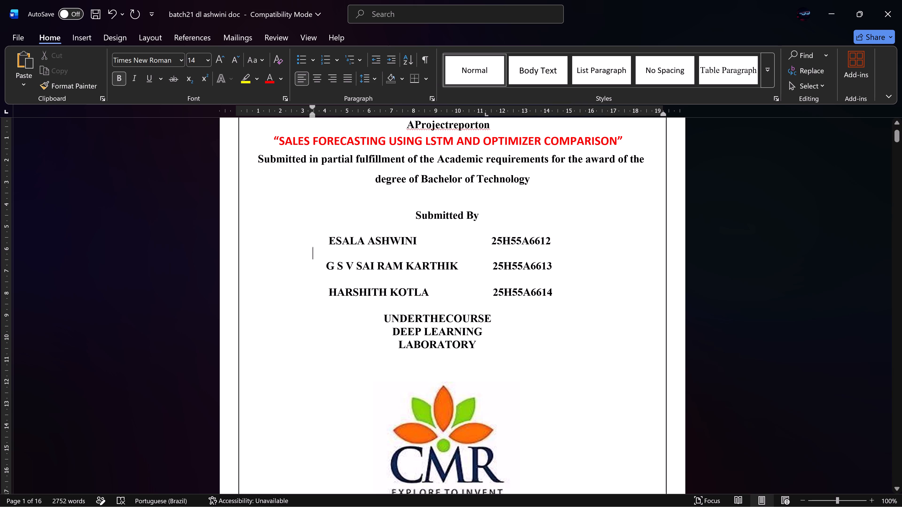
Separate the run-together course heading into "UNDER THE COURSE".
{"action": "left_click", "coordinate": [422, 317]}
{"action": "key", "text": "space"}
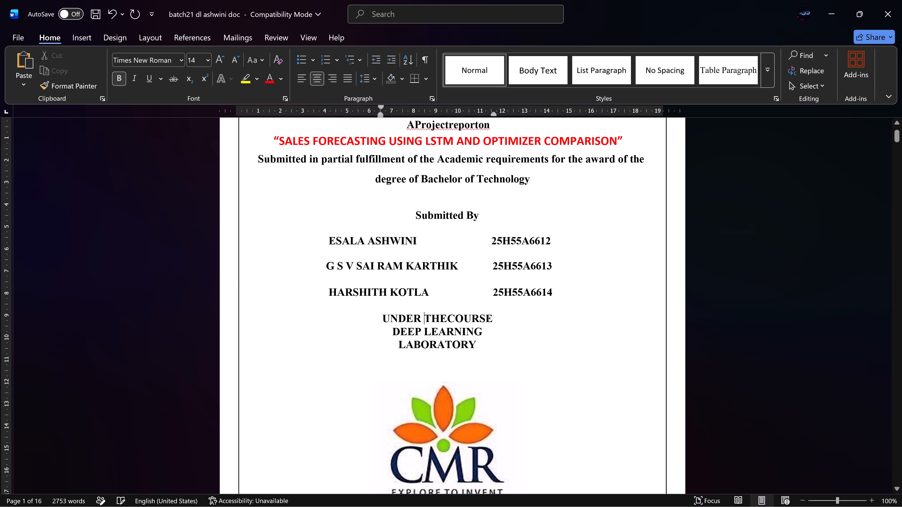
{"action": "left_click", "coordinate": [450, 319]}
{"action": "key", "text": "space"}
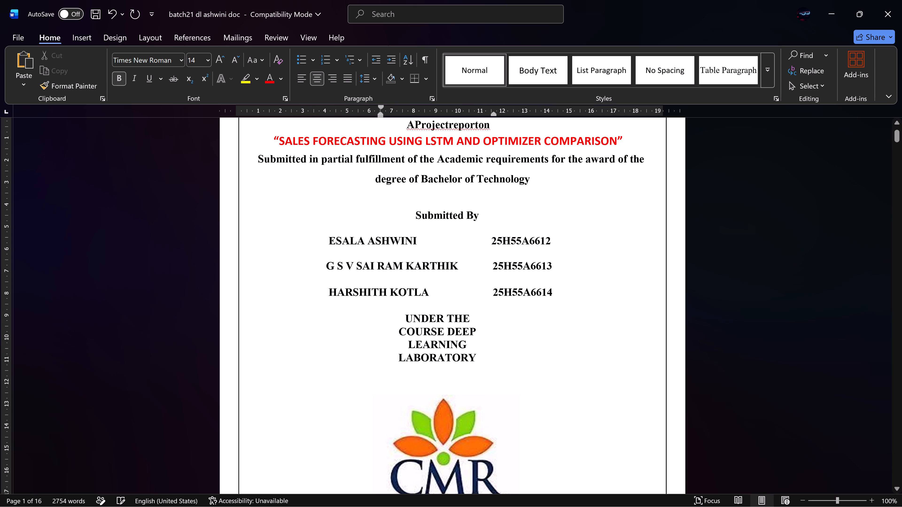
Widen the "UNDER THE COURSE DEEP LEARNING LABORATORY" paragraph by setting its left indent to about 5.2 cm and its right indent marker to about 15 cm.
{"action": "left_click", "coordinate": [378, 118]}
{"action": "left_click", "coordinate": [410, 319]}
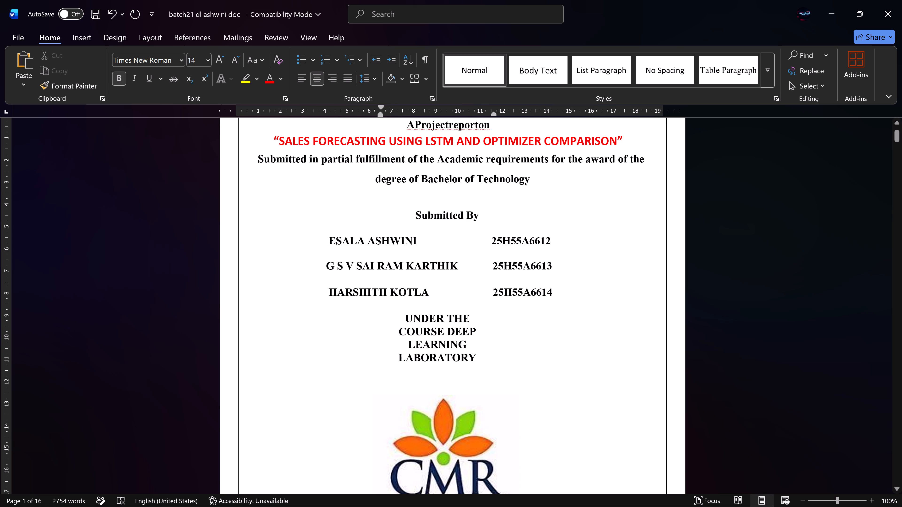
{"action": "left_click_drag", "start_coordinate": [404, 317], "coordinate": [477, 358]}
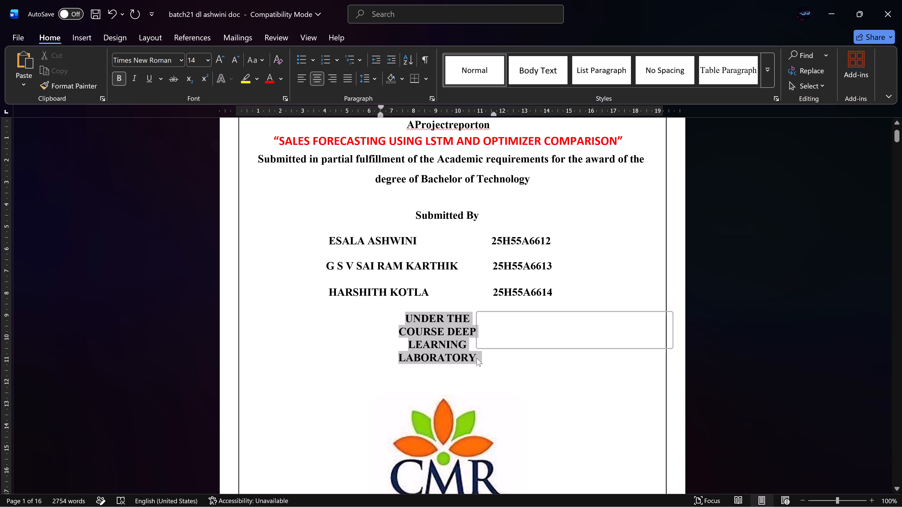
{"action": "left_click_drag", "start_coordinate": [380, 114], "coordinate": [370, 113]}
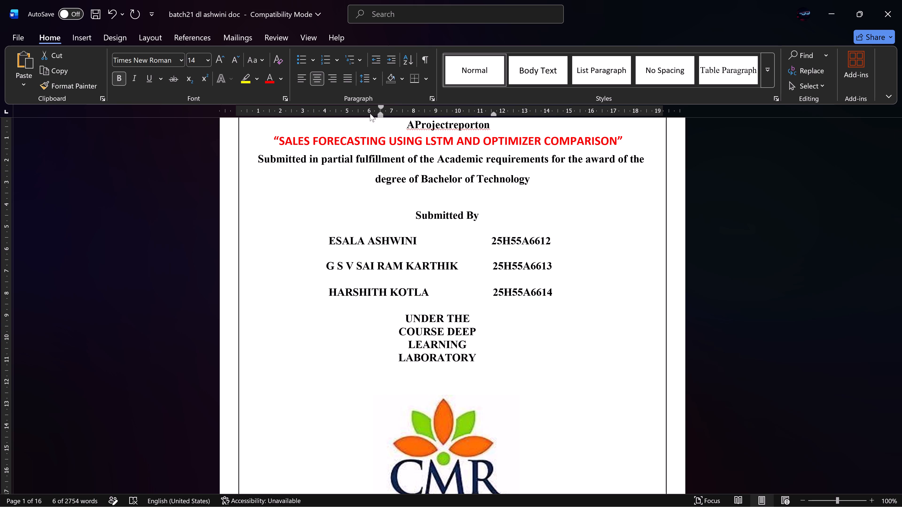
{"action": "left_click_drag", "start_coordinate": [370, 113], "coordinate": [355, 116]}
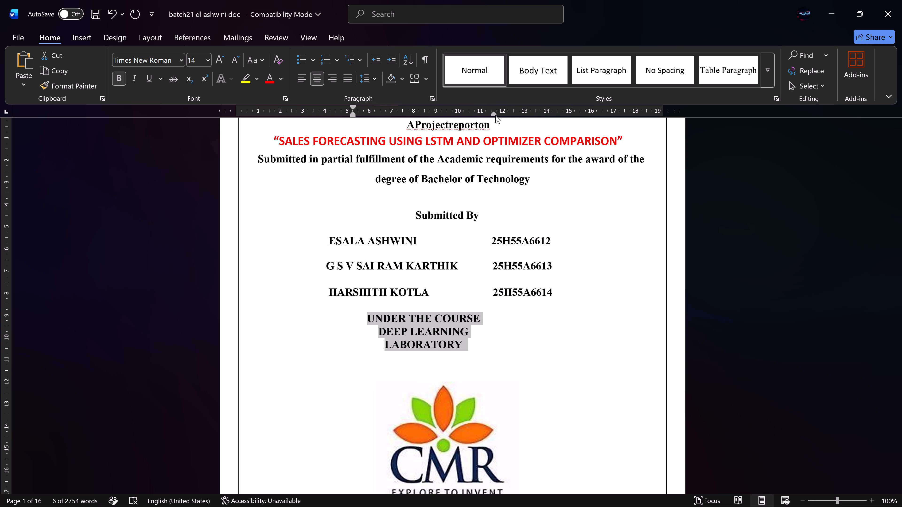
{"action": "left_click_drag", "start_coordinate": [495, 115], "coordinate": [546, 118]}
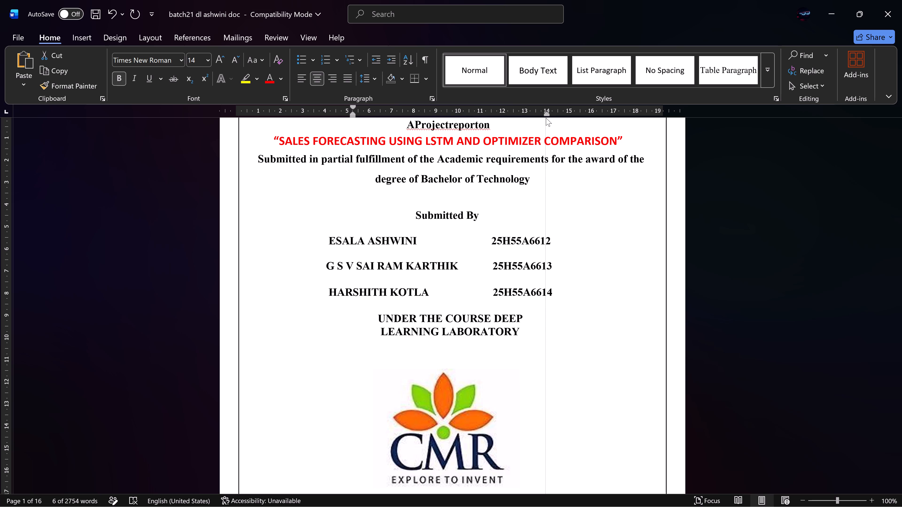
{"action": "left_click_drag", "start_coordinate": [546, 118], "coordinate": [559, 130]}
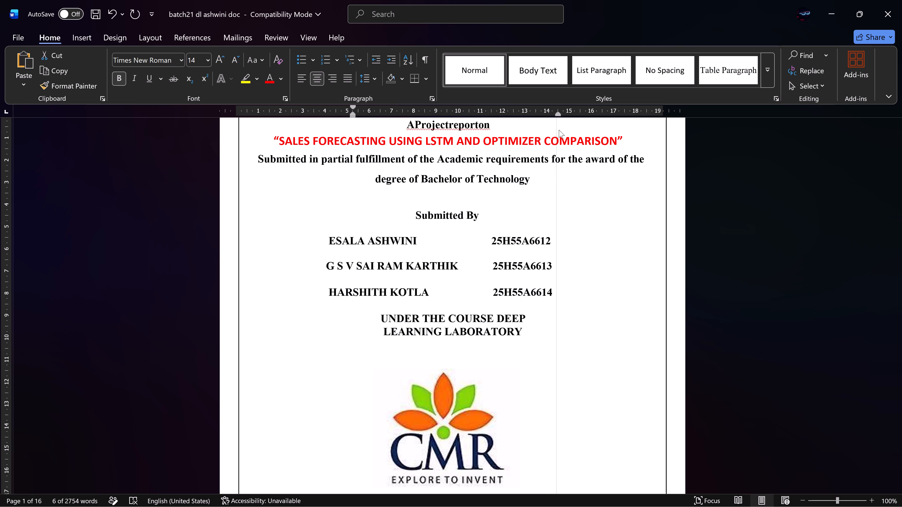
{"action": "left_click_drag", "start_coordinate": [559, 130], "coordinate": [570, 134]}
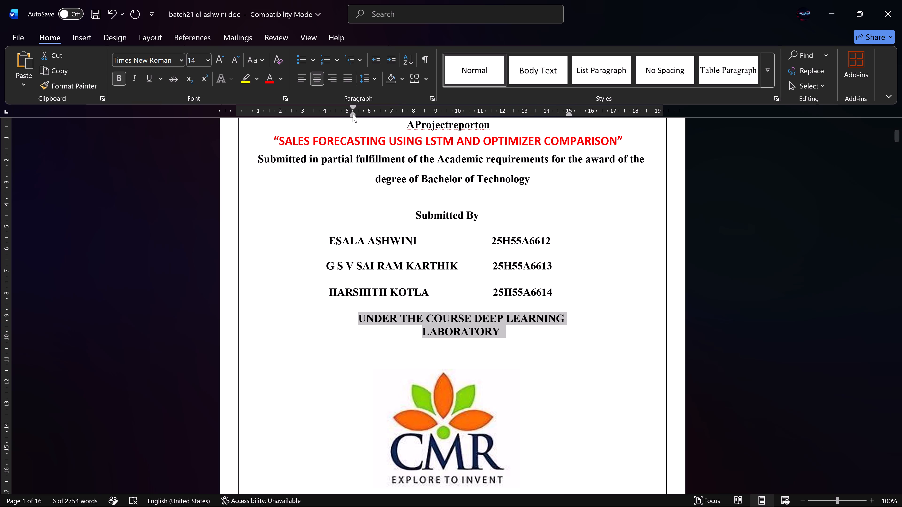
{"action": "left_click_drag", "start_coordinate": [353, 114], "coordinate": [350, 114]}
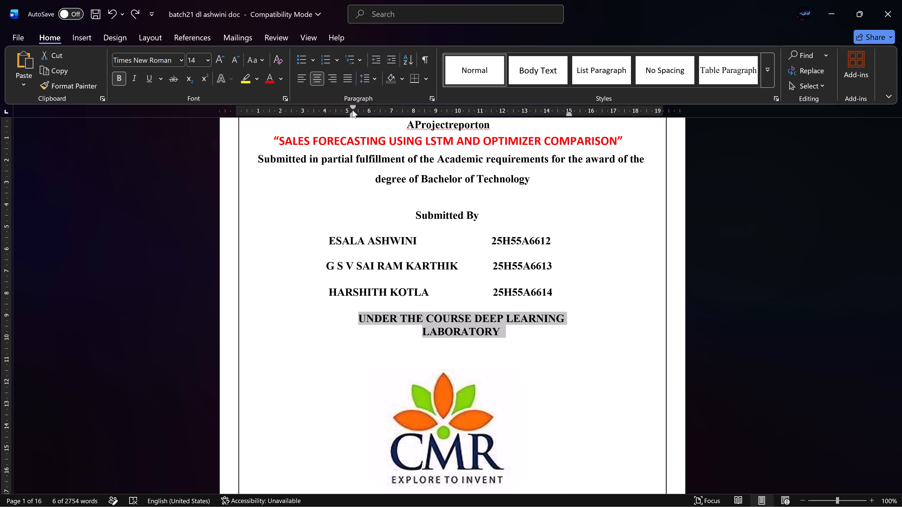
{"action": "left_click", "coordinate": [353, 115]}
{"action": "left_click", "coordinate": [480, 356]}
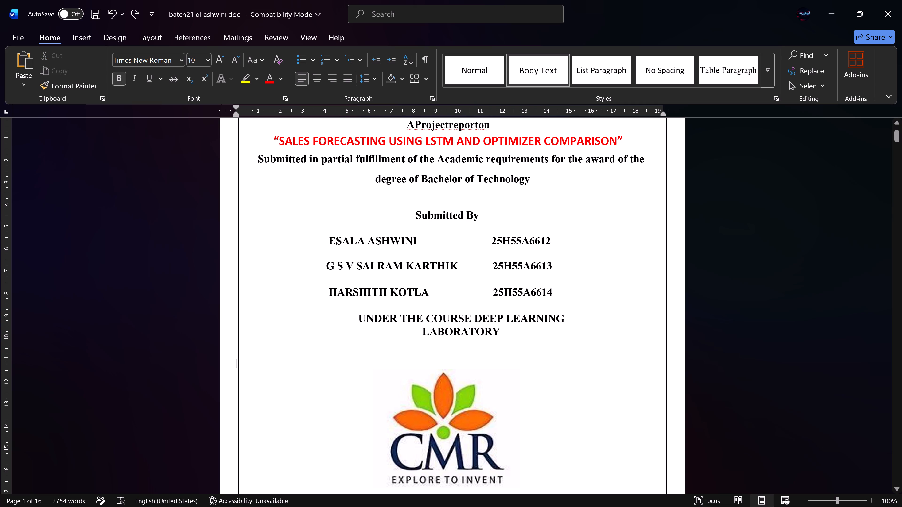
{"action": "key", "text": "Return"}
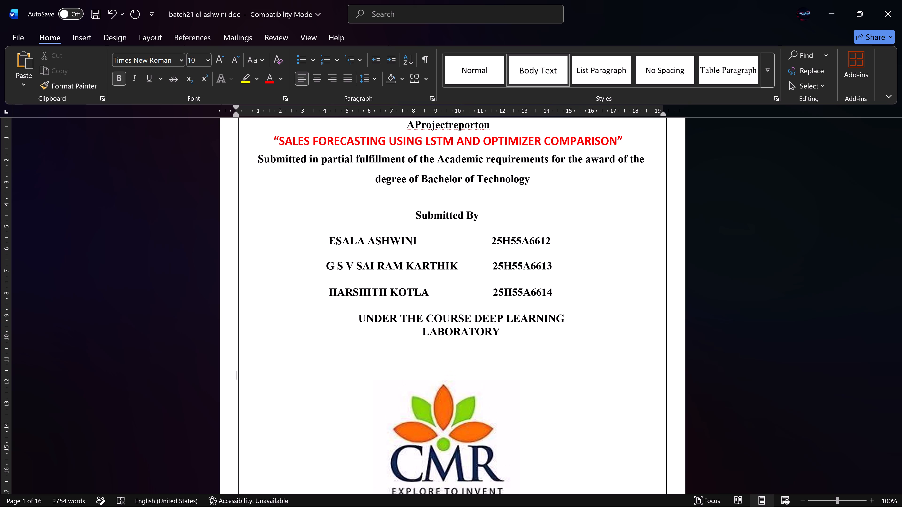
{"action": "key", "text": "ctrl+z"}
Break the course heading before "DEEP" so that "DEEP LEARNING LABORATORY" sits on its own line.
{"action": "left_click", "coordinate": [478, 317]}
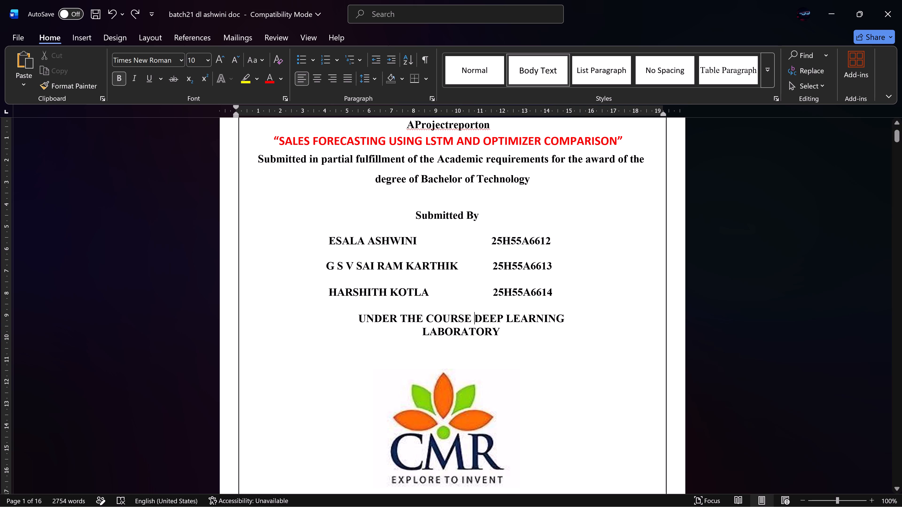
{"action": "key", "text": "Return"}
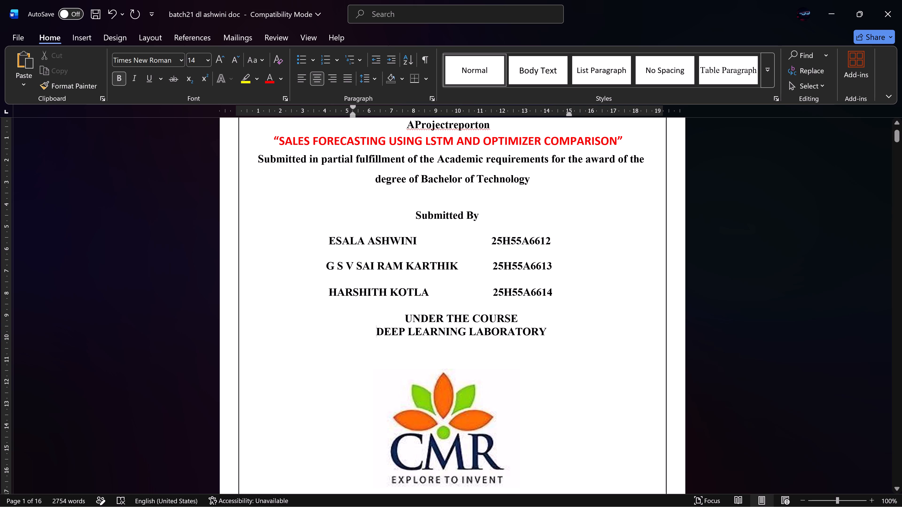
Add "OF" at the end of the "UNDER THE COURSE" line.
{"action": "left_click", "coordinate": [529, 319]}
{"action": "type", "text": "of=="}
{"action": "key", "text": "BackSpace"}
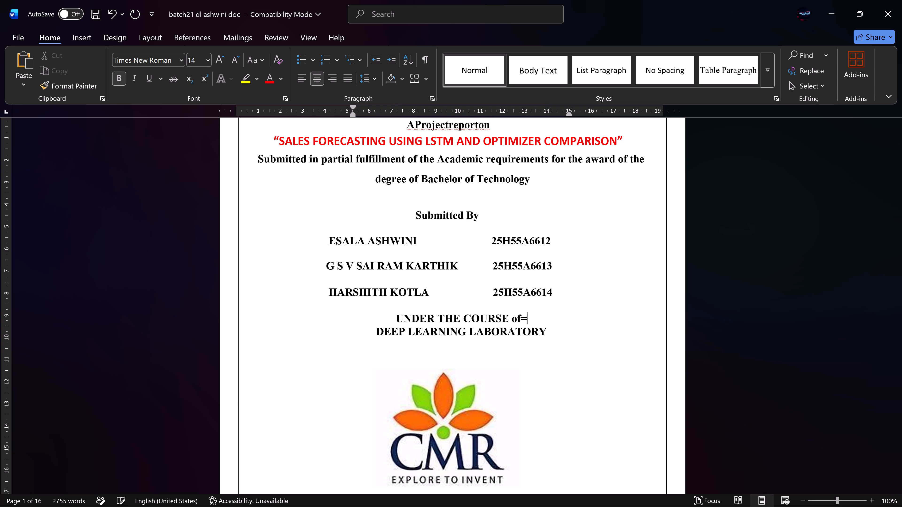
{"action": "key", "text": "BackSpace"}
{"action": "key", "text": "BackSpace"}
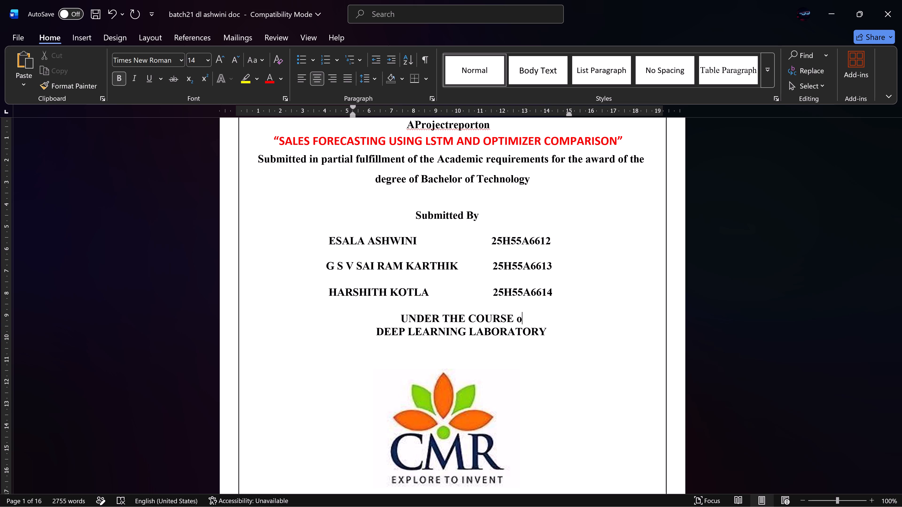
{"action": "key", "text": "BackSpace"}
{"action": "type", "text": "OF"}
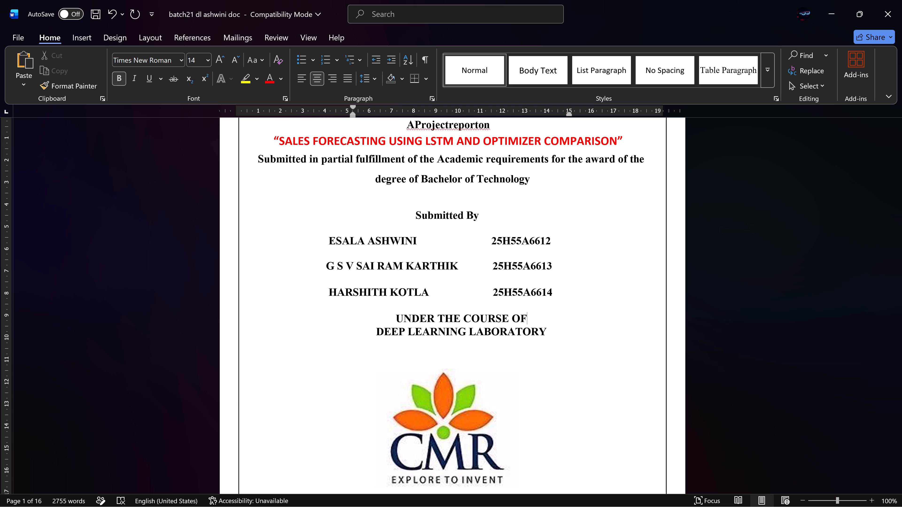
Separate the second half of the cover page's approval line into "Permanently Affiliated to JNTU Hyderabad".
{"action": "scroll", "coordinate": [550, 411], "scroll_direction": "down", "scroll_amount": 4}
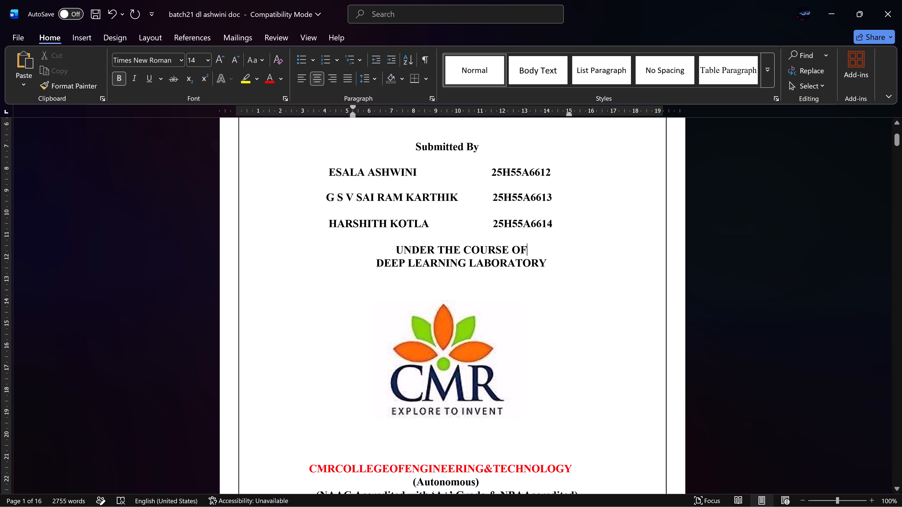
{"action": "scroll", "coordinate": [550, 411], "scroll_direction": "down", "scroll_amount": 3}
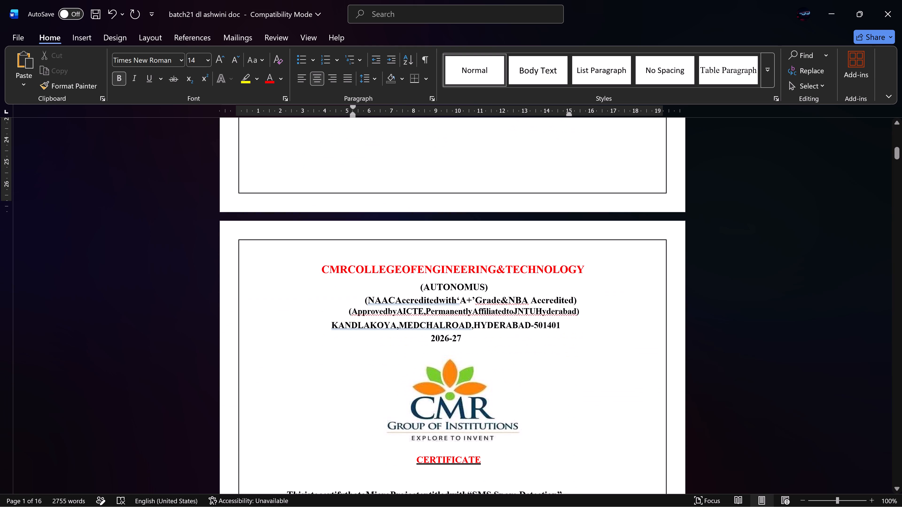
{"action": "scroll", "coordinate": [448, 333], "scroll_direction": "up", "scroll_amount": 1}
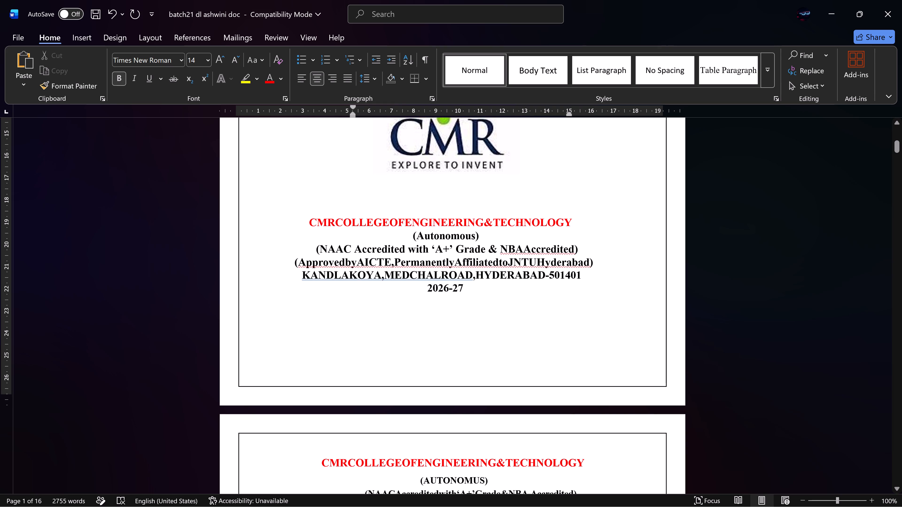
{"action": "left_click", "coordinate": [454, 264]}
{"action": "key", "text": "space"}
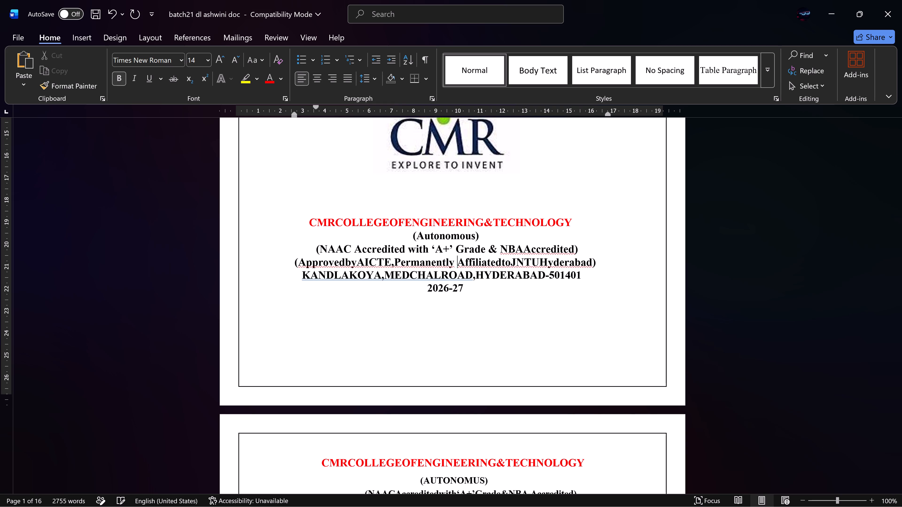
{"action": "left_click", "coordinate": [499, 265]}
{"action": "key", "text": "space"}
{"action": "key", "text": "Down"}
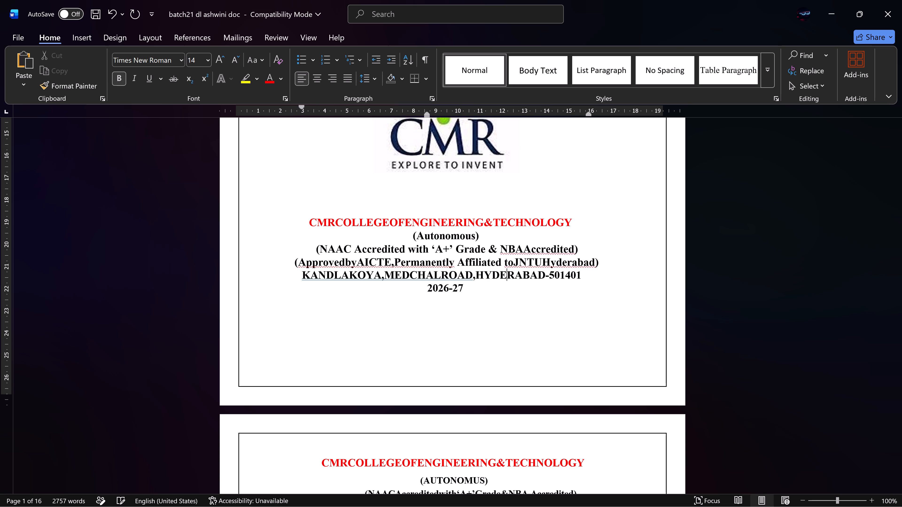
{"action": "key", "text": "Up"}
{"action": "key", "text": "Right"}
{"action": "key", "text": "Right"}
{"action": "key", "text": "space"}
{"action": "key", "text": "Right"}
{"action": "key", "text": "Right"}
{"action": "key", "text": "Right"}
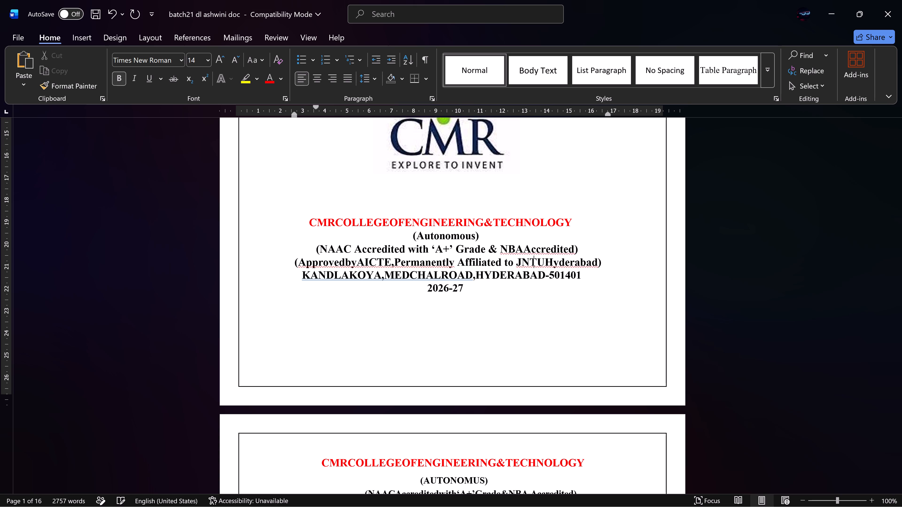
{"action": "key", "text": "Right"}
{"action": "key", "text": "Right"}
{"action": "key", "text": "Right"}
{"action": "key", "text": "Right"}
{"action": "key", "text": "Left"}
{"action": "key", "text": "Left"}
{"action": "key", "text": "Left"}
{"action": "key", "text": "space"}
Insert a space within the run-together "NBAAccredited" in the cover page's accreditation line.
{"action": "key", "text": "Up"}
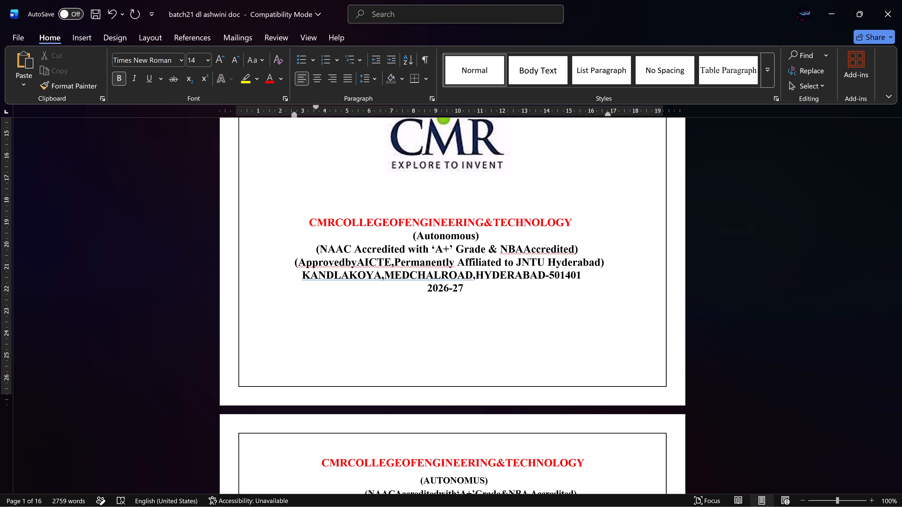
{"action": "key", "text": "Left"}
{"action": "key", "text": "Left"}
{"action": "key", "text": "Left"}
{"action": "key", "text": "space"}
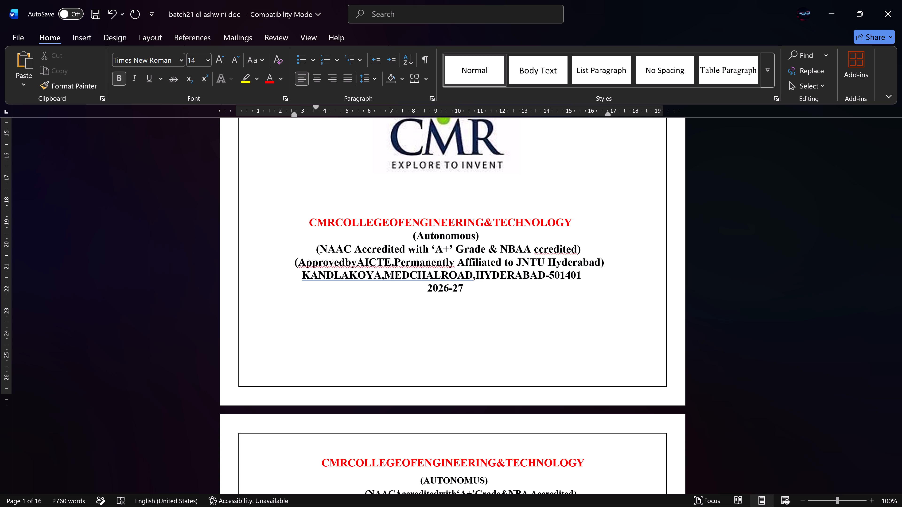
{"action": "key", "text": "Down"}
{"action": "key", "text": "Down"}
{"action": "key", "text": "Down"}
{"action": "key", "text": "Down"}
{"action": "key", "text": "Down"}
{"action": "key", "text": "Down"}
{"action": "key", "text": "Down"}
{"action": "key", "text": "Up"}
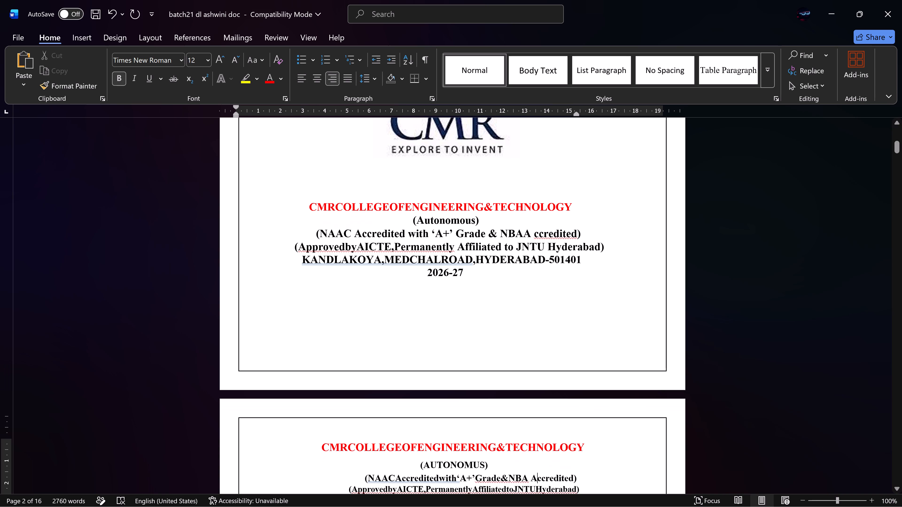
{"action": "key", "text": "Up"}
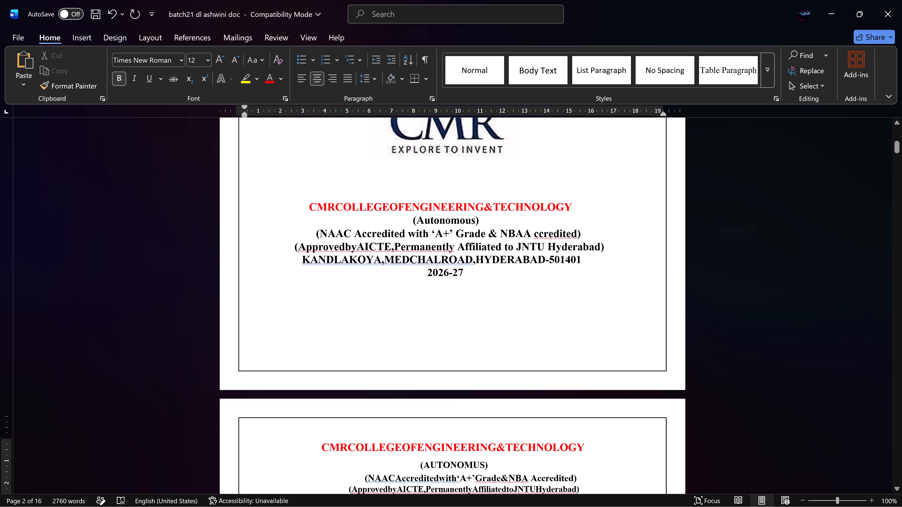
Insert a space after each comma in the college address line, giving "KANDLAKOYA, MEDCHALROAD, HYDERABAD-501401".
{"action": "left_click", "coordinate": [386, 261]}
{"action": "key", "text": "space"}
{"action": "key", "text": "Right"}
{"action": "key", "text": "Right"}
{"action": "key", "text": "Right"}
{"action": "key", "text": "Right"}
{"action": "key", "text": "Right"}
{"action": "key", "text": "Right"}
{"action": "key", "text": "Right"}
{"action": "key", "text": "Right"}
{"action": "key", "text": "Right"}
{"action": "key", "text": "Right"}
{"action": "key", "text": "Right"}
{"action": "key", "text": "Right"}
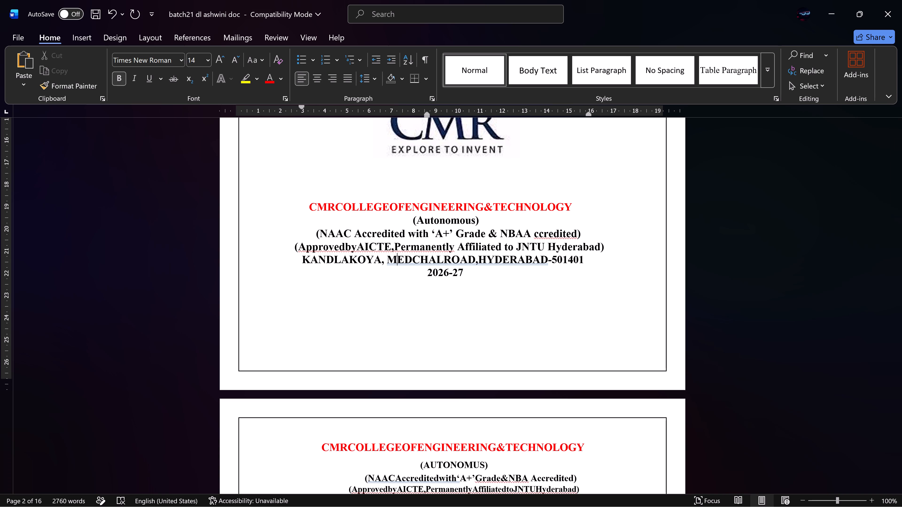
{"action": "key", "text": "space"}
{"action": "key", "text": "Right"}
{"action": "key", "text": "Right"}
{"action": "key", "text": "Right"}
{"action": "key", "text": "Right"}
{"action": "key", "text": "Right"}
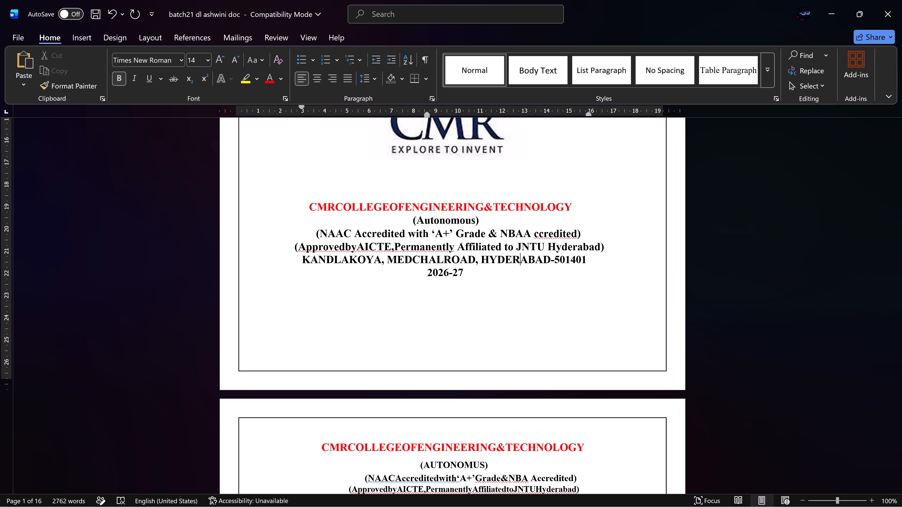
Insert a space between the comma after "AICTE" and "Permanently" in the cover page's approval line.
{"action": "key", "text": "Up"}
{"action": "key", "text": "Left"}
{"action": "key", "text": "Left"}
{"action": "key", "text": "Left"}
{"action": "key", "text": "Left"}
{"action": "key", "text": "Left"}
{"action": "key", "text": "Left"}
{"action": "key", "text": "Left"}
{"action": "key", "text": "Left"}
{"action": "key", "text": "Left"}
{"action": "key", "text": "Left"}
{"action": "key", "text": "Left"}
{"action": "key", "text": "Left"}
{"action": "key", "text": "Left"}
{"action": "key", "text": "Left"}
{"action": "key", "text": "Left"}
{"action": "key", "text": "Left"}
{"action": "key", "text": "Left"}
{"action": "key", "text": "Left"}
{"action": "key", "text": "Left"}
{"action": "key", "text": "Left"}
{"action": "key", "text": "Left"}
{"action": "key", "text": "Left"}
{"action": "key", "text": "space"}
Separate the run-together start of the cover page's approval line into "Approved by AICTE".
{"action": "key", "text": "Left"}
{"action": "key", "text": "Left"}
{"action": "key", "text": "Left"}
{"action": "key", "text": "Left"}
{"action": "key", "text": "Left"}
{"action": "key", "text": "Left"}
{"action": "key", "text": "Left"}
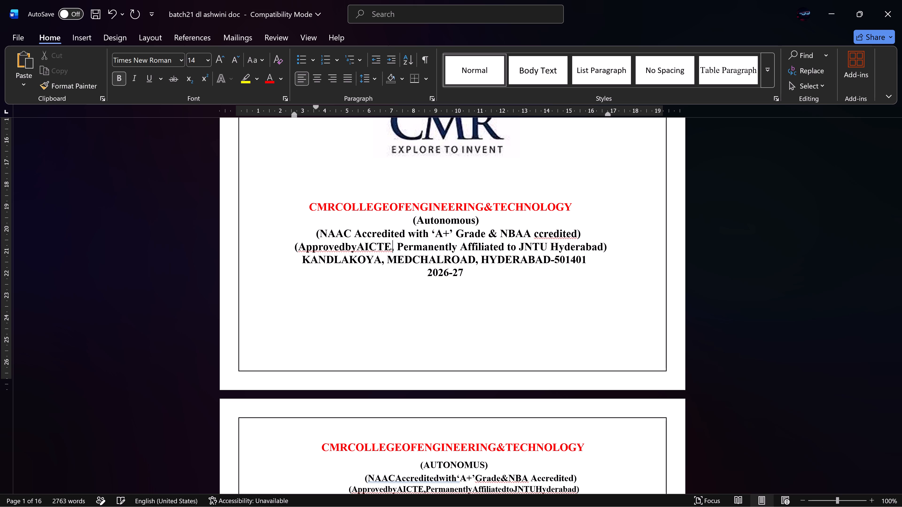
{"action": "key", "text": "Left"}
{"action": "key", "text": "Right"}
{"action": "key", "text": "space"}
{"action": "key", "text": "Left"}
{"action": "key", "text": "Left"}
{"action": "key", "text": "Left"}
{"action": "key", "text": "Left"}
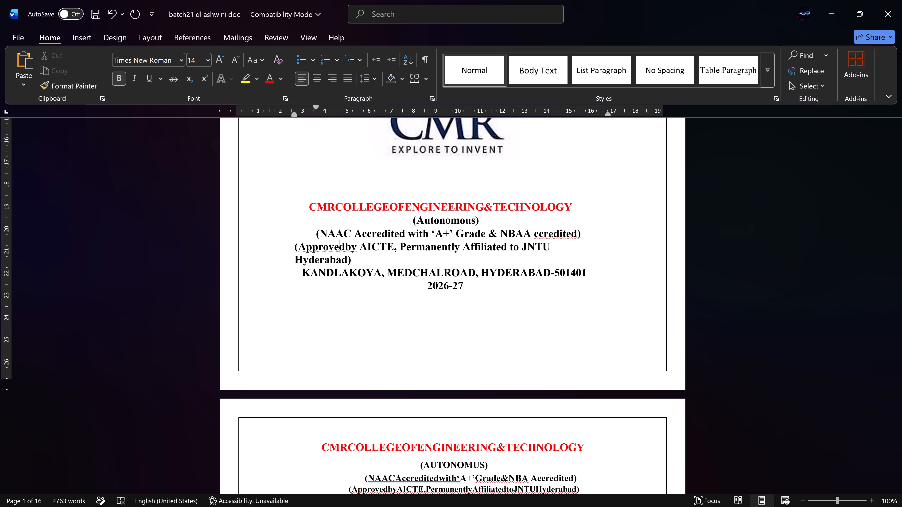
{"action": "key", "text": "Right"}
{"action": "key", "text": "space"}
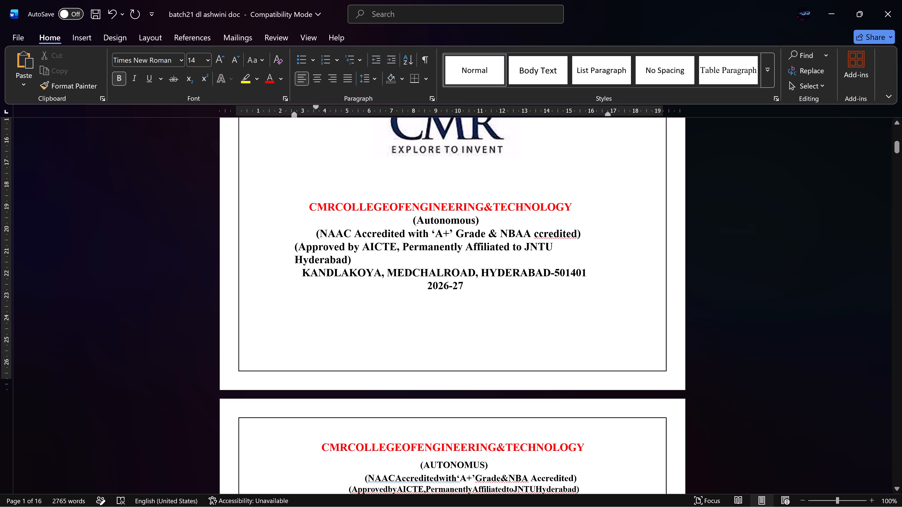
Extend the right indent of the cover page's accreditation and approval lines to about 17.7 cm so the approval text fits one line.
{"action": "left_click_drag", "start_coordinate": [607, 114], "coordinate": [643, 108]}
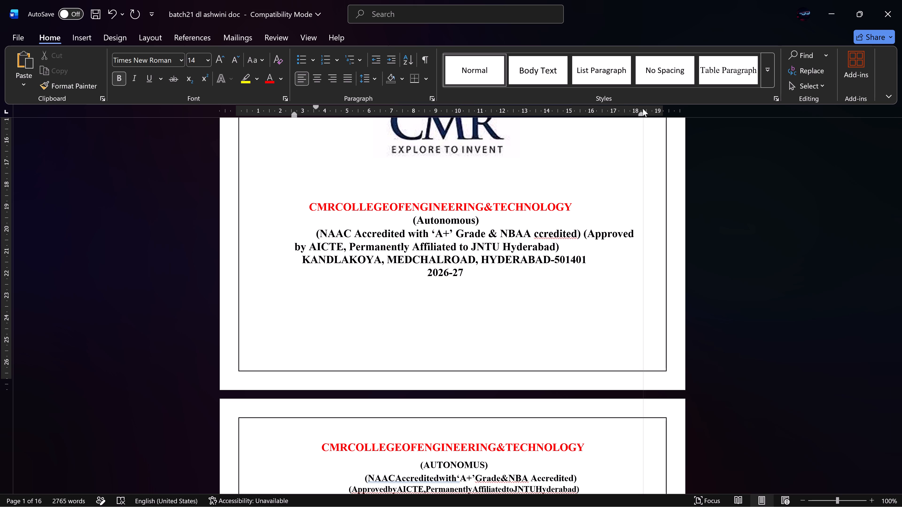
{"action": "left_click_drag", "start_coordinate": [643, 108], "coordinate": [628, 108]}
Separate the start of the certificate page's accreditation line into "NAAC Accredited with ‘A+’".
{"action": "scroll", "coordinate": [557, 241], "scroll_direction": "down", "scroll_amount": 1}
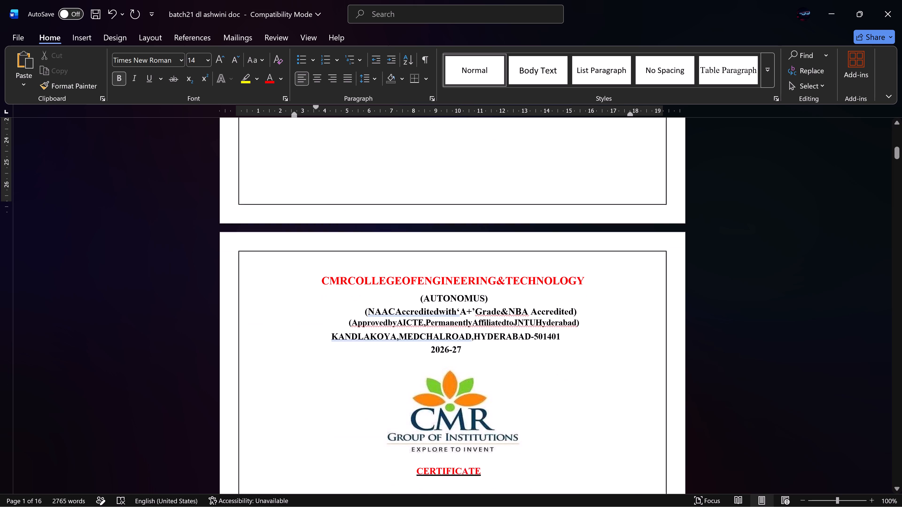
{"action": "scroll", "coordinate": [557, 241], "scroll_direction": "down", "scroll_amount": 1}
{"action": "scroll", "coordinate": [557, 241], "scroll_direction": "up", "scroll_amount": 1}
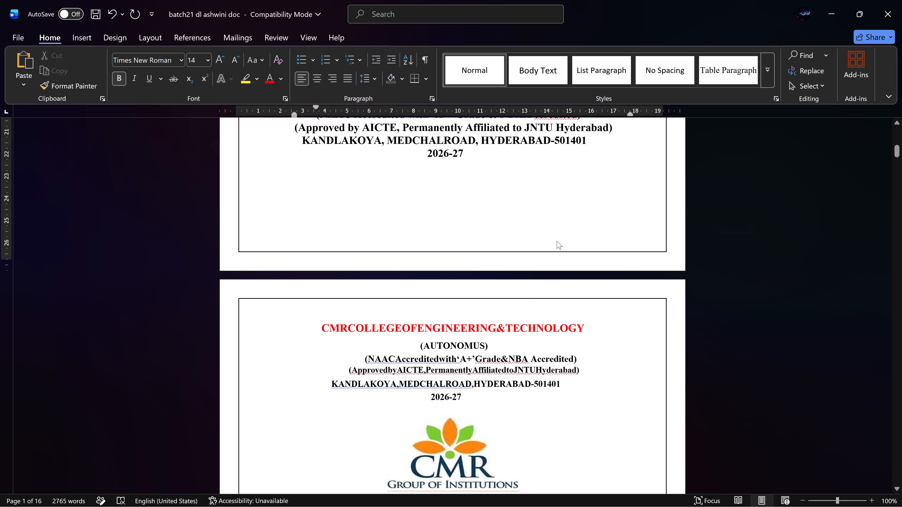
{"action": "scroll", "coordinate": [557, 241], "scroll_direction": "down", "scroll_amount": 1}
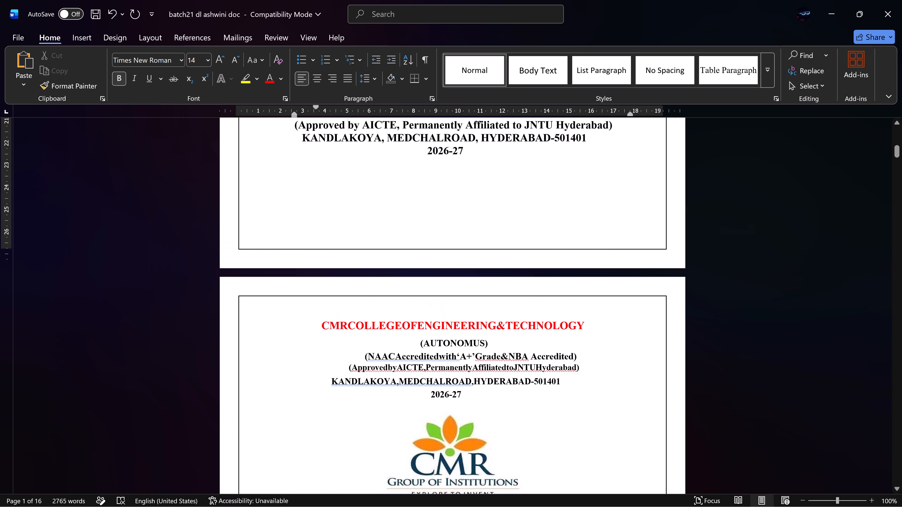
{"action": "scroll", "coordinate": [557, 241], "scroll_direction": "down", "scroll_amount": 1}
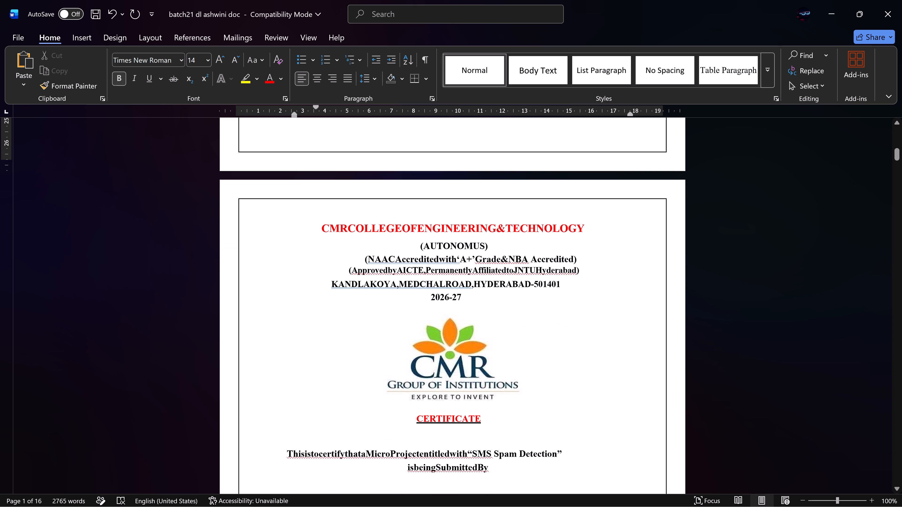
{"action": "left_click", "coordinate": [396, 261]}
{"action": "key", "text": "space"}
{"action": "key", "text": "Right"}
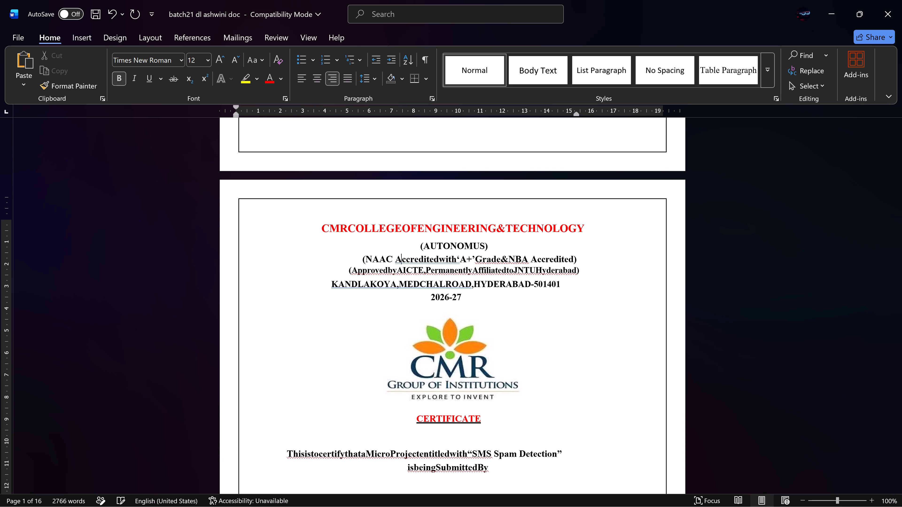
{"action": "key", "text": "Right"}
{"action": "key", "text": "Right"}
{"action": "key", "text": "Right"}
{"action": "key", "text": "Right"}
{"action": "key", "text": "Right"}
{"action": "key", "text": "Right"}
{"action": "key", "text": "Right"}
{"action": "key", "text": "Right"}
{"action": "key", "text": "Right"}
{"action": "key", "text": "space"}
{"action": "key", "text": "Right"}
{"action": "key", "text": "Right"}
{"action": "key", "text": "Right"}
{"action": "key", "text": "Right"}
{"action": "key", "text": "Right"}
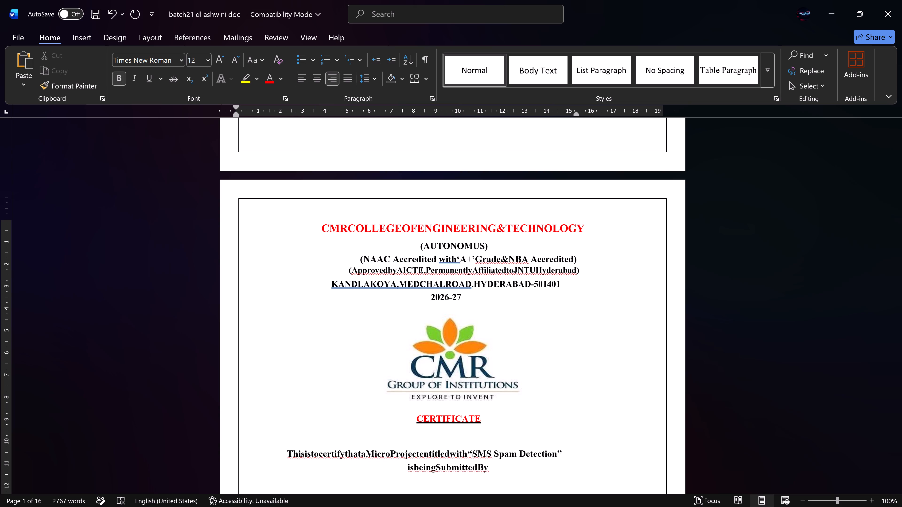
{"action": "key", "text": "Left"}
{"action": "key", "text": "space"}
Add the missing spaces after ‘A+’ in the certificate page's accreditation line, giving "‘A+’ Grade & NBA".
{"action": "key", "text": "Right"}
{"action": "key", "text": "Right"}
{"action": "key", "text": "Right"}
{"action": "key", "text": "Right"}
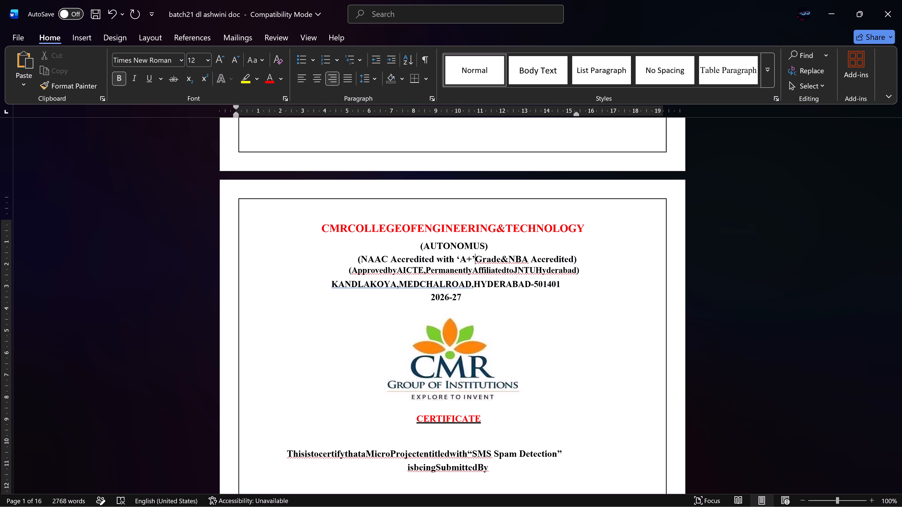
{"action": "key", "text": "space"}
{"action": "key", "text": "Right"}
{"action": "key", "text": "Right"}
{"action": "key", "text": "Right"}
{"action": "key", "text": "Right"}
{"action": "key", "text": "Right"}
{"action": "key", "text": "space"}
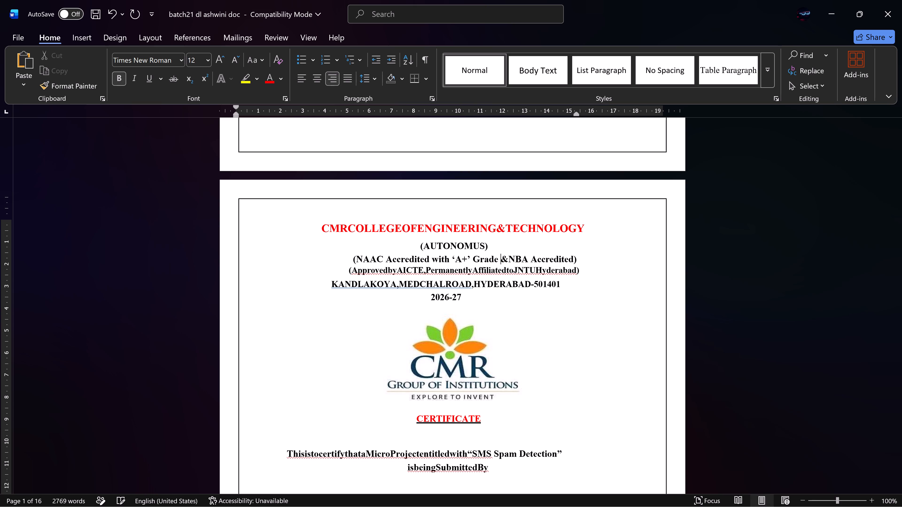
{"action": "key", "text": "Right"}
{"action": "key", "text": "Right"}
{"action": "key", "text": "Left"}
{"action": "key", "text": "space"}
{"action": "key", "text": "Right"}
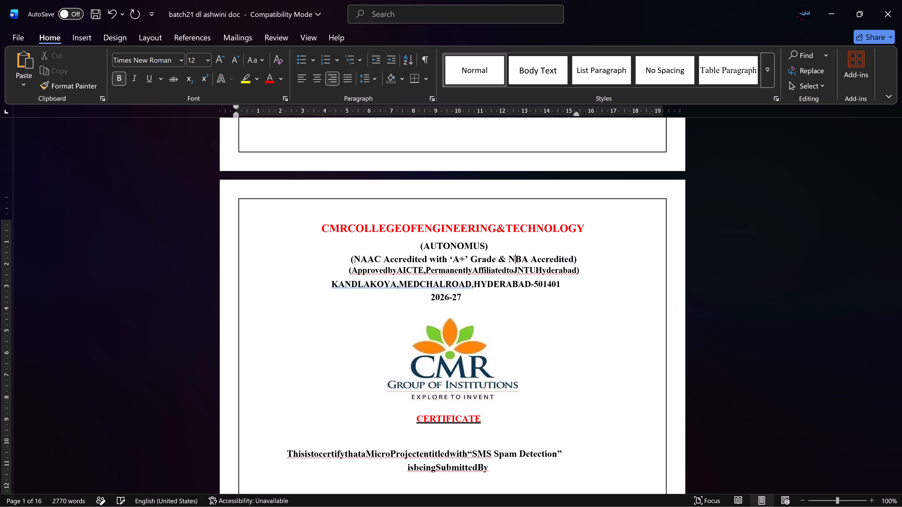
Separate the run-together start of the certificate page's approval line into "Approved by AICTE".
{"action": "key", "text": "Right"}
{"action": "key", "text": "Right"}
{"action": "key", "text": "Right"}
{"action": "key", "text": "Right"}
{"action": "key", "text": "Right"}
{"action": "key", "text": "Right"}
{"action": "key", "text": "Right"}
{"action": "key", "text": "Right"}
{"action": "key", "text": "Right"}
{"action": "key", "text": "Right"}
{"action": "key", "text": "Right"}
{"action": "key", "text": "Right"}
{"action": "key", "text": "Right"}
{"action": "key", "text": "Right"}
{"action": "key", "text": "Right"}
{"action": "key", "text": "Right"}
{"action": "key", "text": "Right"}
{"action": "key", "text": "Right"}
{"action": "key", "text": "Right"}
{"action": "key", "text": "Right"}
{"action": "key", "text": "Right"}
{"action": "key", "text": "Right"}
{"action": "key", "text": "Right"}
{"action": "key", "text": "Right"}
{"action": "key", "text": "Right"}
{"action": "key", "text": "Left"}
{"action": "key", "text": "Left"}
{"action": "key", "text": "Left"}
{"action": "key", "text": "Left"}
{"action": "key", "text": "Left"}
{"action": "key", "text": "space"}
{"action": "key", "text": "Right"}
{"action": "key", "text": "Right"}
{"action": "key", "text": "space"}
Space the comma between "AICTE" and "Permanently" in the certificate page's approval line as "AICTE, Permanently".
{"action": "key", "text": "Right"}
{"action": "key", "text": "Right"}
{"action": "key", "text": "Right"}
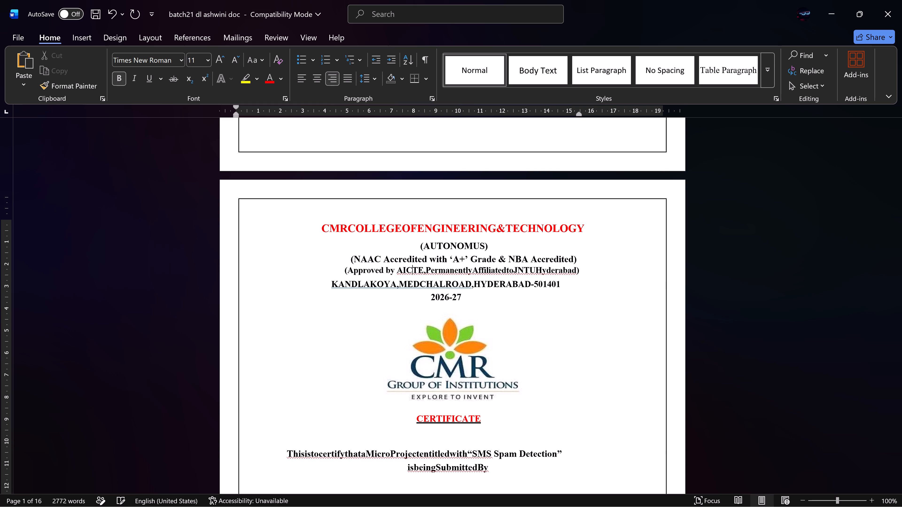
{"action": "key", "text": "Right"}
{"action": "key", "text": "Right"}
{"action": "key", "text": "Right"}
{"action": "key", "text": "Left"}
{"action": "key", "text": "space"}
{"action": "key", "text": "Right"}
{"action": "key", "text": "Right"}
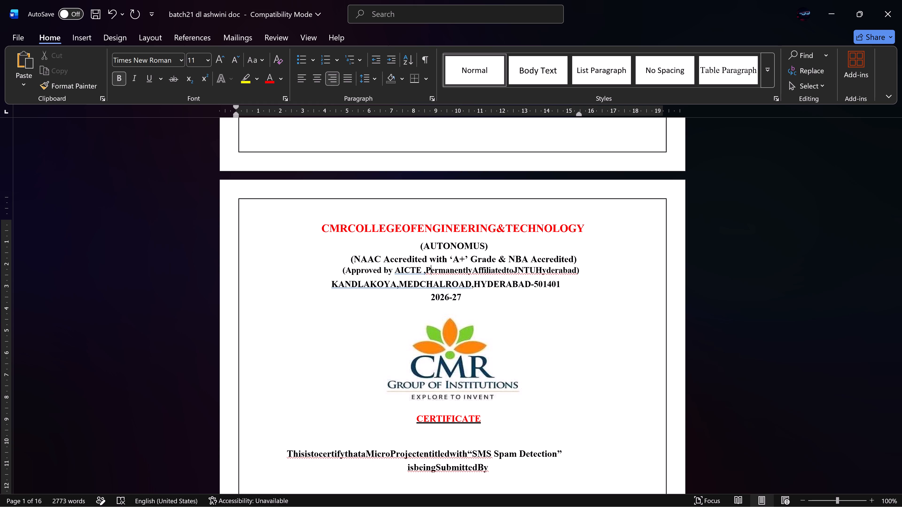
{"action": "key", "text": "Right"}
{"action": "key", "text": "Left"}
{"action": "key", "text": "Left"}
{"action": "key", "text": "BackSpace"}
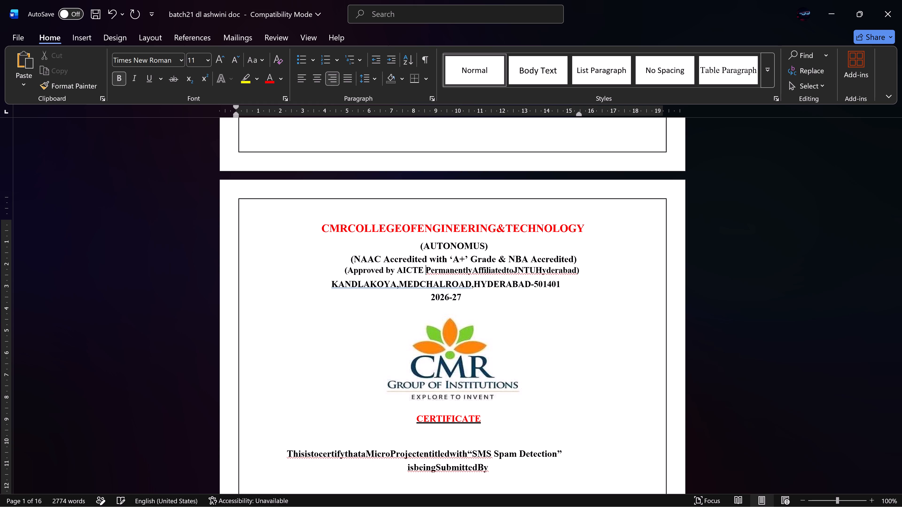
{"action": "key", "text": "BackSpace"}
{"action": "key", "text": "comma"}
{"action": "key", "text": "Right"}
{"action": "key", "text": "Left"}
{"action": "key", "text": "space"}
Insert the missing space between "Permanently" and "Affiliated" in the certificate page's approval line.
{"action": "key", "text": "Right"}
{"action": "key", "text": "Right"}
{"action": "key", "text": "Right"}
{"action": "key", "text": "Right"}
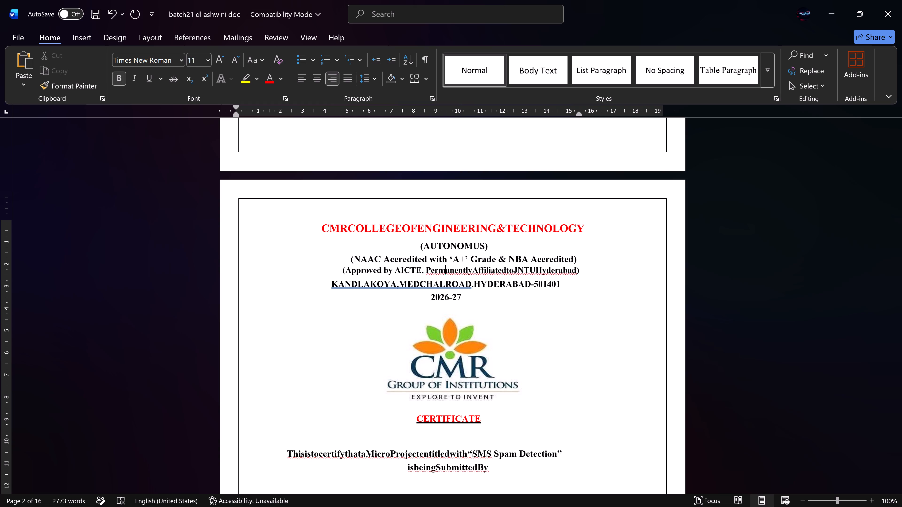
{"action": "key", "text": "Right"}
{"action": "key", "text": "Right"}
{"action": "key", "text": "Right"}
{"action": "key", "text": "Right"}
{"action": "key", "text": "Right"}
{"action": "key", "text": "Right"}
{"action": "key", "text": "Right"}
{"action": "key", "text": "space"}
Separate "Affiliated" from "to" in the certificate page's approval line.
{"action": "key", "text": "Right"}
{"action": "key", "text": "Right"}
{"action": "key", "text": "Right"}
{"action": "key", "text": "Right"}
{"action": "key", "text": "Right"}
{"action": "key", "text": "Right"}
{"action": "key", "text": "Right"}
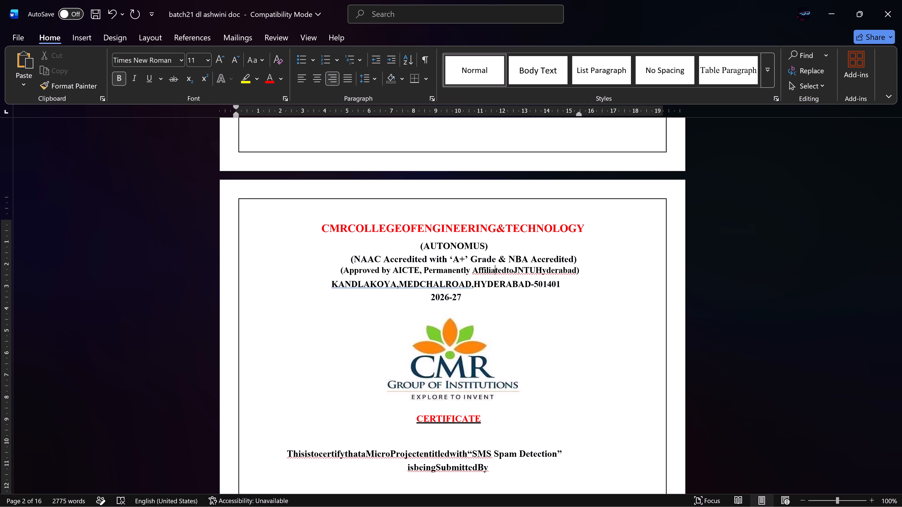
{"action": "key", "text": "Right"}
{"action": "key", "text": "Right"}
{"action": "key", "text": "Right"}
{"action": "key", "text": "space"}
Space out the end of the certificate page's approval line as "to JNTU Hyderabad".
{"action": "key", "text": "Right"}
{"action": "key", "text": "Right"}
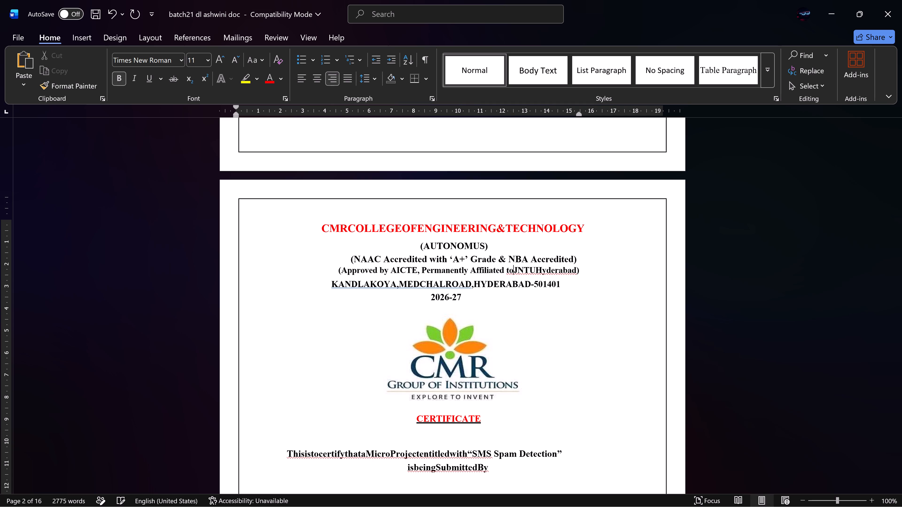
{"action": "key", "text": "Right"}
{"action": "key", "text": "Left"}
{"action": "key", "text": "space"}
{"action": "key", "text": "Right"}
{"action": "key", "text": "Right"}
{"action": "key", "text": "Right"}
{"action": "key", "text": "Right"}
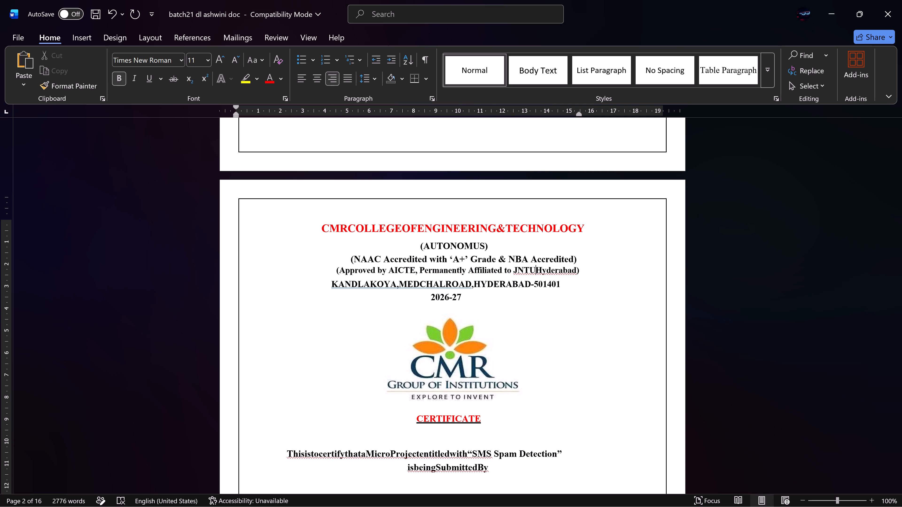
{"action": "key", "text": "Right"}
{"action": "key", "text": "Left"}
{"action": "key", "text": "space"}
Add a space after the comma following "KANDLAKOYA" in the certificate page's address line.
{"action": "key", "text": "Right"}
{"action": "key", "text": "Right"}
{"action": "key", "text": "Right"}
{"action": "key", "text": "Right"}
{"action": "key", "text": "Right"}
{"action": "key", "text": "Right"}
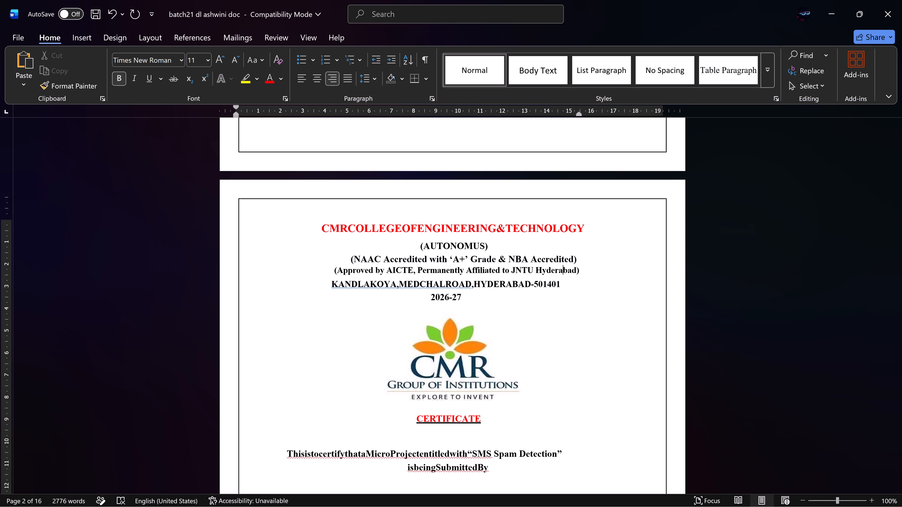
{"action": "key", "text": "Right"}
{"action": "key", "text": "Right"}
{"action": "key", "text": "Right"}
{"action": "key", "text": "Right"}
{"action": "key", "text": "Right"}
{"action": "key", "text": "Right"}
{"action": "key", "text": "Right"}
{"action": "key", "text": "Right"}
{"action": "key", "text": "Right"}
{"action": "key", "text": "Right"}
{"action": "key", "text": "Right"}
{"action": "key", "text": "Right"}
{"action": "key", "text": "Right"}
{"action": "key", "text": "Right"}
{"action": "key", "text": "Right"}
{"action": "key", "text": "Right"}
{"action": "key", "text": "space"}
{"action": "key", "text": "Right"}
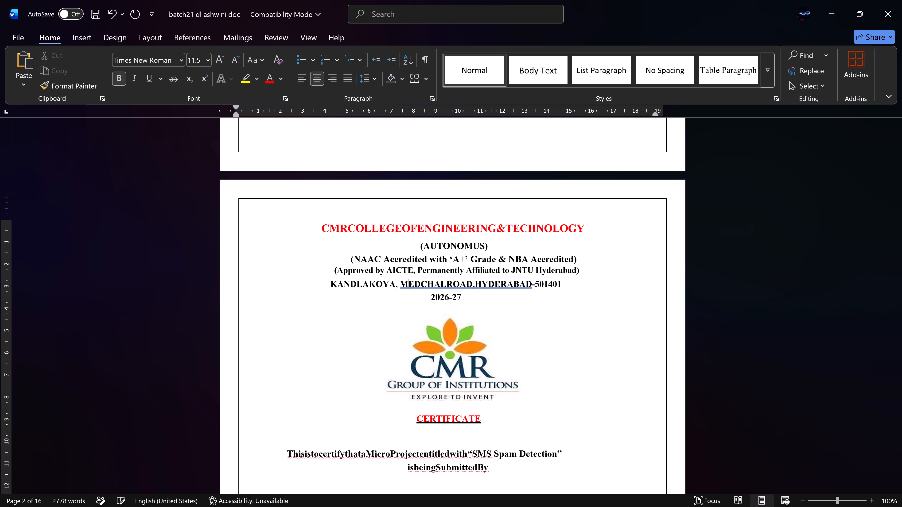
{"action": "key", "text": "Right"}
{"action": "key", "text": "Right"}
{"action": "key", "text": "Right"}
{"action": "key", "text": "Right"}
{"action": "key", "text": "Right"}
{"action": "key", "text": "Right"}
{"action": "key", "text": "Right"}
{"action": "key", "text": "Right"}
{"action": "key", "text": "Right"}
{"action": "key", "text": "Right"}
{"action": "key", "text": "Right"}
{"action": "key", "text": "space"}
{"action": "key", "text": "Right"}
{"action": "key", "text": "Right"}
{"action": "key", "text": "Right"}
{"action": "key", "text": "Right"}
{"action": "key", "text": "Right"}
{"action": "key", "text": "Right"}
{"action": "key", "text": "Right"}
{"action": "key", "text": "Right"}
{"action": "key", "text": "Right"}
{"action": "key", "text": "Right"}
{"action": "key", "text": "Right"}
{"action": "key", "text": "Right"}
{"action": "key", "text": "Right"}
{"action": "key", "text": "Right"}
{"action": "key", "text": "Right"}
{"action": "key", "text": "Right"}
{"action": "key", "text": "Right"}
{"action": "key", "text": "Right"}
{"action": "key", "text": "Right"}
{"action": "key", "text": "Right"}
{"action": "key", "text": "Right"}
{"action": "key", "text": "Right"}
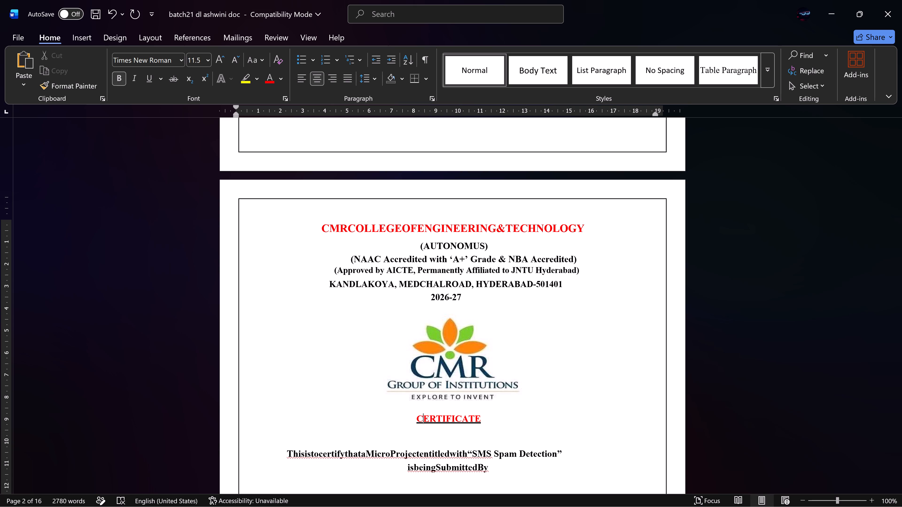
Widen the certification sentence by moving its right indent to about 19 cm and its left indent to about 0.75 cm.
{"action": "scroll", "coordinate": [396, 261], "scroll_direction": "down", "scroll_amount": 2}
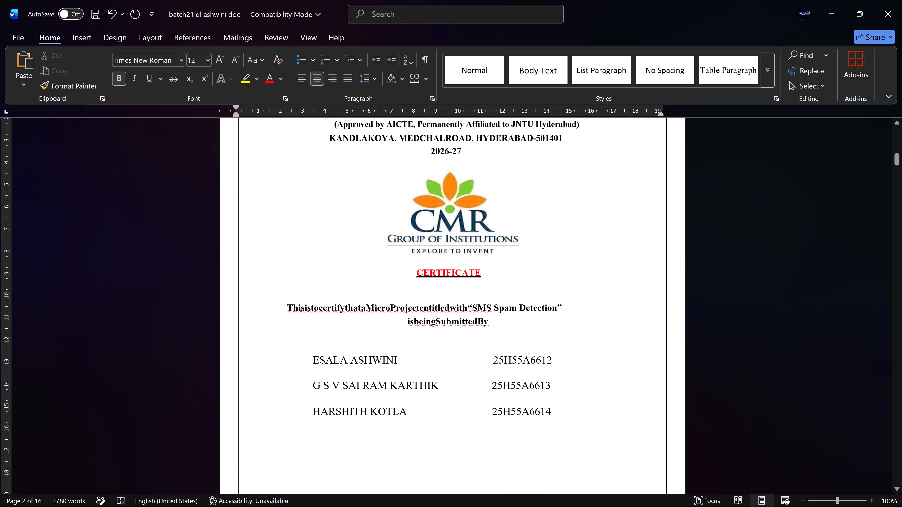
{"action": "left_click", "coordinate": [566, 307]}
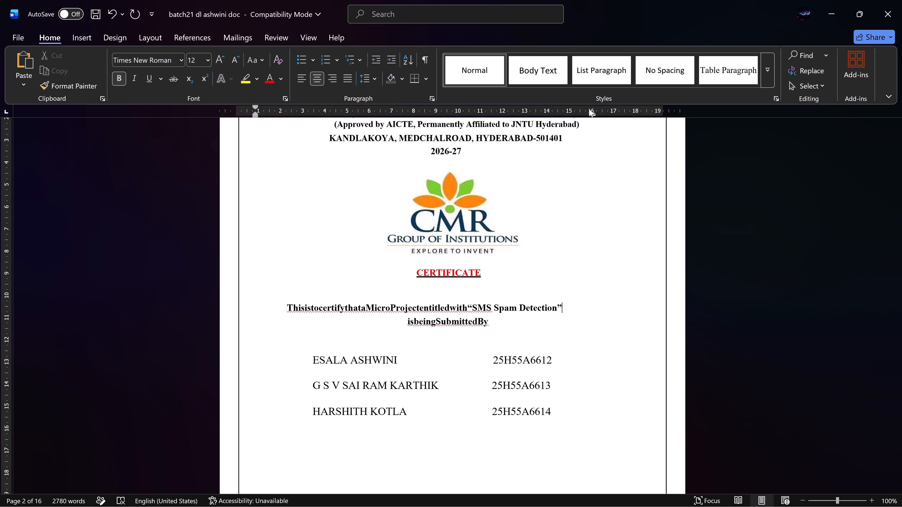
{"action": "left_click_drag", "start_coordinate": [594, 116], "coordinate": [657, 120]}
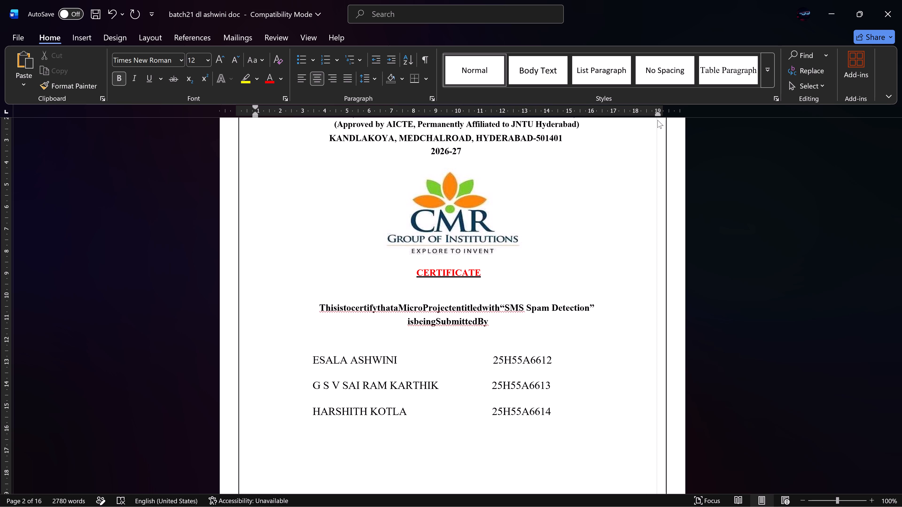
{"action": "left_click_drag", "start_coordinate": [657, 120], "coordinate": [658, 120]}
{"action": "left_click_drag", "start_coordinate": [255, 114], "coordinate": [252, 113]}
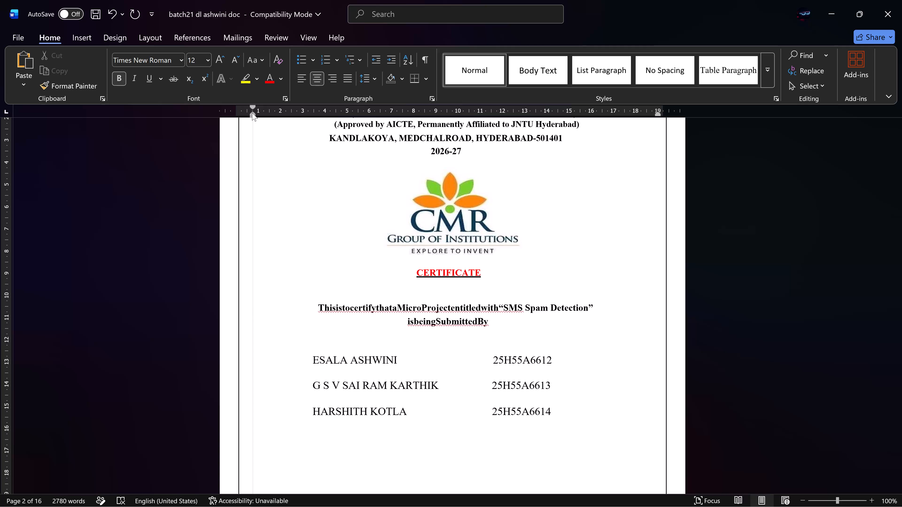
{"action": "left_click_drag", "start_coordinate": [252, 113], "coordinate": [250, 113]}
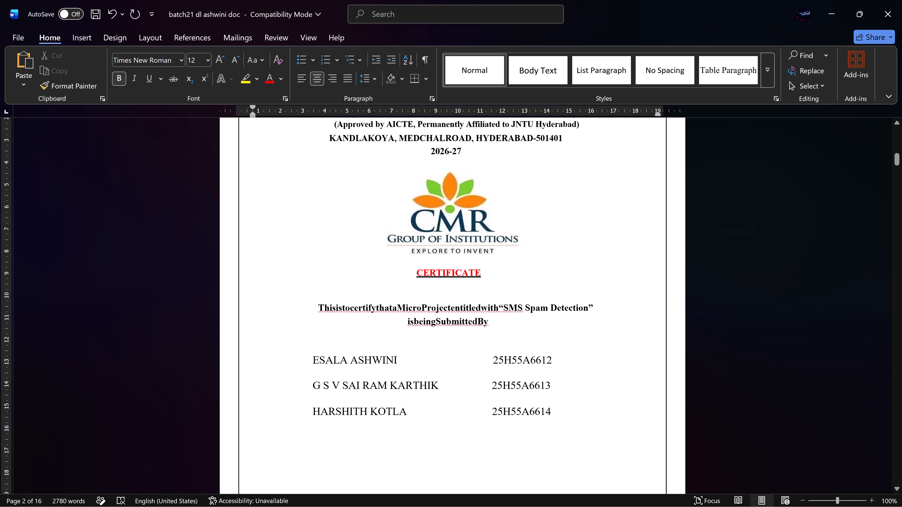
Replace "SMS Spam Detection" on the certificate page with the cover title "SALES FORECASTING USING LSTM AND OPTIMIZER COMPARISON", copied and pasted as text only.
{"action": "scroll", "coordinate": [412, 325], "scroll_direction": "up", "scroll_amount": 6}
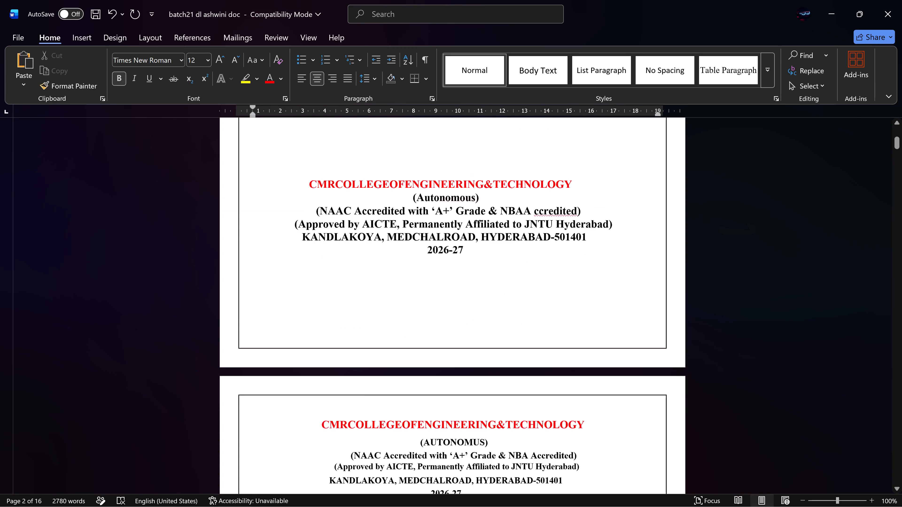
{"action": "scroll", "coordinate": [412, 325], "scroll_direction": "up", "scroll_amount": 10}
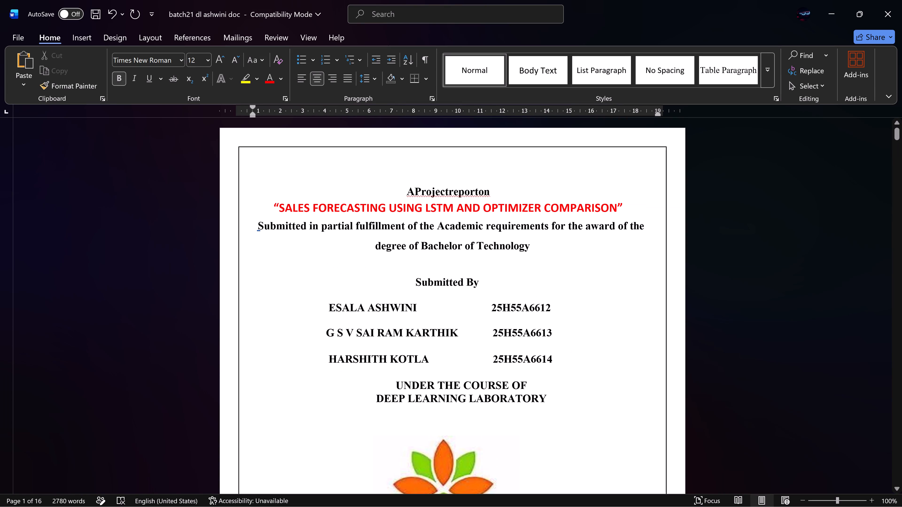
{"action": "left_click", "coordinate": [282, 210]}
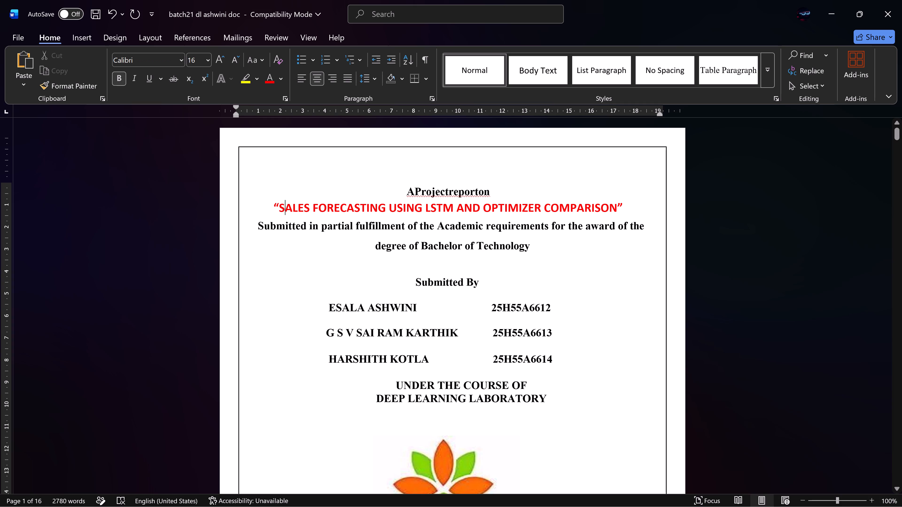
{"action": "left_click_drag", "start_coordinate": [279, 209], "coordinate": [601, 207]}
{"action": "key", "text": "ctrl+c"}
{"action": "scroll", "coordinate": [601, 207], "scroll_direction": "down", "scroll_amount": 6}
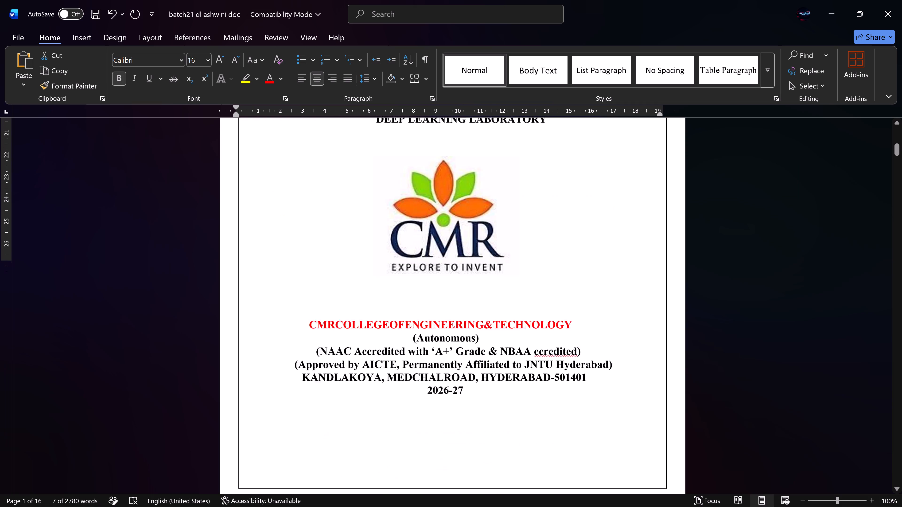
{"action": "scroll", "coordinate": [601, 207], "scroll_direction": "down", "scroll_amount": 1}
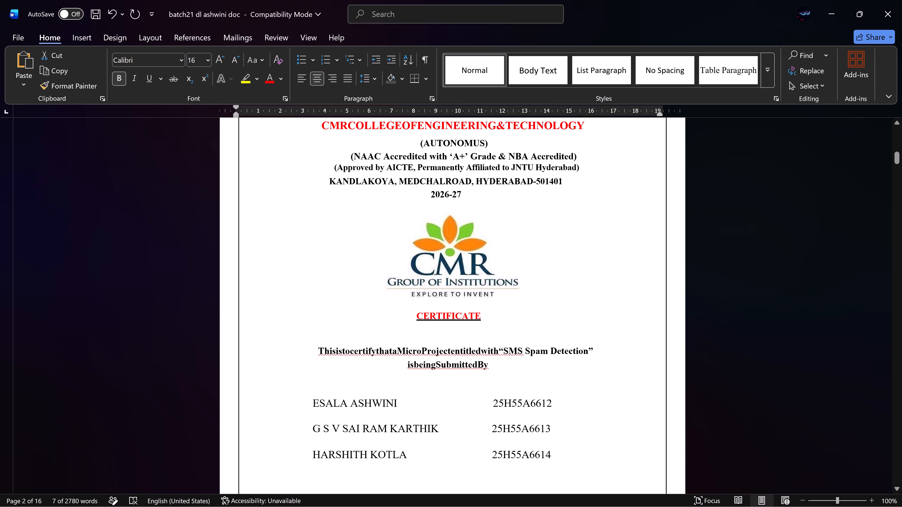
{"action": "left_click_drag", "start_coordinate": [504, 349], "coordinate": [579, 352]}
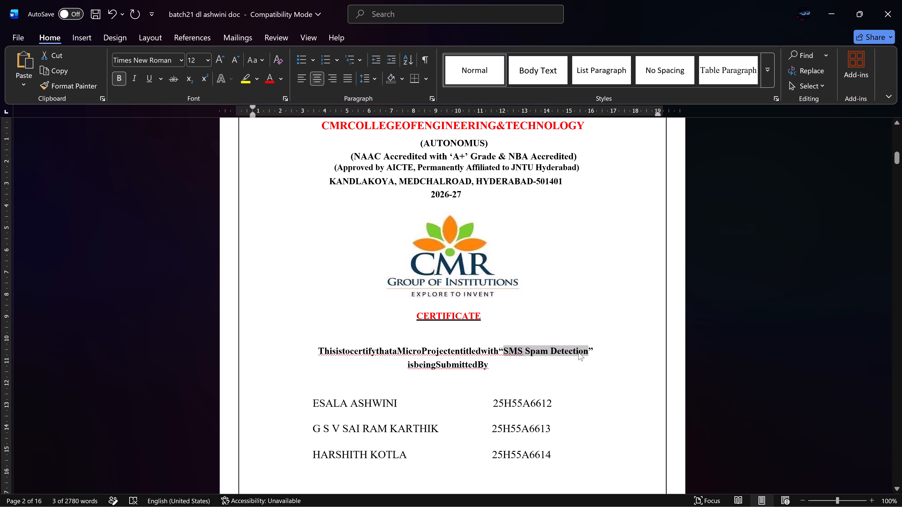
{"action": "key", "text": "ctrl+v"}
{"action": "key", "text": "t"}
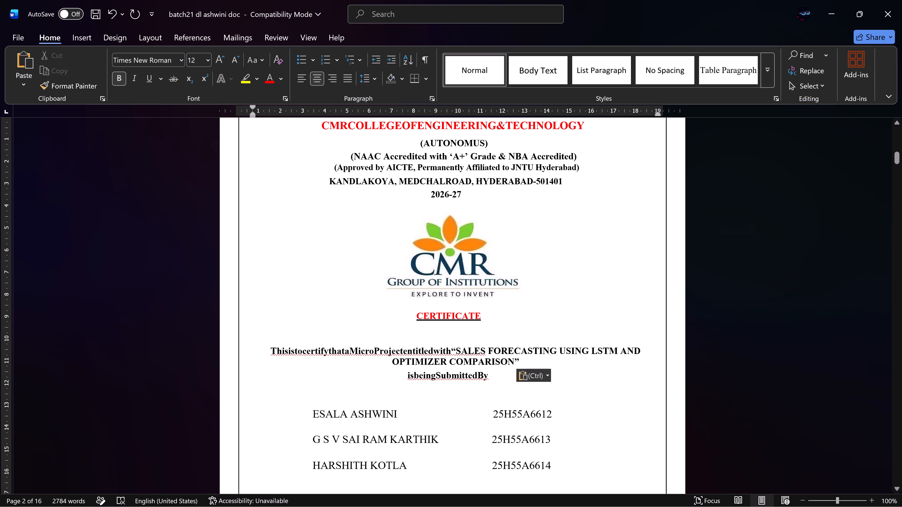
Separate the run-together words in the line below the certificate's project title so it reads "Is being Submitted By".
{"action": "left_click", "coordinate": [414, 375]}
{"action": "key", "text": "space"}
{"action": "key", "text": "Right"}
{"action": "key", "text": "Right"}
{"action": "key", "text": "Right"}
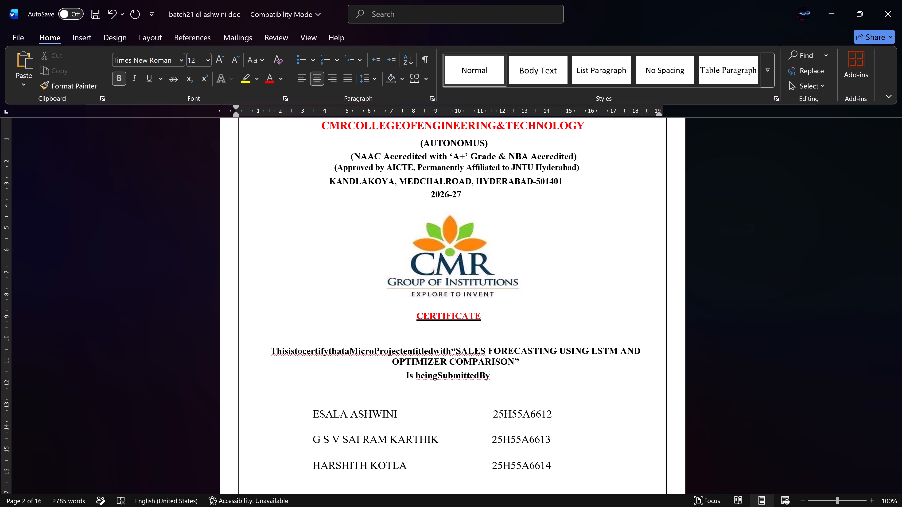
{"action": "key", "text": "Right"}
{"action": "key", "text": "Right"}
{"action": "key", "text": "Right"}
{"action": "key", "text": "Left"}
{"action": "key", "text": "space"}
{"action": "key", "text": "Right"}
{"action": "key", "text": "Right"}
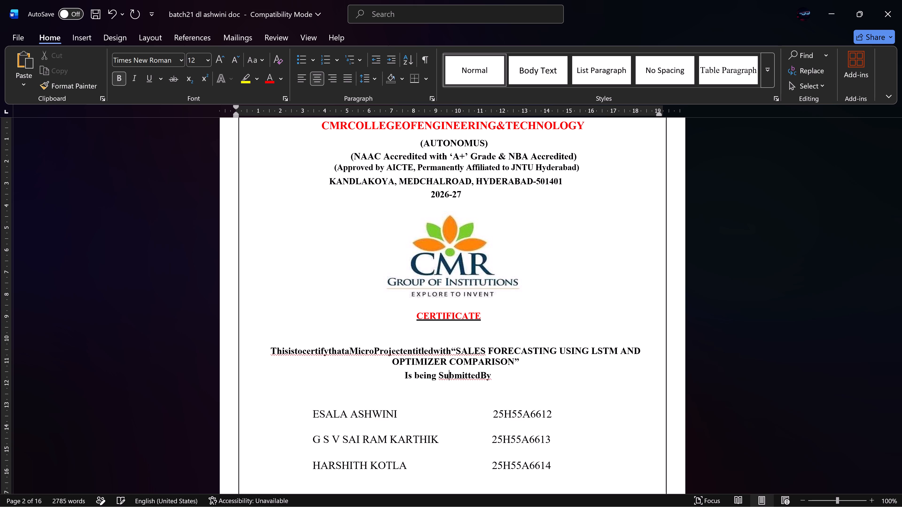
{"action": "key", "text": "Right"}
{"action": "key", "text": "Right"}
{"action": "key", "text": "Right"}
{"action": "key", "text": "Right"}
{"action": "key", "text": "Right"}
{"action": "key", "text": "Right"}
{"action": "key", "text": "Right"}
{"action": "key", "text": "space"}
{"action": "key", "text": "Right"}
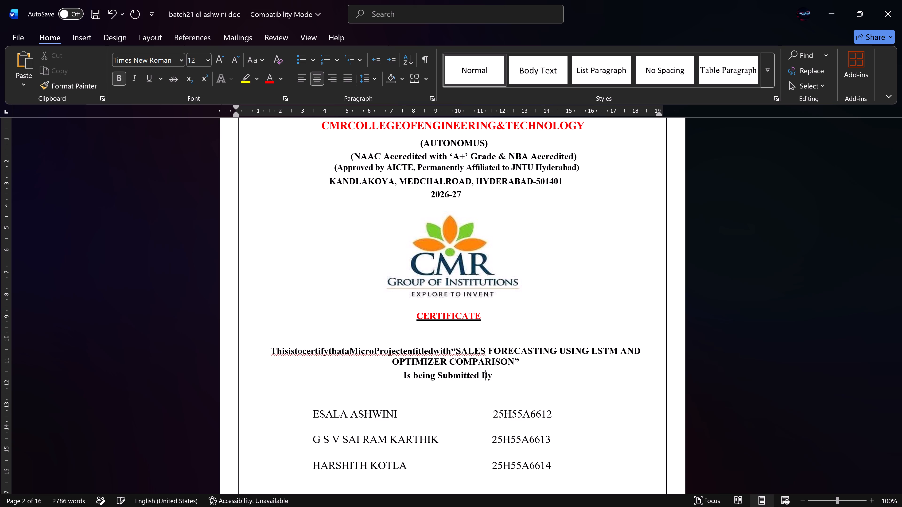
Separate the opening words of the certification sentence as "This is to certify that".
{"action": "key", "text": "Up"}
{"action": "key", "text": "Up"}
{"action": "key", "text": "Up"}
{"action": "key", "text": "Left"}
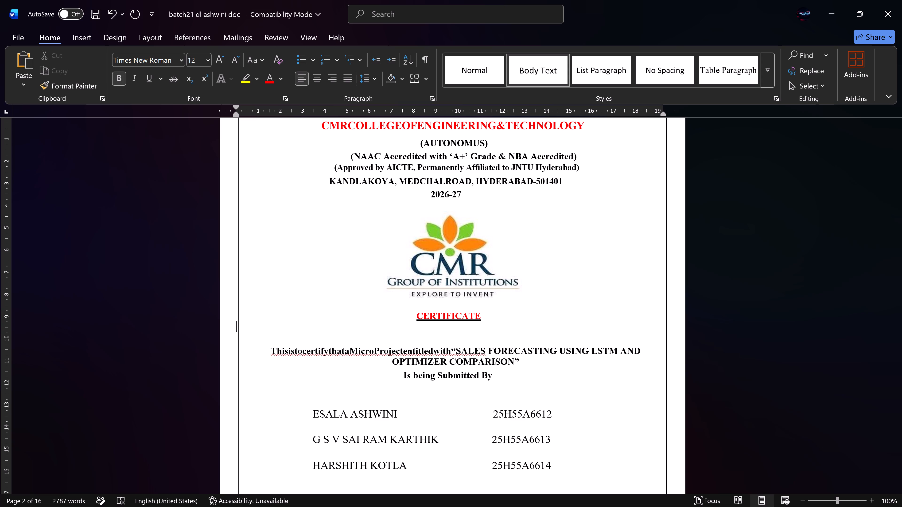
{"action": "key", "text": "Down"}
{"action": "key", "text": "Right"}
{"action": "key", "text": "Right"}
{"action": "key", "text": "Right"}
{"action": "key", "text": "Right"}
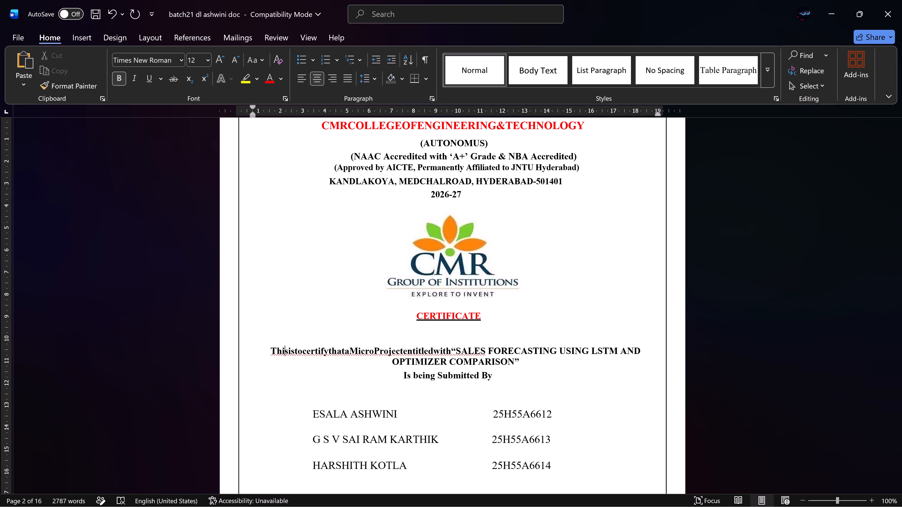
{"action": "key", "text": "Right"}
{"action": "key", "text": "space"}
{"action": "key", "text": "Right"}
{"action": "key", "text": "Right"}
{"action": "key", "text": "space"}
{"action": "key", "text": "Right"}
{"action": "key", "text": "Right"}
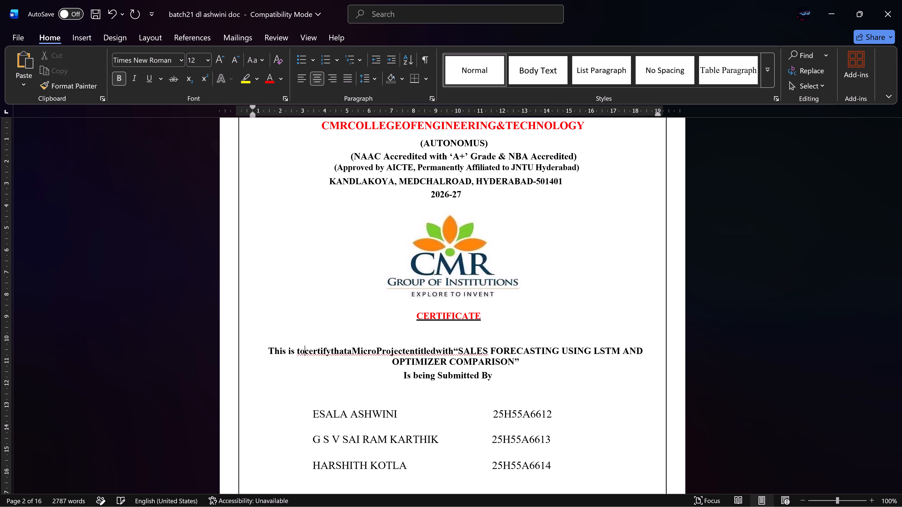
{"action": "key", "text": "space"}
{"action": "key", "text": "Right"}
{"action": "key", "text": "Right"}
{"action": "key", "text": "Right"}
{"action": "key", "text": "Right"}
{"action": "key", "text": "Right"}
{"action": "key", "text": "Right"}
{"action": "key", "text": "Right"}
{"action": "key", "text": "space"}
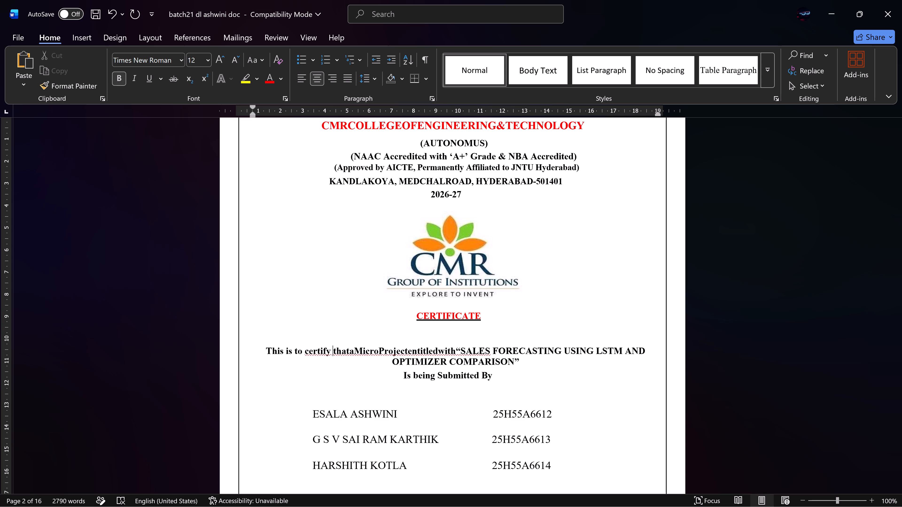
{"action": "key", "text": "Right"}
{"action": "key", "text": "Right"}
{"action": "key", "text": "Right"}
{"action": "key", "text": "Right"}
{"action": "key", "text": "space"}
Continue spacing out the certification sentence, separating "a Micro Project" into individual words and from "entitled".
{"action": "key", "text": "Right"}
{"action": "key", "text": "Right"}
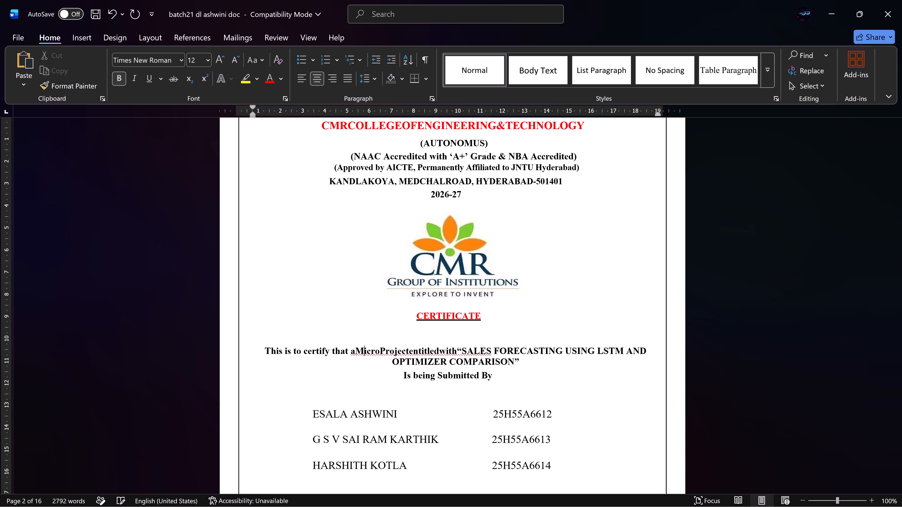
{"action": "key", "text": "Left"}
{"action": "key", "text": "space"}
{"action": "key", "text": "Right"}
{"action": "key", "text": "Right"}
{"action": "key", "text": "Right"}
{"action": "key", "text": "Right"}
{"action": "key", "text": "Right"}
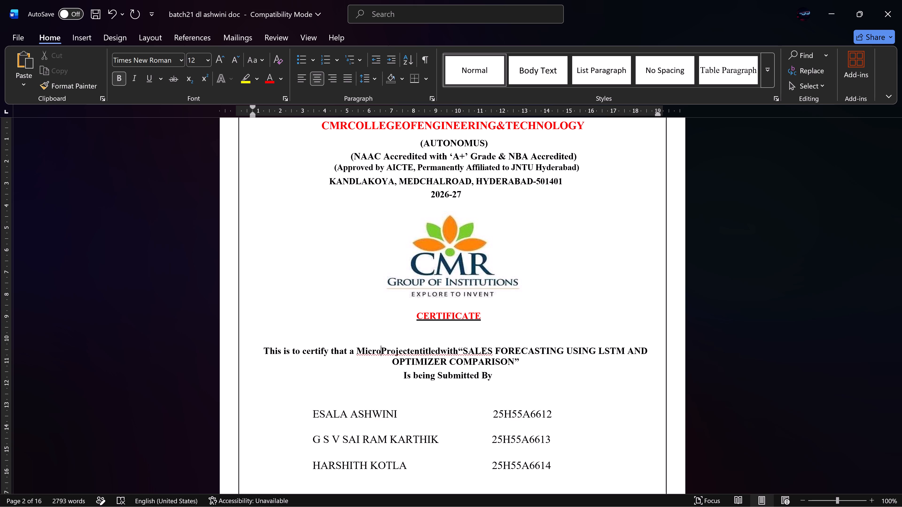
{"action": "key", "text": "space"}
{"action": "key", "text": "Right"}
{"action": "key", "text": "Right"}
{"action": "key", "text": "Right"}
{"action": "key", "text": "Right"}
{"action": "key", "text": "Right"}
{"action": "key", "text": "Right"}
{"action": "key", "text": "Right"}
{"action": "key", "text": "Right"}
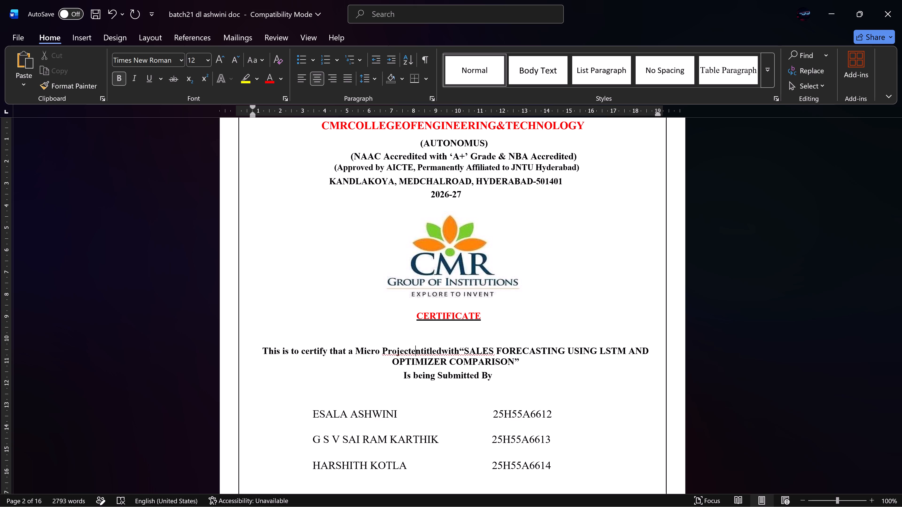
{"action": "key", "text": "Left"}
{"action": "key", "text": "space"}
{"action": "key", "text": "Right"}
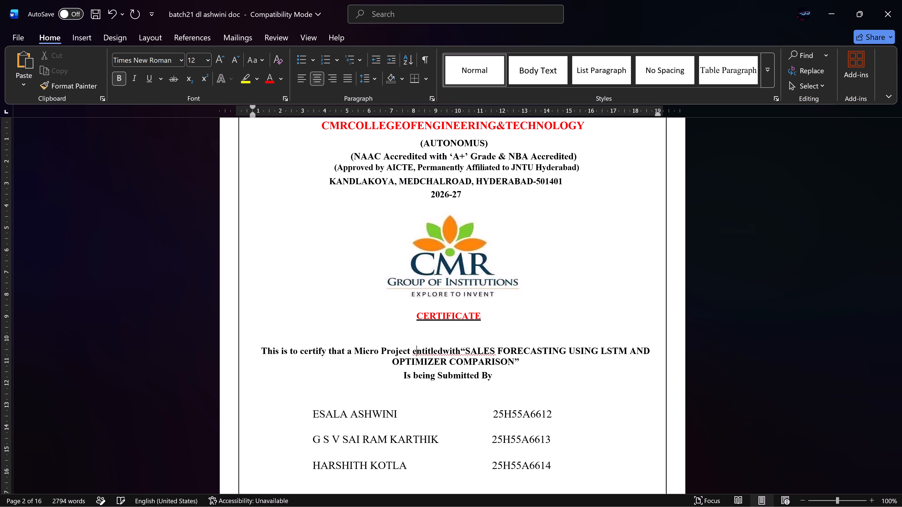
Add the missing spaces around "with" before the project title in the certification sentence, giving "entitled with “SALES".
{"action": "key", "text": "Right"}
{"action": "key", "text": "Right"}
{"action": "key", "text": "Right"}
{"action": "key", "text": "Right"}
{"action": "key", "text": "Right"}
{"action": "key", "text": "Right"}
{"action": "key", "text": "Right"}
{"action": "key", "text": "Right"}
{"action": "key", "text": "Left"}
{"action": "key", "text": "space"}
{"action": "key", "text": "Right"}
{"action": "key", "text": "Right"}
{"action": "key", "text": "Right"}
{"action": "key", "text": "Right"}
{"action": "key", "text": "space"}
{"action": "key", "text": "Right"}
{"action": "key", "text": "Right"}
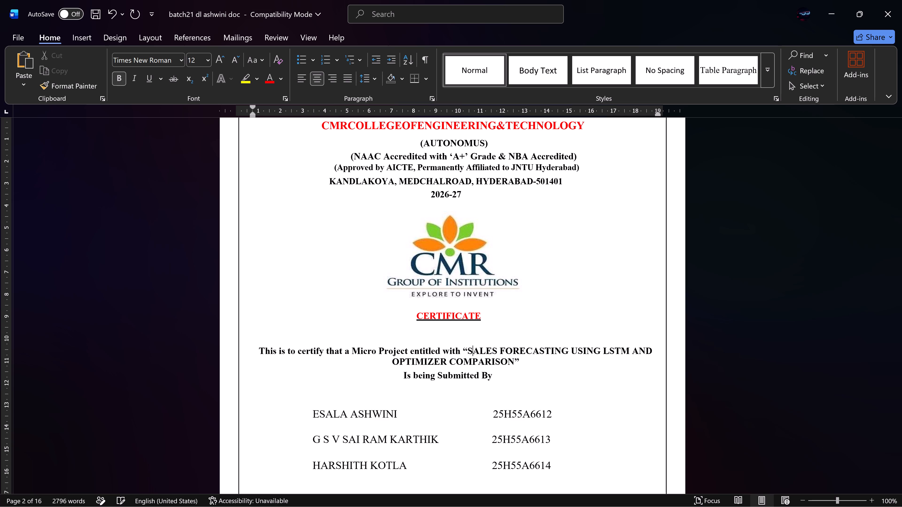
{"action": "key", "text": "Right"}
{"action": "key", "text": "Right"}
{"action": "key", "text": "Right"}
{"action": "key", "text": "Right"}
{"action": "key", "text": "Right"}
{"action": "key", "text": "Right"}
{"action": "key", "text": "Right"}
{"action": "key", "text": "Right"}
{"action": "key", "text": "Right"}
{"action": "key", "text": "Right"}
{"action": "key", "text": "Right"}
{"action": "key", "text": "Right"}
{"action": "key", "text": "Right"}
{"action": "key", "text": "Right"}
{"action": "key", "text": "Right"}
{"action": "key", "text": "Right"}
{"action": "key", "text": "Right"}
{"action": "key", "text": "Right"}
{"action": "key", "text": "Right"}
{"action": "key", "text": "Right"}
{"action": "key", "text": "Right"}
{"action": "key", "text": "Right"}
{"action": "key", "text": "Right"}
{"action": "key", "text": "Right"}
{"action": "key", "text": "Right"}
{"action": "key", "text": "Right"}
Insert a blank line after the project title, above "Is being Submitted By", on the certificate page.
{"action": "left_click", "coordinate": [527, 360]}
{"action": "key", "text": "Return"}
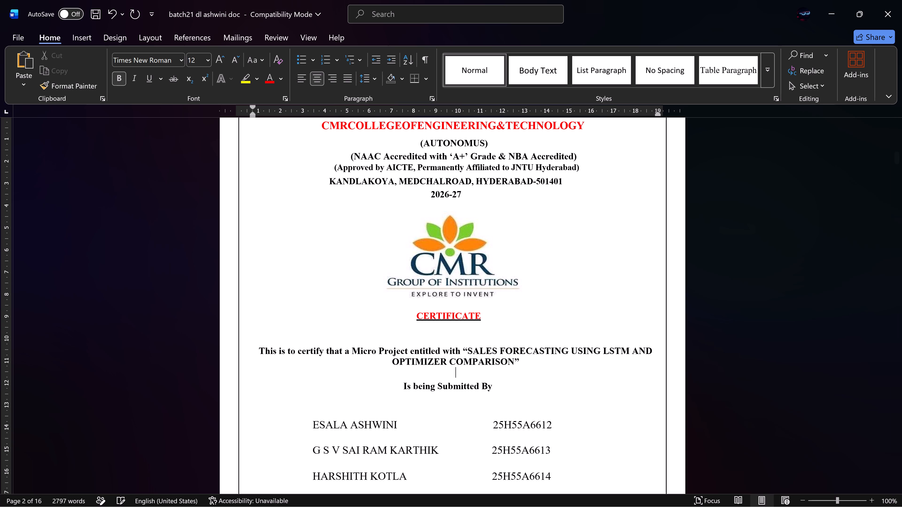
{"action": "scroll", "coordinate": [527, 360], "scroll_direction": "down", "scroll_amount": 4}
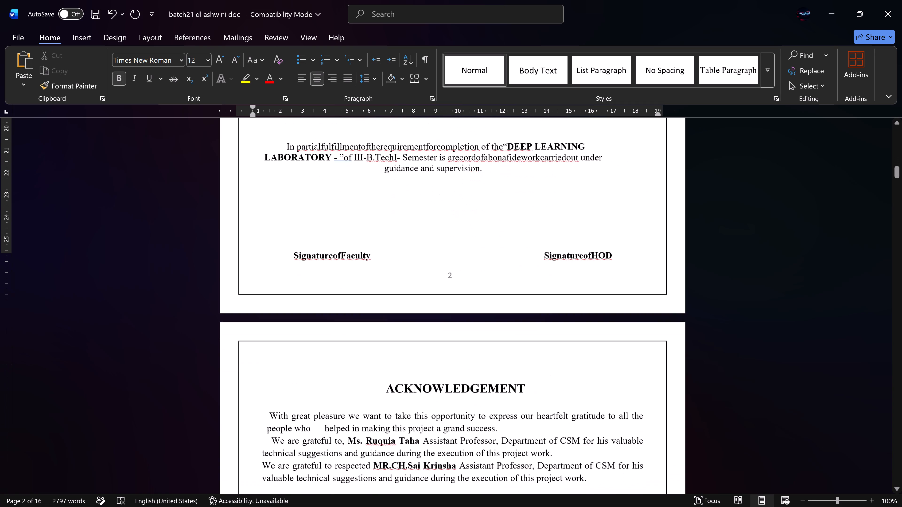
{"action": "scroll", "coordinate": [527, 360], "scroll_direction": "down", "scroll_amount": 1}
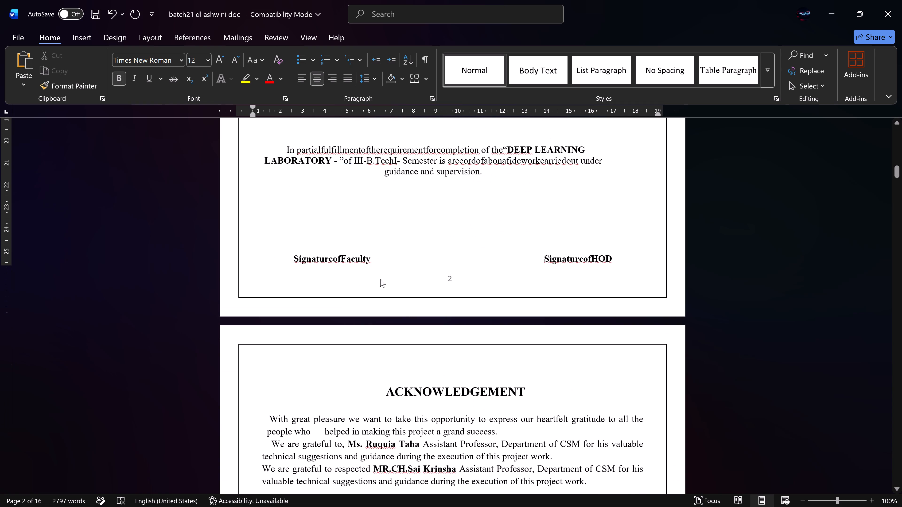
Add the missing spaces in the faculty signature label on the certificate page so it reads "Signature of Faculty".
{"action": "left_click", "coordinate": [333, 259]}
{"action": "key", "text": "space"}
{"action": "key", "text": "Right"}
{"action": "key", "text": "Right"}
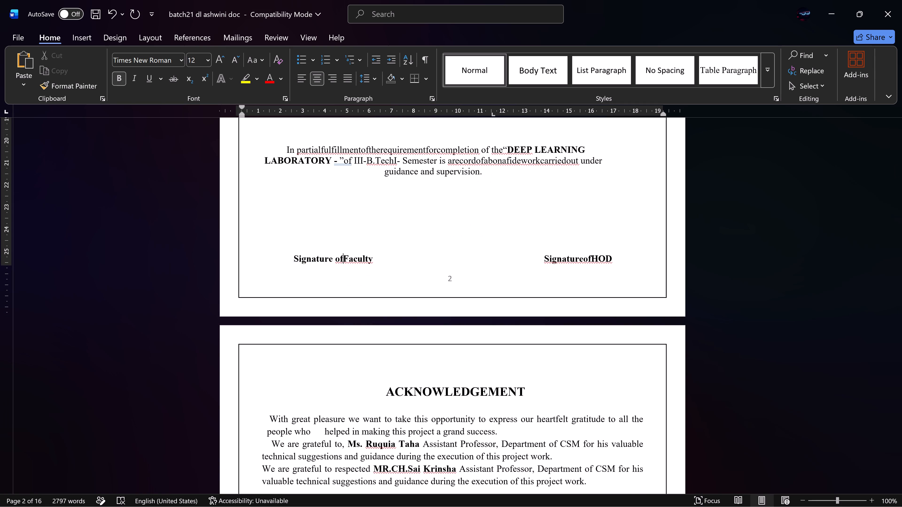
{"action": "key", "text": "space"}
Add the missing spaces in the HOD signature label so it reads "Signature of HOD".
{"action": "key", "text": "Right"}
{"action": "key", "text": "Right"}
{"action": "key", "text": "Right"}
{"action": "key", "text": "Right"}
{"action": "key", "text": "Right"}
{"action": "key", "text": "Right"}
{"action": "key", "text": "Right"}
{"action": "key", "text": "Right"}
{"action": "key", "text": "Right"}
{"action": "key", "text": "Right"}
{"action": "key", "text": "Right"}
{"action": "key", "text": "Right"}
{"action": "key", "text": "Right"}
{"action": "key", "text": "Right"}
{"action": "key", "text": "Right"}
{"action": "key", "text": "Right"}
{"action": "key", "text": "Right"}
{"action": "key", "text": "Right"}
{"action": "key", "text": "Right"}
{"action": "key", "text": "Right"}
{"action": "key", "text": "Left"}
{"action": "key", "text": "space"}
{"action": "key", "text": "Left"}
{"action": "key", "text": "Left"}
{"action": "key", "text": "Left"}
{"action": "key", "text": "space"}
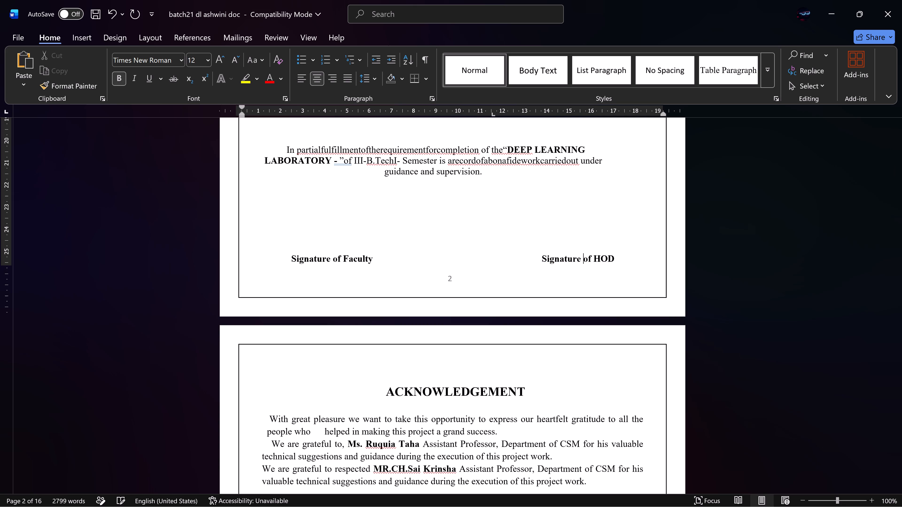
Separate the run-together words at the start of the fulfillment sentence so it reads "In partial fulfillment of the requirement".
{"action": "scroll", "coordinate": [333, 259], "scroll_direction": "up", "scroll_amount": 1}
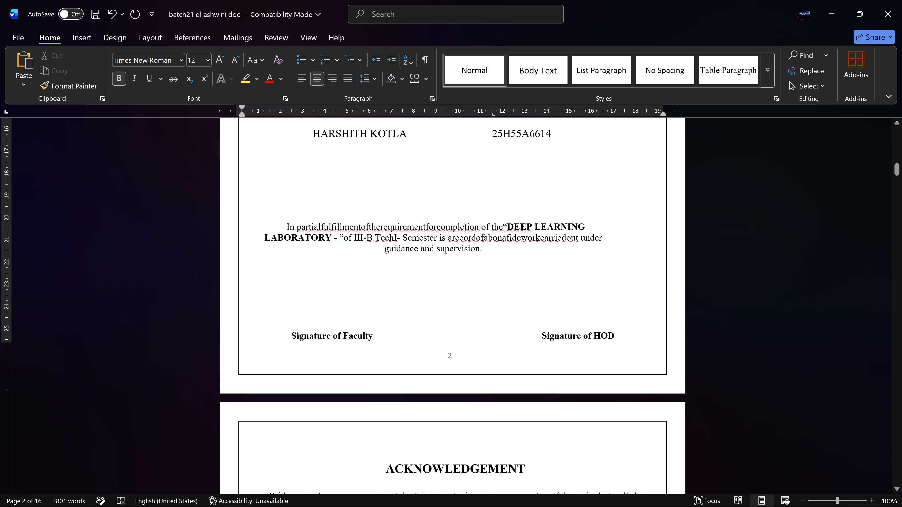
{"action": "left_click", "coordinate": [296, 224]}
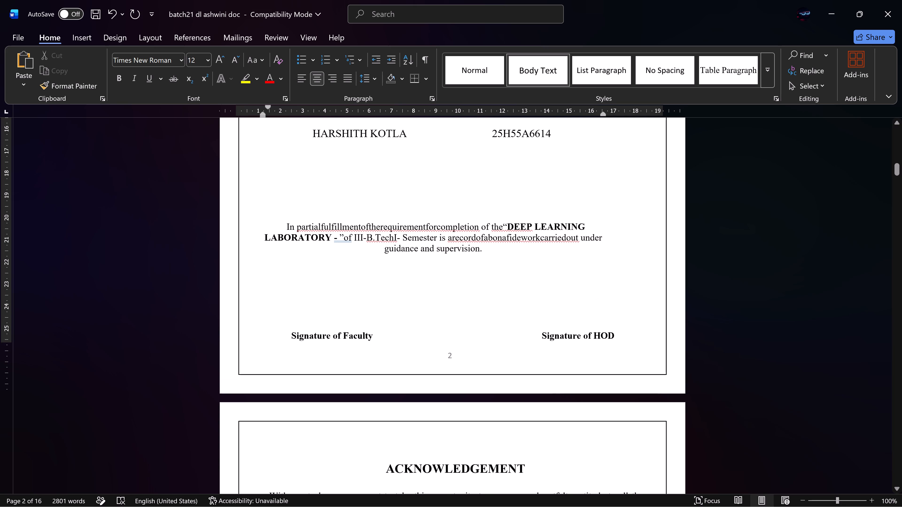
{"action": "key", "text": "Right"}
{"action": "key", "text": "Right"}
{"action": "key", "text": "Right"}
{"action": "key", "text": "Right"}
{"action": "key", "text": "Right"}
{"action": "key", "text": "Right"}
{"action": "key", "text": "Right"}
{"action": "key", "text": "space"}
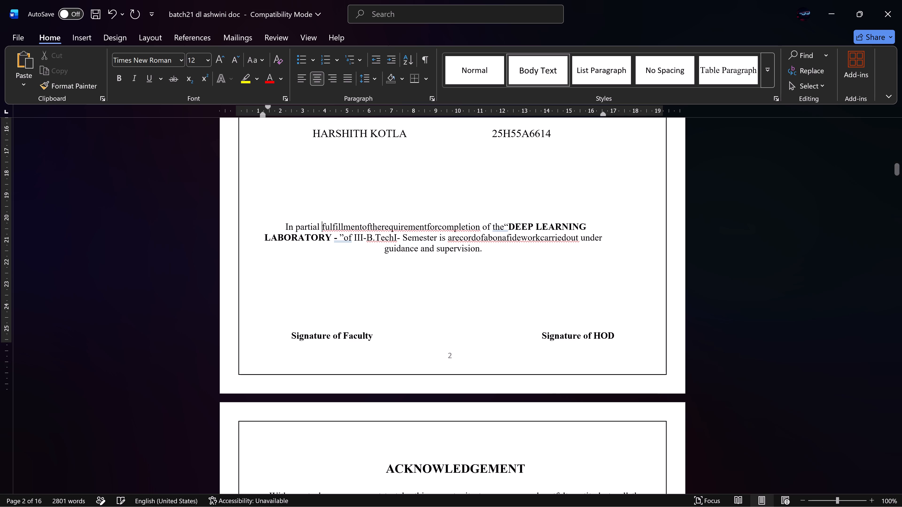
{"action": "key", "text": "Right"}
{"action": "key", "text": "Right"}
{"action": "key", "text": "Right"}
{"action": "key", "text": "Right"}
{"action": "key", "text": "Right"}
{"action": "key", "text": "Right"}
{"action": "key", "text": "Right"}
{"action": "key", "text": "Right"}
{"action": "key", "text": "Right"}
{"action": "key", "text": "Right"}
{"action": "key", "text": "Right"}
{"action": "key", "text": "space"}
{"action": "key", "text": "Right"}
{"action": "key", "text": "Right"}
{"action": "key", "text": "space"}
{"action": "key", "text": "Right"}
{"action": "key", "text": "Right"}
{"action": "key", "text": "Right"}
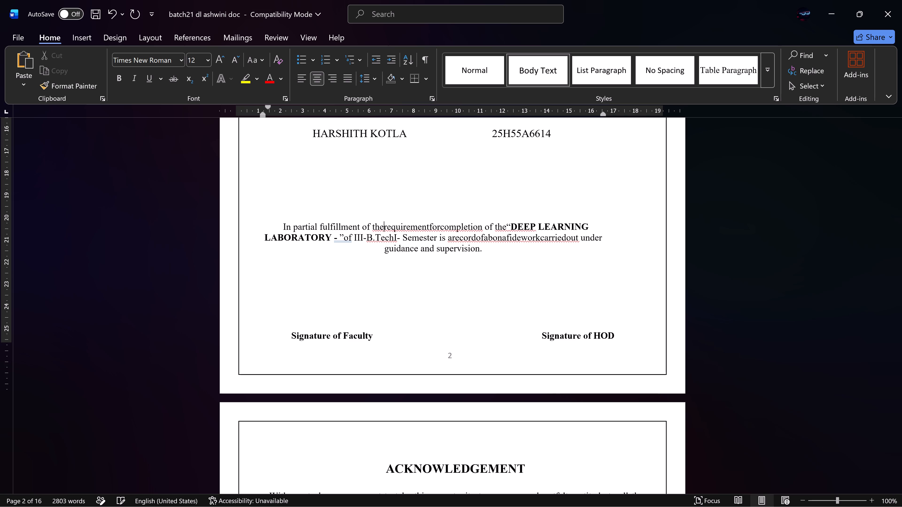
{"action": "key", "text": "space"}
Add the missing spaces in the rest of that line so it reads "requirement for completion of the “DEEP LEARNING".
{"action": "key", "text": "Right"}
{"action": "key", "text": "Right"}
{"action": "key", "text": "Right"}
{"action": "key", "text": "Right"}
{"action": "key", "text": "Right"}
{"action": "key", "text": "Right"}
{"action": "key", "text": "Right"}
{"action": "key", "text": "Right"}
{"action": "key", "text": "Right"}
{"action": "key", "text": "Right"}
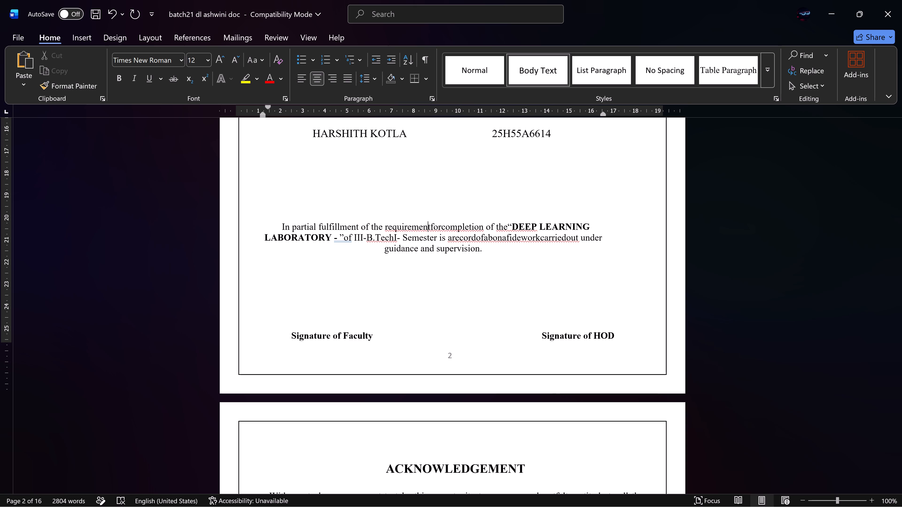
{"action": "key", "text": "Right"}
{"action": "key", "text": "space"}
{"action": "key", "text": "Right"}
{"action": "key", "text": "Right"}
{"action": "key", "text": "Right"}
{"action": "key", "text": "Right"}
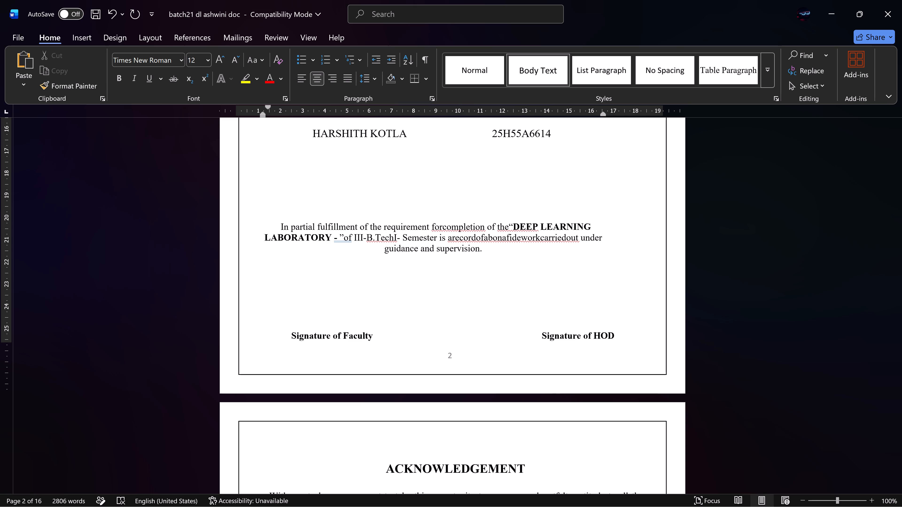
{"action": "key", "text": "Left"}
{"action": "key", "text": "space"}
{"action": "key", "text": "Right"}
{"action": "key", "text": "Right"}
{"action": "key", "text": "Right"}
{"action": "key", "text": "Right"}
{"action": "key", "text": "Right"}
{"action": "key", "text": "Right"}
{"action": "key", "text": "Right"}
{"action": "key", "text": "Right"}
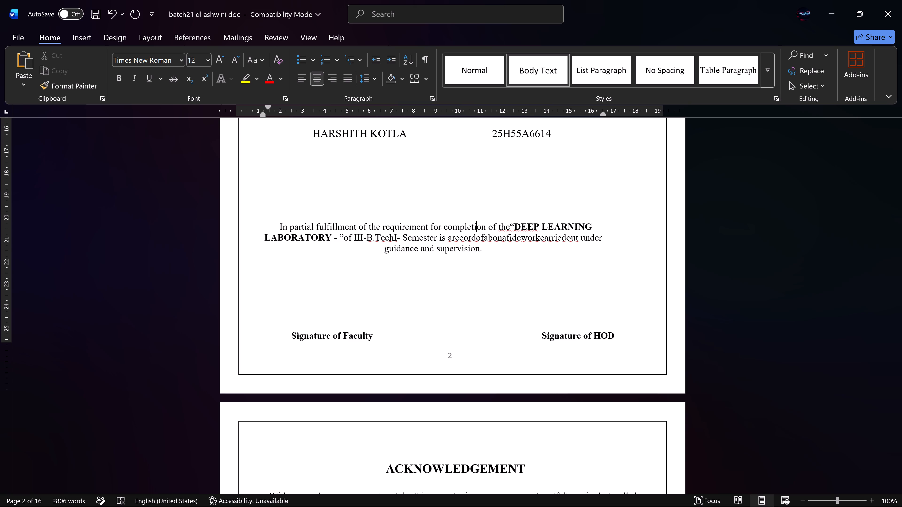
{"action": "key", "text": "Right"}
{"action": "key", "text": "Right"}
{"action": "key", "text": "Right"}
{"action": "key", "text": "Right"}
{"action": "key", "text": "Right"}
{"action": "key", "text": "Right"}
{"action": "key", "text": "Right"}
{"action": "key", "text": "Right"}
{"action": "key", "text": "Right"}
{"action": "key", "text": "space"}
Insert a space between the closing quotation mark after "LABORATORY -" and the word "of" in the fulfillment sentence.
{"action": "key", "text": "Right"}
{"action": "key", "text": "Right"}
{"action": "key", "text": "Right"}
{"action": "key", "text": "Right"}
{"action": "key", "text": "Right"}
{"action": "key", "text": "Right"}
{"action": "key", "text": "Right"}
{"action": "key", "text": "Right"}
{"action": "key", "text": "Right"}
{"action": "key", "text": "Right"}
{"action": "key", "text": "Right"}
{"action": "key", "text": "Right"}
{"action": "key", "text": "Right"}
{"action": "key", "text": "Right"}
{"action": "key", "text": "Right"}
{"action": "key", "text": "Right"}
{"action": "key", "text": "Right"}
{"action": "key", "text": "Right"}
{"action": "key", "text": "Right"}
{"action": "key", "text": "Right"}
{"action": "key", "text": "Right"}
{"action": "key", "text": "Right"}
{"action": "key", "text": "Right"}
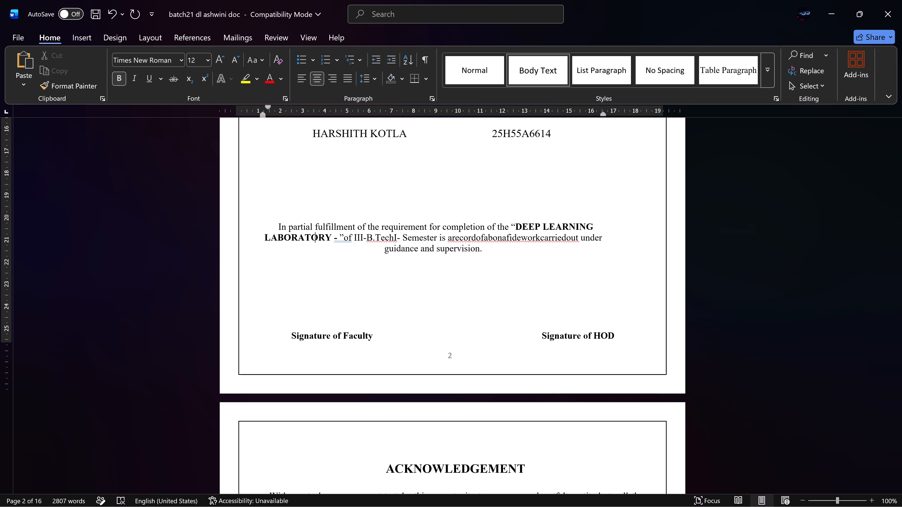
{"action": "key", "text": "Right"}
{"action": "key", "text": "Right"}
{"action": "key", "text": "Right"}
{"action": "key", "text": "Left"}
{"action": "key", "text": "Left"}
{"action": "key", "text": "Left"}
{"action": "key", "text": "space"}
Delete the stray hyphen and the space following it after "LABORATORY", before the closing quotation mark.
{"action": "key", "text": "Right"}
{"action": "key", "text": "Right"}
{"action": "key", "text": "Right"}
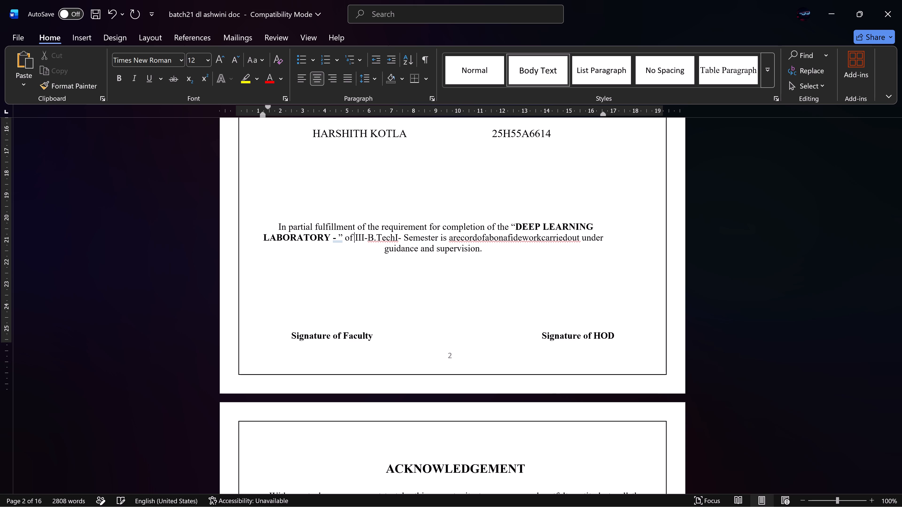
{"action": "key", "text": "Left"}
{"action": "key", "text": "Left"}
{"action": "key", "text": "Left"}
{"action": "key", "text": "Left"}
{"action": "key", "text": "Left"}
{"action": "key", "text": "BackSpace"}
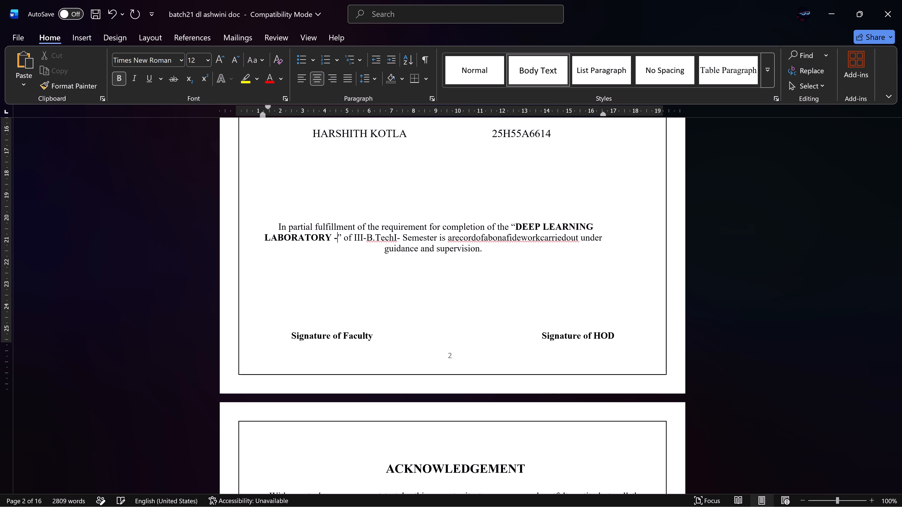
{"action": "key", "text": "BackSpace"}
Correct the spacing in "III-B.TechI- Semester" in the fulfillment sentence.
{"action": "key", "text": "Right"}
{"action": "key", "text": "Right"}
{"action": "key", "text": "Right"}
{"action": "key", "text": "Right"}
{"action": "key", "text": "Right"}
{"action": "key", "text": "Right"}
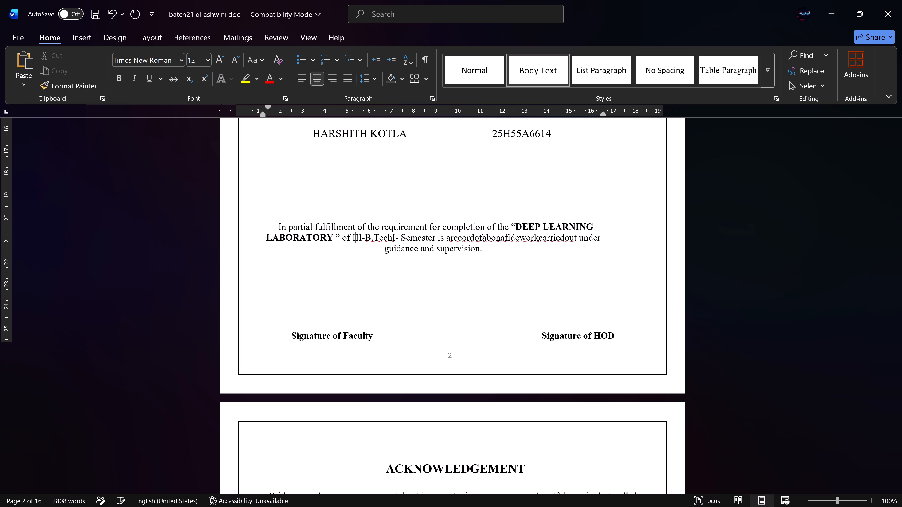
{"action": "key", "text": "Right"}
{"action": "key", "text": "Right"}
{"action": "key", "text": "Right"}
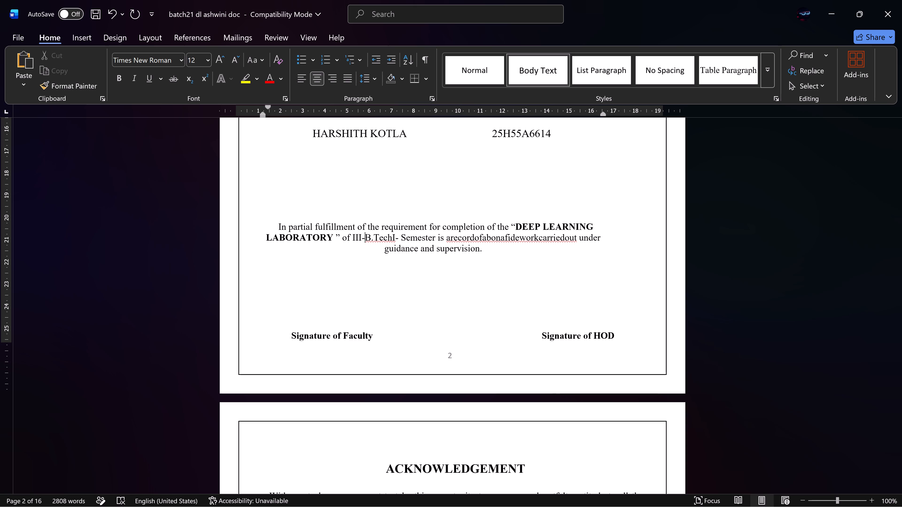
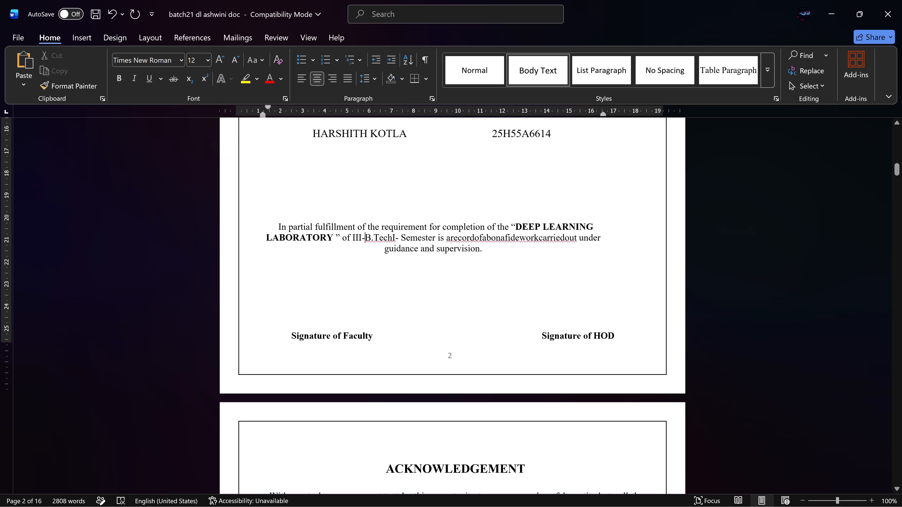
Insert a space between "B.Tech" and "I" in "III-B.TechI- Semester" in the fulfillment sentence.
{"action": "left_click", "coordinate": [389, 235]}
{"action": "key", "text": "Right"}
{"action": "key", "text": "space"}
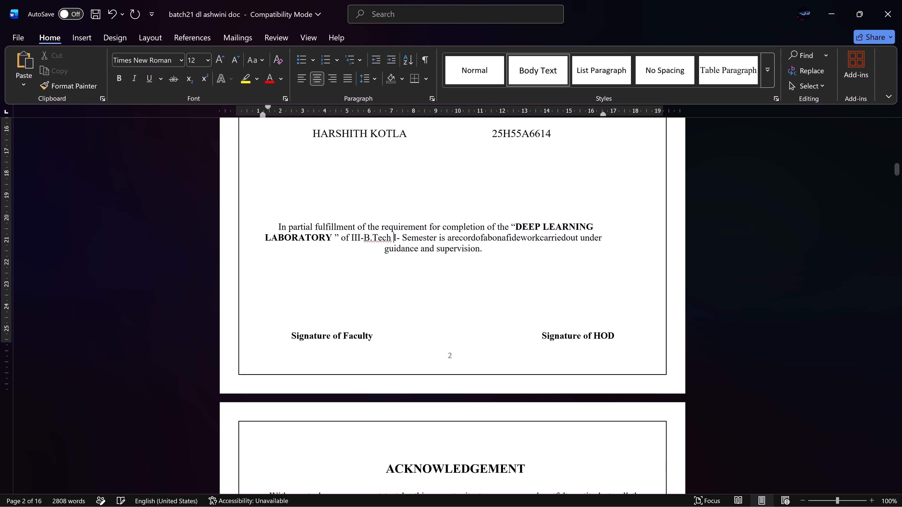
Insert a space after "are" in the run-together "arecordofabonafideworkcarriedout" of the fulfillment sentence.
{"action": "key", "text": "Right"}
{"action": "key", "text": "Right"}
{"action": "key", "text": "Right"}
{"action": "key", "text": "Right"}
{"action": "key", "text": "Right"}
{"action": "key", "text": "Right"}
{"action": "key", "text": "Right"}
{"action": "key", "text": "Right"}
{"action": "key", "text": "Right"}
{"action": "key", "text": "Right"}
{"action": "key", "text": "Right"}
{"action": "key", "text": "Right"}
{"action": "key", "text": "Right"}
{"action": "key", "text": "Right"}
{"action": "key", "text": "Right"}
{"action": "key", "text": "Right"}
{"action": "key", "text": "Right"}
{"action": "key", "text": "Right"}
{"action": "key", "text": "space"}
Insert a space before "bonafideworkcarriedout" to separate it from "cordofa" in the fulfillment sentence.
{"action": "key", "text": "Right"}
{"action": "key", "text": "Right"}
{"action": "key", "text": "Right"}
{"action": "key", "text": "Right"}
{"action": "key", "text": "Right"}
{"action": "key", "text": "Right"}
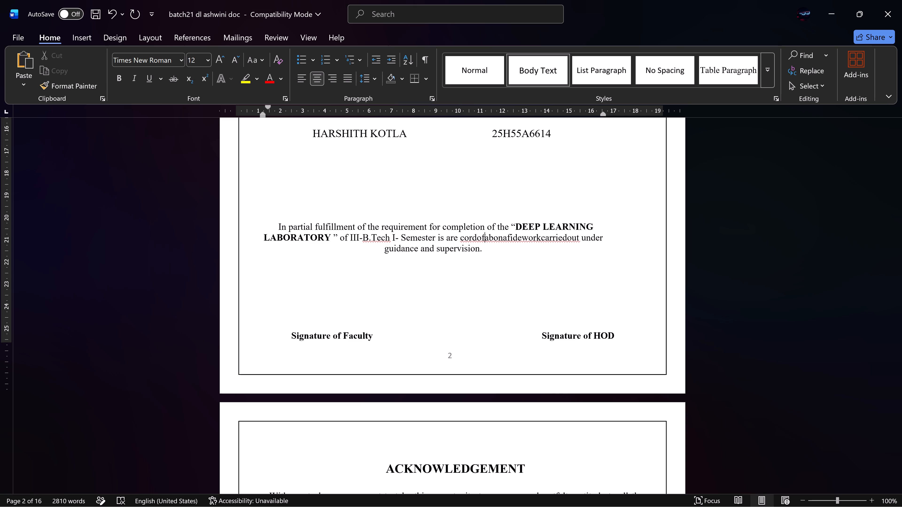
{"action": "key", "text": "Right"}
{"action": "key", "text": "space"}
Add spaces within "cordofa" in the fulfillment sentence so it reads "cord of a".
{"action": "key", "text": "Left"}
{"action": "key", "text": "Left"}
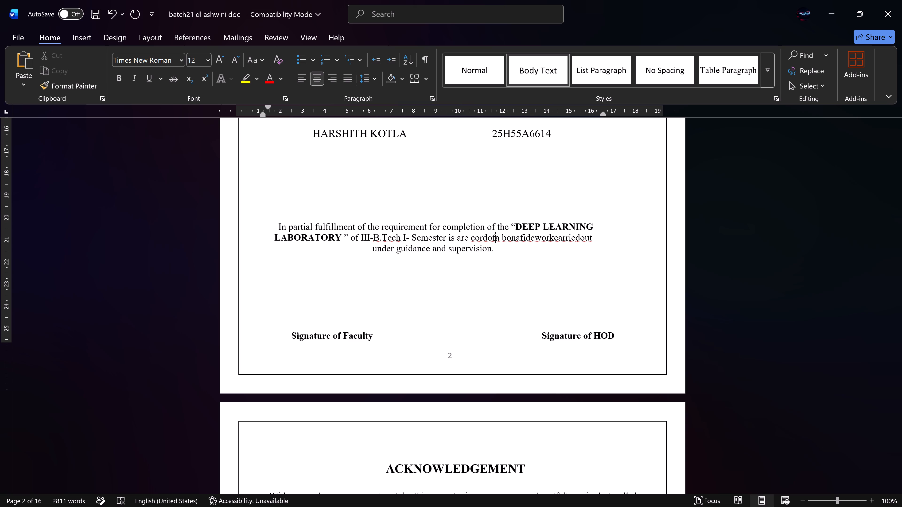
{"action": "key", "text": "Left"}
{"action": "key", "text": "Left"}
{"action": "key", "text": "Left"}
{"action": "key", "text": "Right"}
{"action": "key", "text": "Right"}
{"action": "key", "text": "Left"}
{"action": "key", "text": "space"}
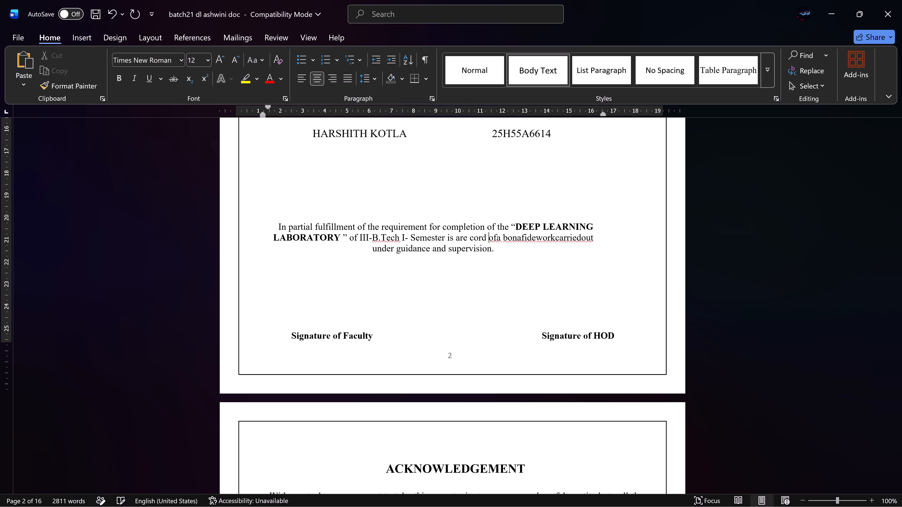
{"action": "key", "text": "Right"}
{"action": "key", "text": "Right"}
{"action": "key", "text": "space"}
{"action": "key", "text": "Right"}
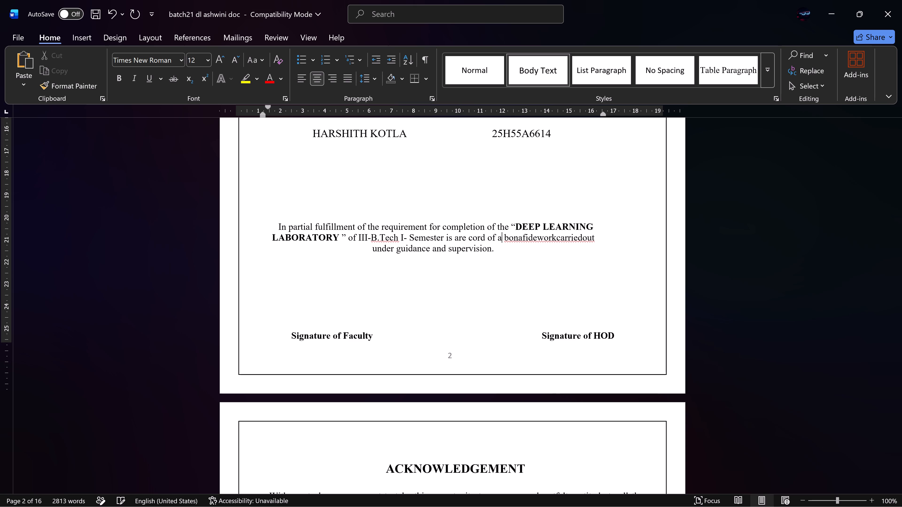
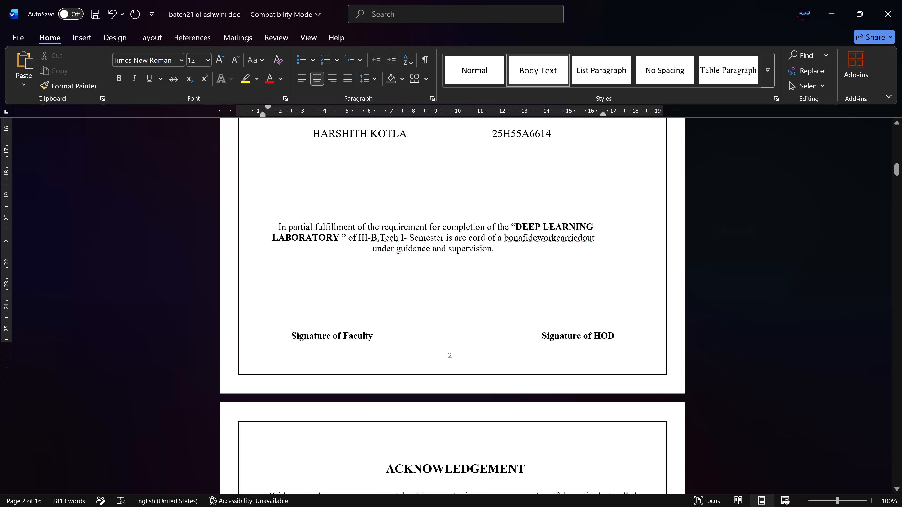
Add spaces within "bonafideworkcarriedout" in the fulfillment sentence so it reads "Bonafide work carried out".
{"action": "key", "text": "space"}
{"action": "key", "text": "Right"}
{"action": "key", "text": "Right"}
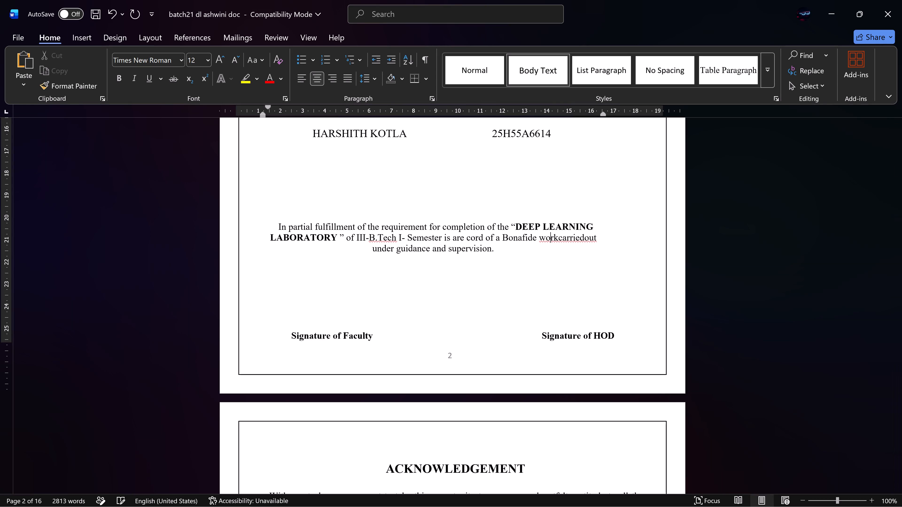
{"action": "key", "text": "Right"}
{"action": "key", "text": "Right"}
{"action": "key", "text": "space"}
{"action": "key", "text": "Right"}
{"action": "key", "text": "Right"}
{"action": "key", "text": "Right"}
{"action": "key", "text": "Right"}
{"action": "key", "text": "Right"}
{"action": "key", "text": "Right"}
{"action": "key", "text": "Right"}
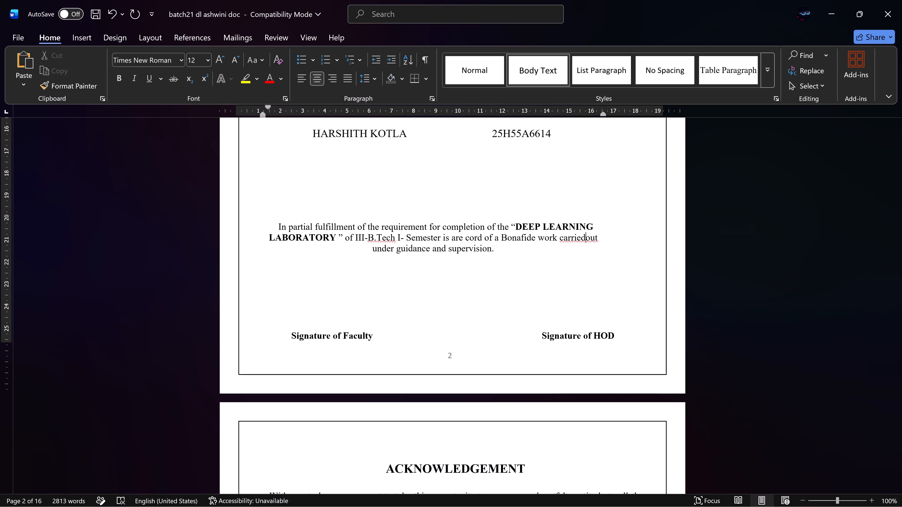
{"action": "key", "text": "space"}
Check the word spacing in the closing words "under guidance and supervision" of the fulfillment sentence.
{"action": "key", "text": "Right"}
{"action": "key", "text": "Right"}
{"action": "key", "text": "Right"}
{"action": "key", "text": "Right"}
{"action": "key", "text": "Right"}
{"action": "key", "text": "Right"}
{"action": "key", "text": "Right"}
{"action": "key", "text": "Right"}
{"action": "key", "text": "Right"}
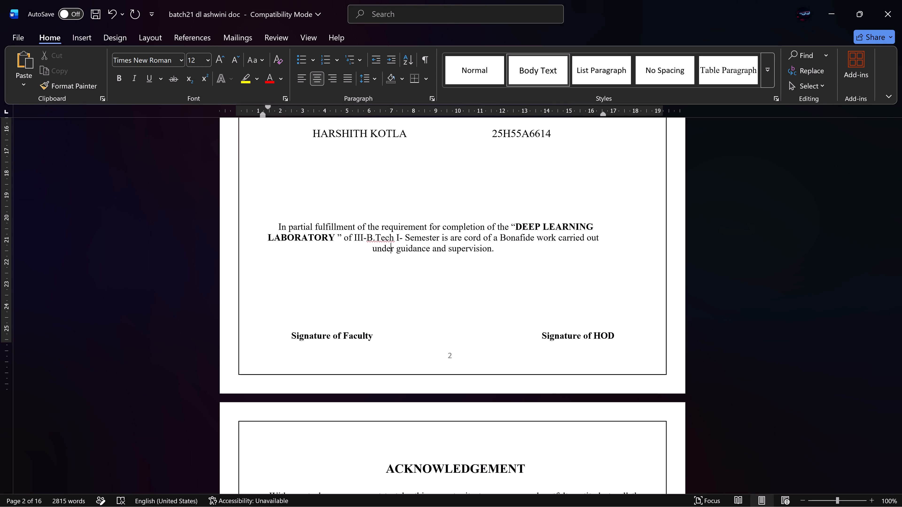
{"action": "key", "text": "Right"}
{"action": "key", "text": "Right"}
{"action": "key", "text": "Right"}
{"action": "key", "text": "Right"}
{"action": "key", "text": "Right"}
{"action": "key", "text": "Right"}
{"action": "key", "text": "Right"}
Select the bold name of the Head of the Department in the Acknowledgement's "We would like to thank" paragraph.
{"action": "scroll", "coordinate": [535, 240], "scroll_direction": "down", "scroll_amount": 6}
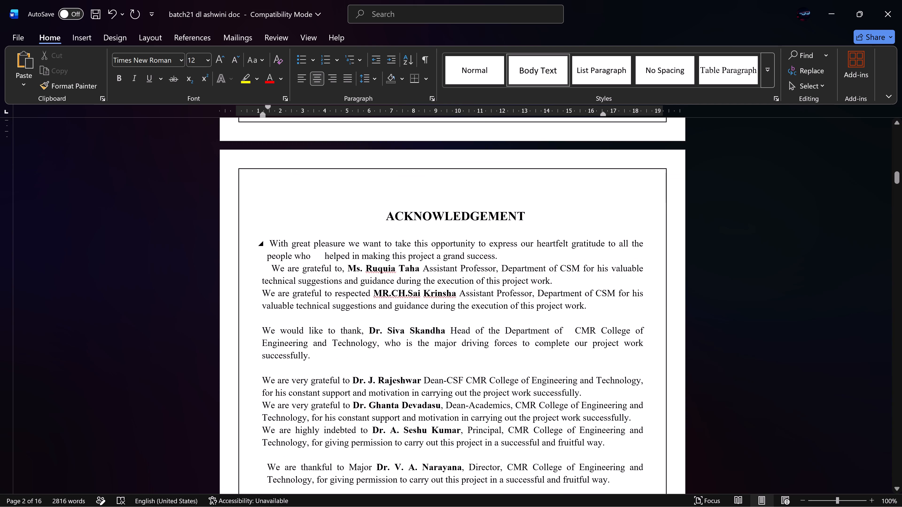
{"action": "scroll", "coordinate": [535, 240], "scroll_direction": "down", "scroll_amount": 1}
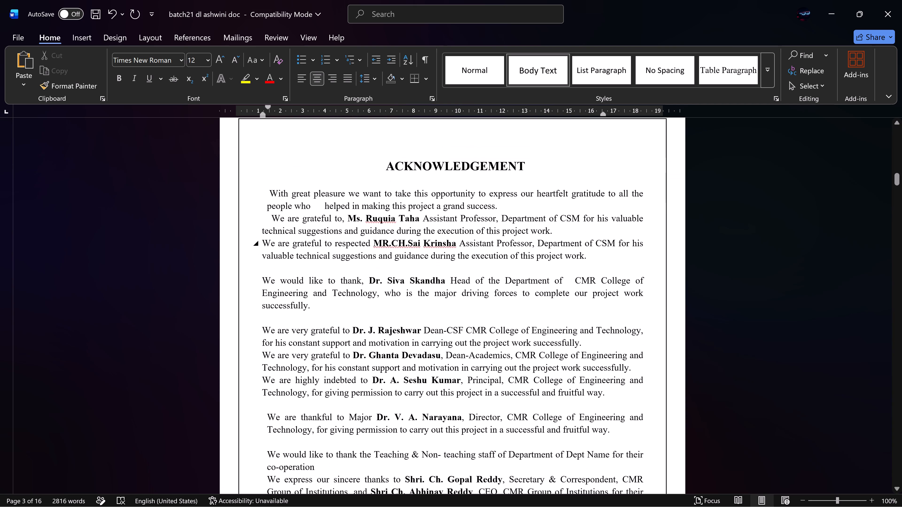
{"action": "scroll", "coordinate": [535, 240], "scroll_direction": "down", "scroll_amount": 1}
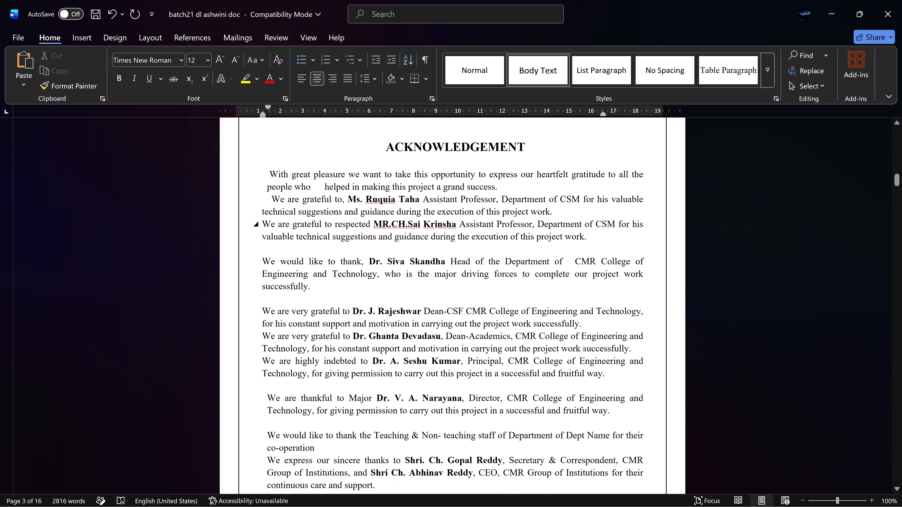
{"action": "left_click_drag", "start_coordinate": [370, 261], "coordinate": [436, 260]}
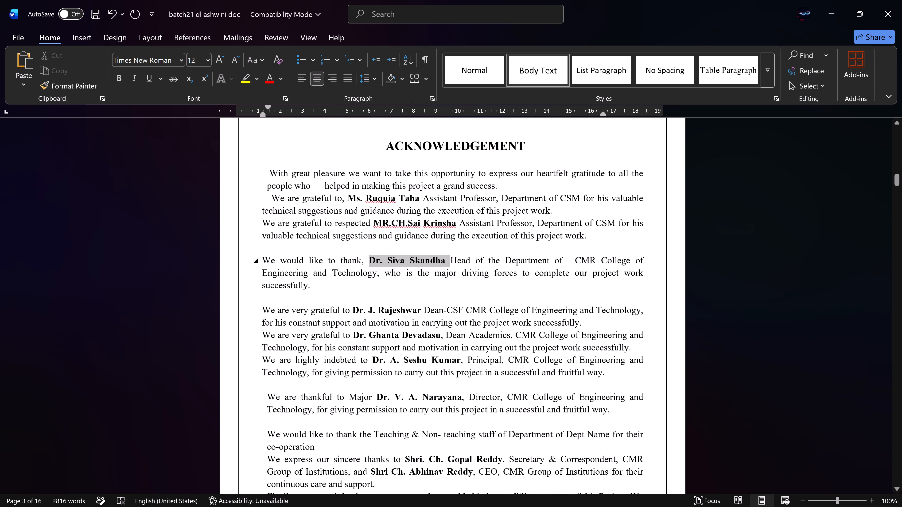
{"action": "left_click_drag", "start_coordinate": [436, 260], "coordinate": [443, 260]}
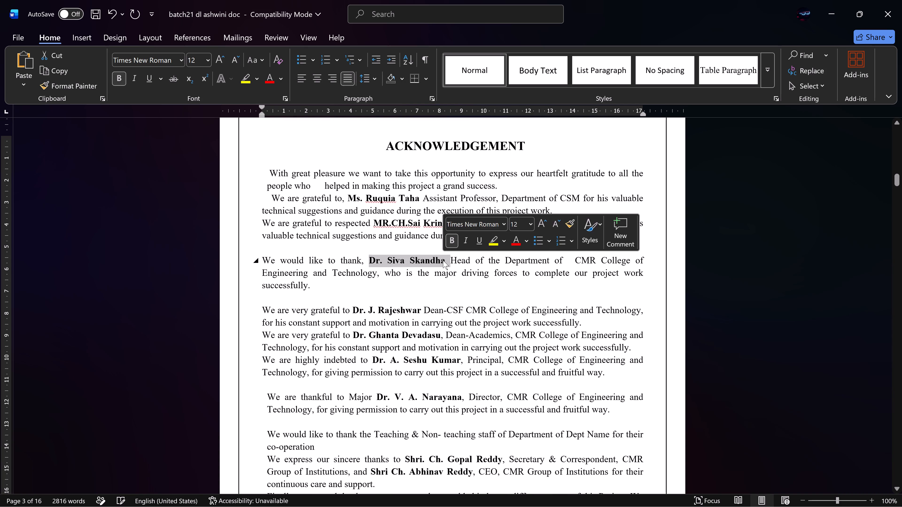
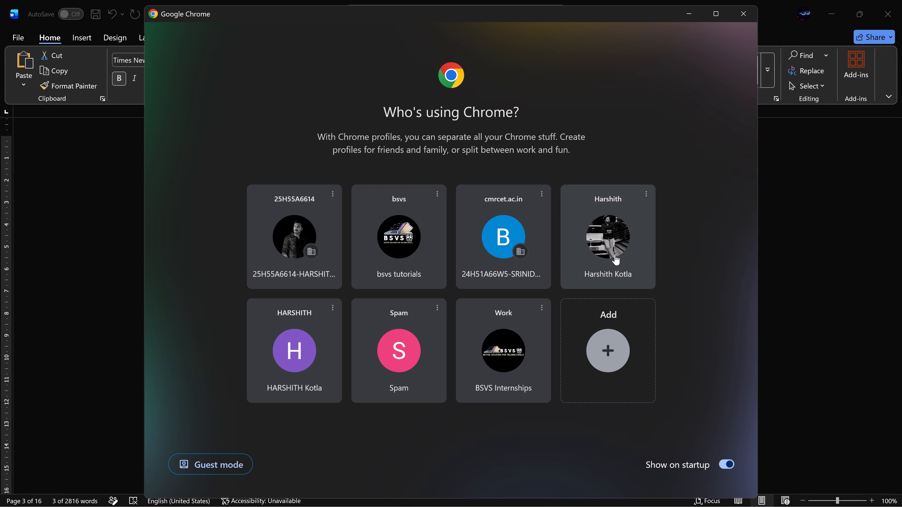
Switch to Google Chrome and open the browser profile labelled Harshith that has a photo avatar.
{"action": "left_click", "coordinate": [615, 255]}
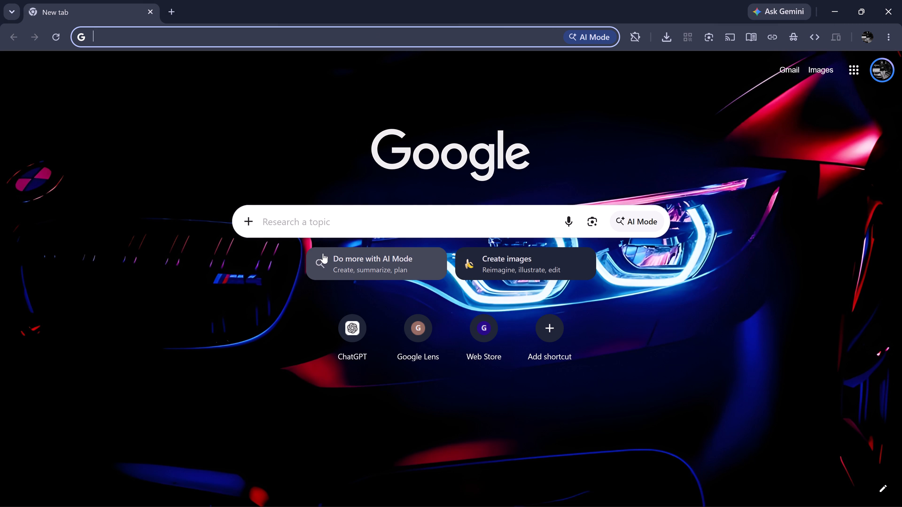
Open the CMR College of Engineering & Technology website at cmrcet.ac.in in Google Chrome.
{"action": "left_click", "coordinate": [319, 229]}
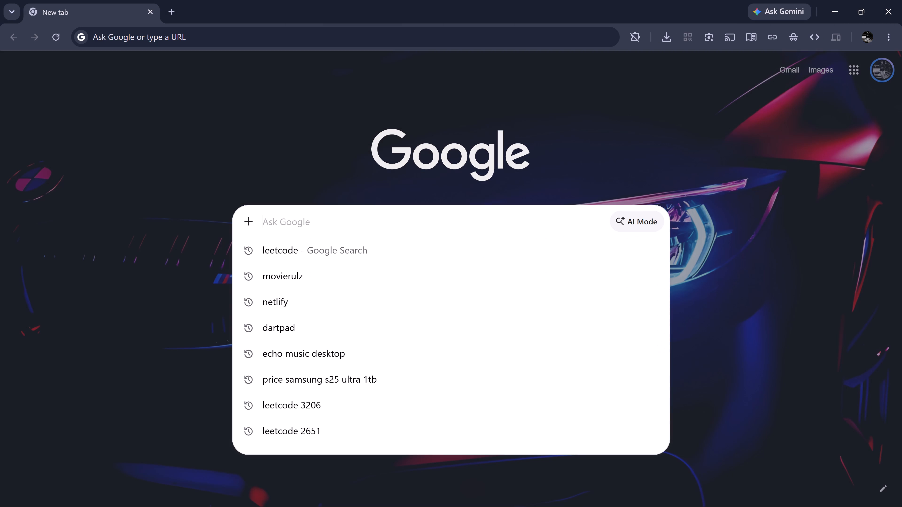
{"action": "type", "text": "cmrcet.ac"}
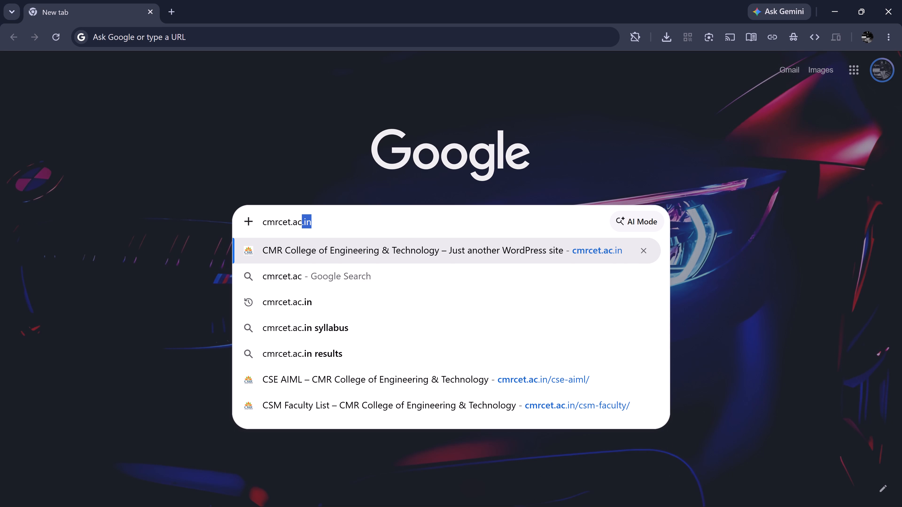
{"action": "type", "text": ".in"}
{"action": "key", "text": "Return"}
{"action": "key", "text": "alt+Tab"}
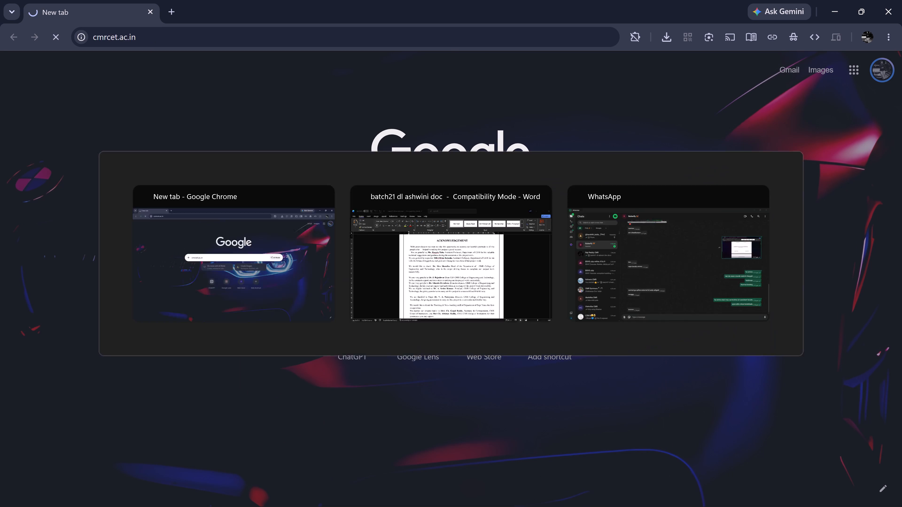
{"action": "key", "text": "alt+Tab"}
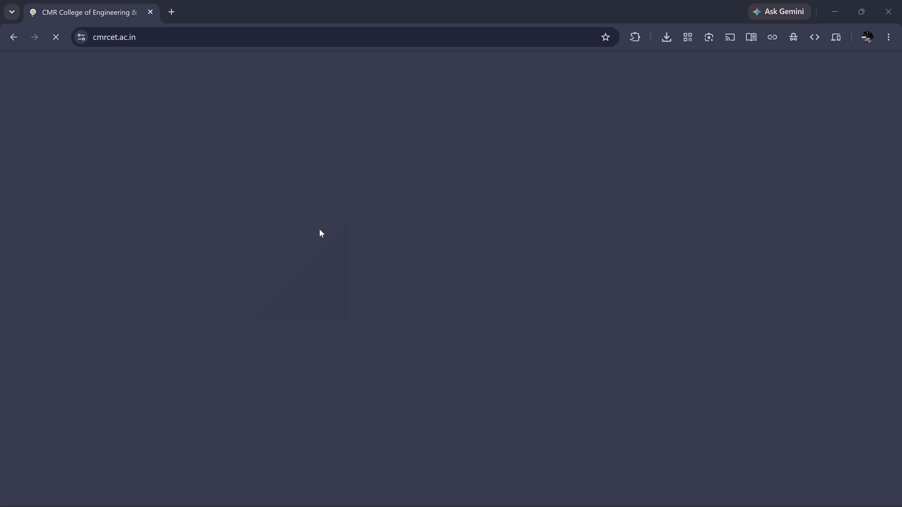
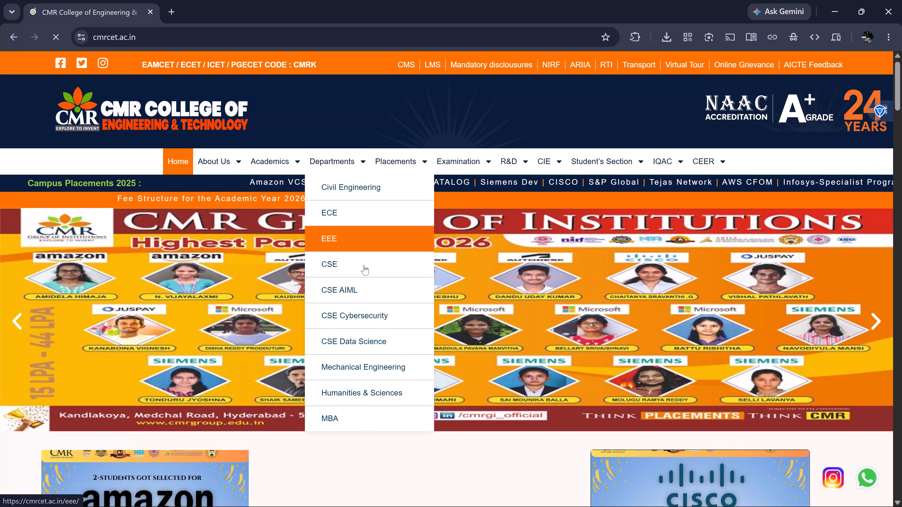
Open the CSE AIML department's Head of The Department page on the college website and bring up the profile.
{"action": "left_click", "coordinate": [371, 285]}
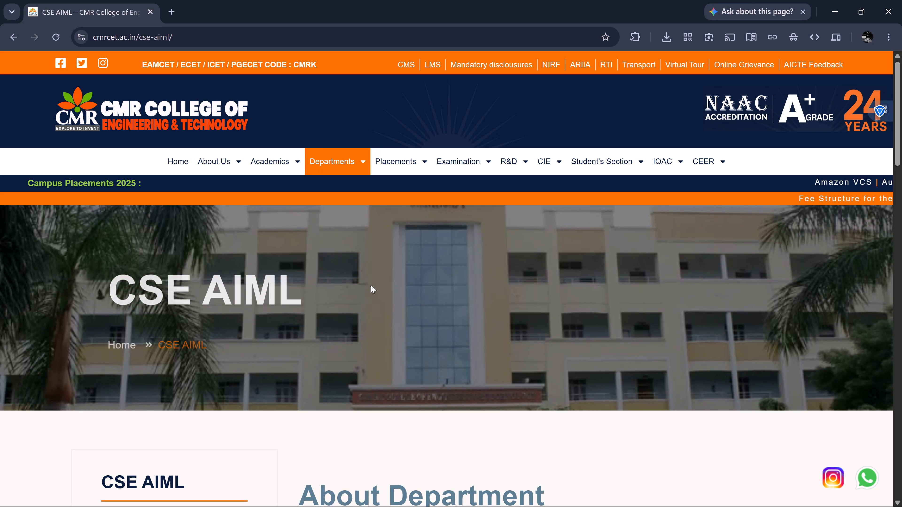
{"action": "scroll", "coordinate": [371, 285], "scroll_direction": "down", "scroll_amount": 2}
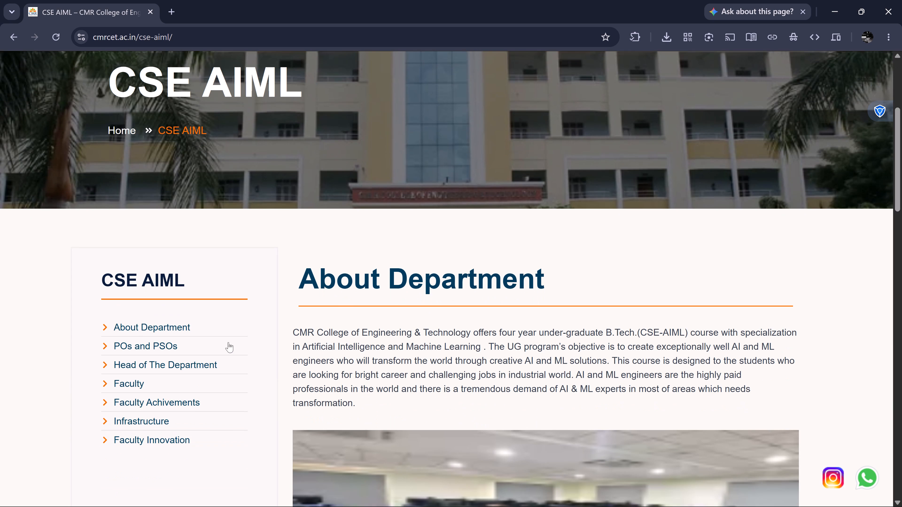
{"action": "left_click", "coordinate": [132, 327]}
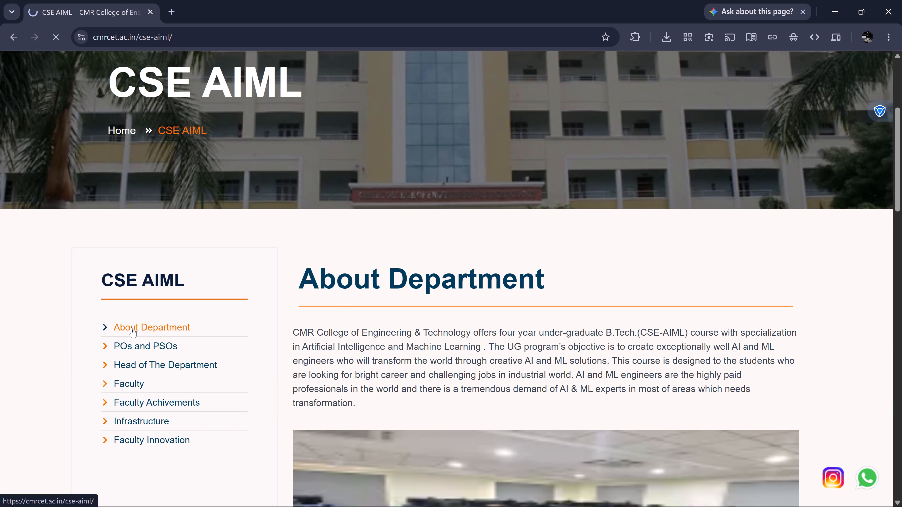
{"action": "scroll", "coordinate": [132, 327], "scroll_direction": "down", "scroll_amount": 5}
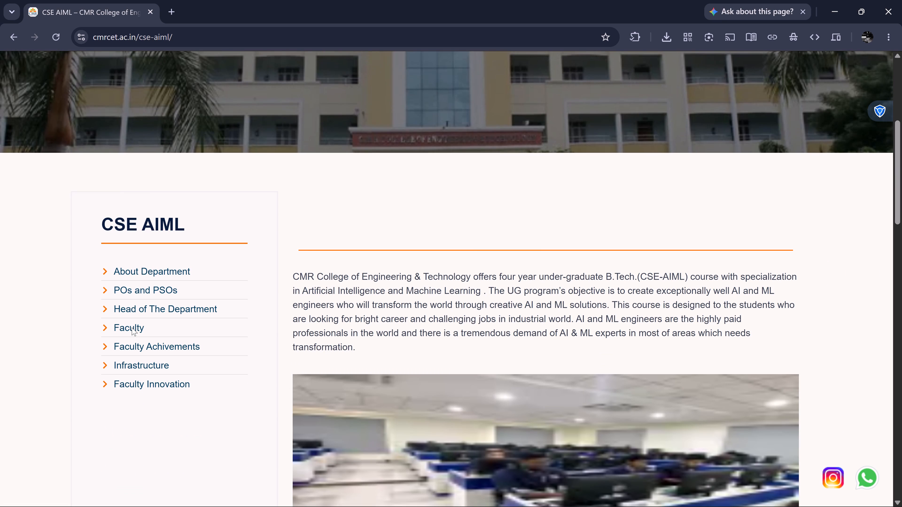
{"action": "left_click", "coordinate": [175, 314]}
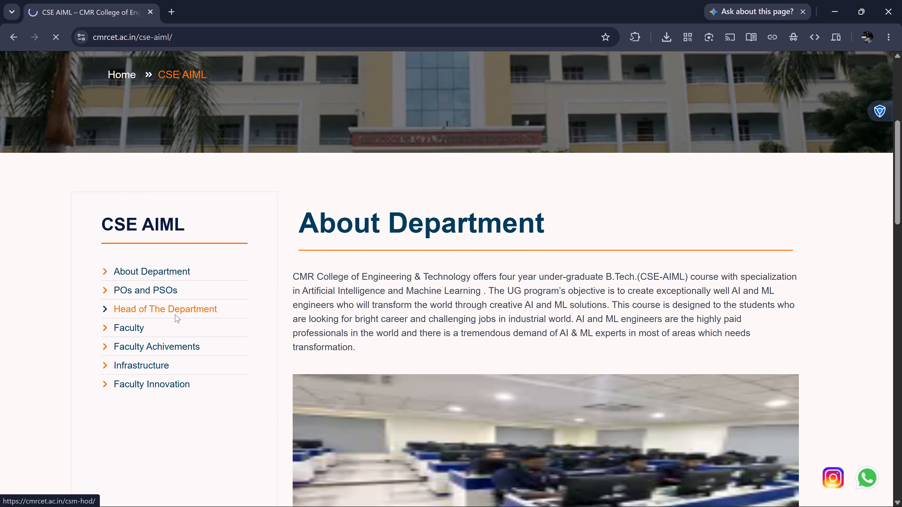
{"action": "scroll", "coordinate": [380, 269], "scroll_direction": "down", "scroll_amount": 3}
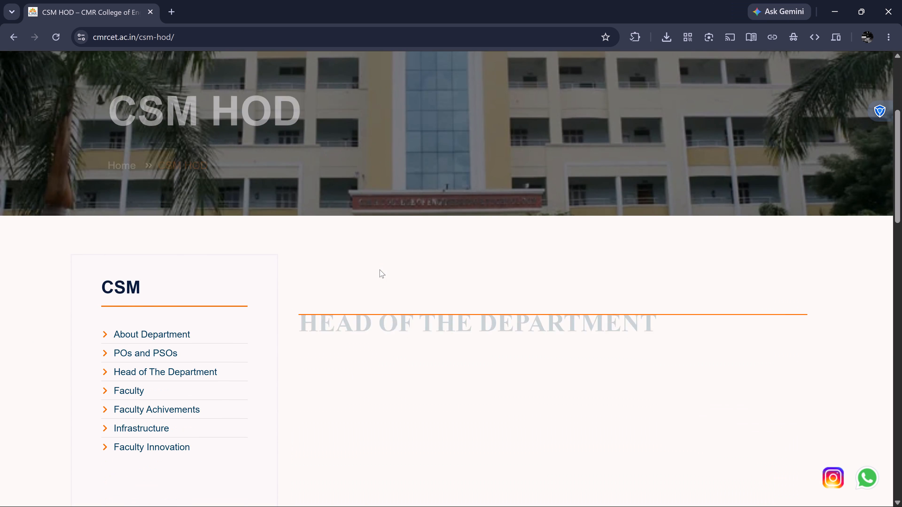
{"action": "scroll", "coordinate": [380, 269], "scroll_direction": "down", "scroll_amount": 2}
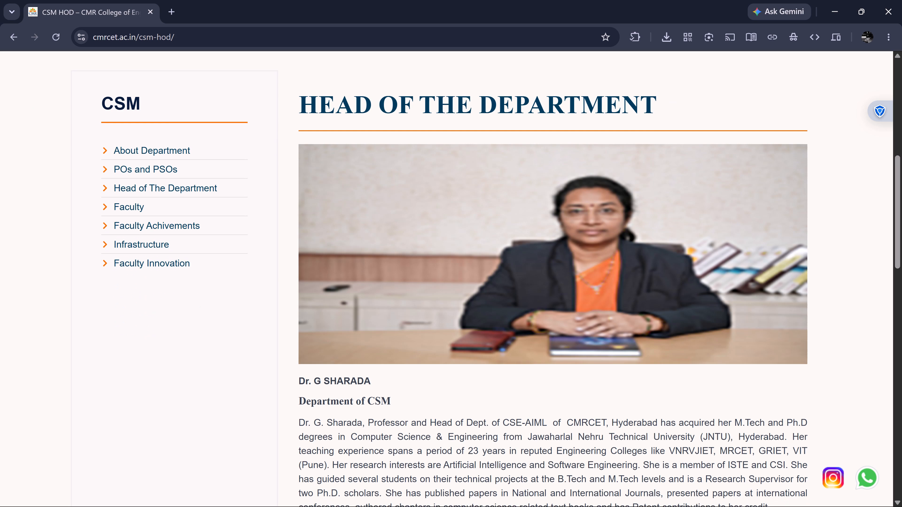
Select only the department head's name with its title in the line beneath the profile photo.
{"action": "left_click_drag", "start_coordinate": [298, 382], "coordinate": [371, 389]}
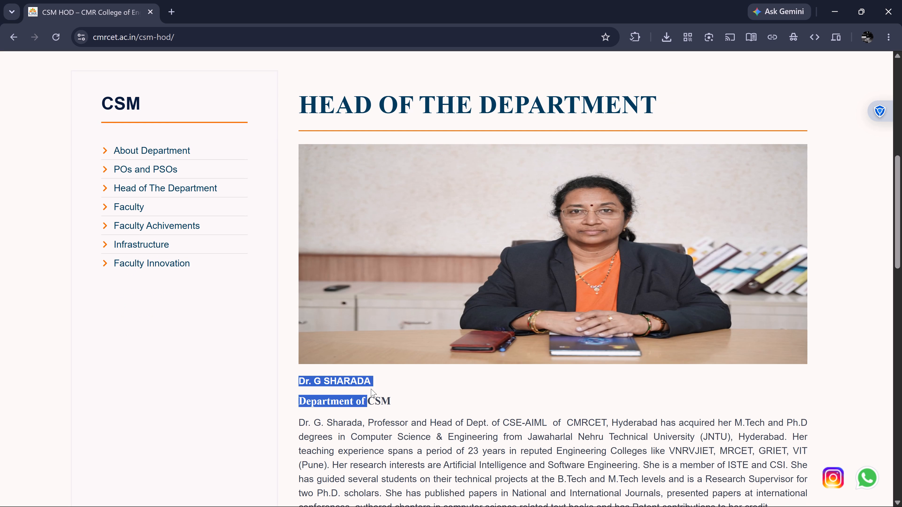
{"action": "left_click_drag", "start_coordinate": [371, 389], "coordinate": [370, 375]}
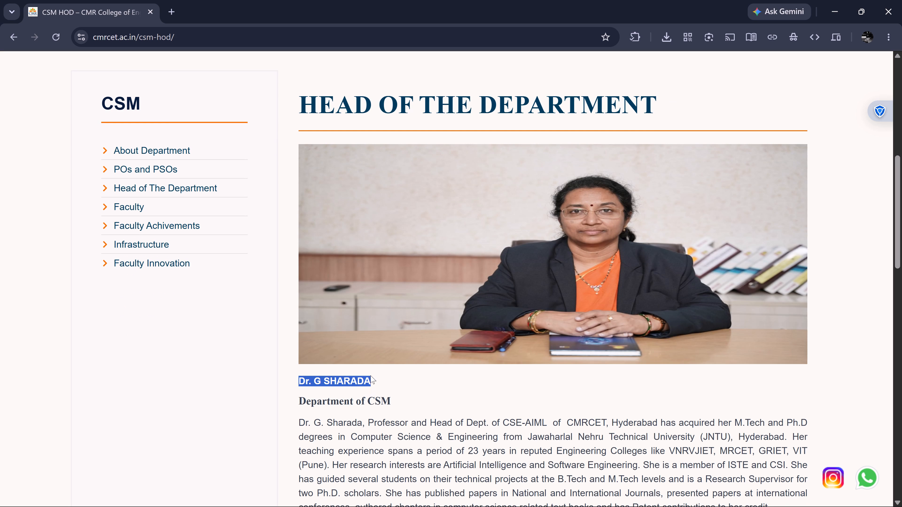
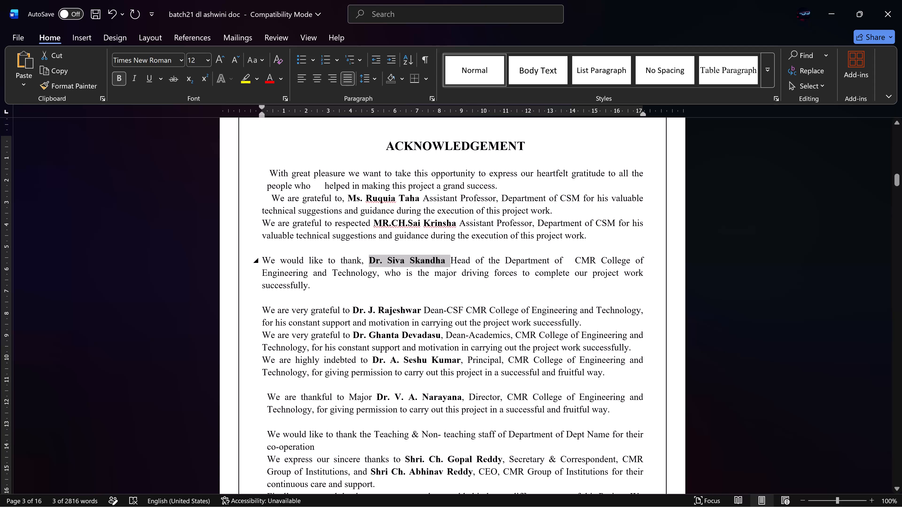
Replace the Head of the Department's name in the acknowledgement with the copied name, rewriting the surname with only its first letter capitalised.
{"action": "key", "text": "ctrl+v"}
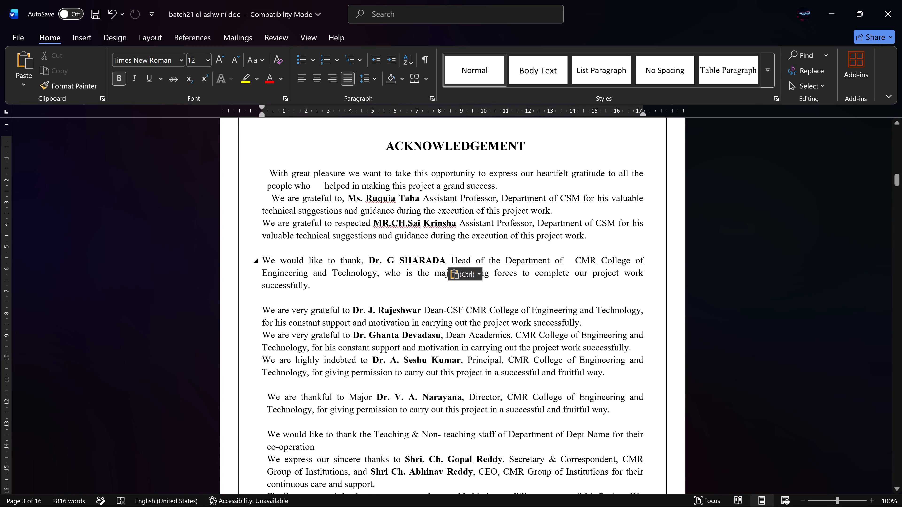
{"action": "key", "text": "BackSpace"}
{"action": "key", "text": "BackSpace"}
{"action": "key", "text": "BackSpace"}
{"action": "key", "text": "BackSpace"}
{"action": "key", "text": "BackSpace"}
{"action": "key", "text": "BackSpace"}
{"action": "key", "text": "BackSpace"}
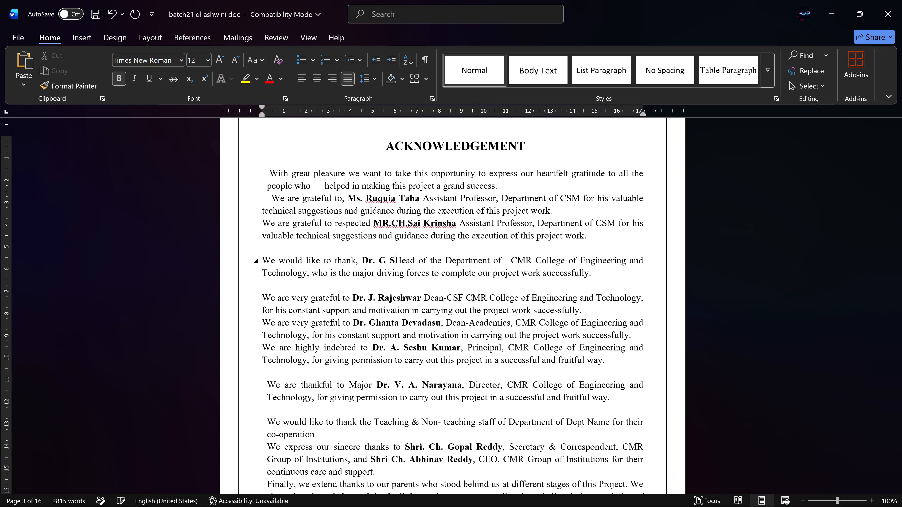
{"action": "type", "text": "harada"}
{"action": "key", "text": "space"}
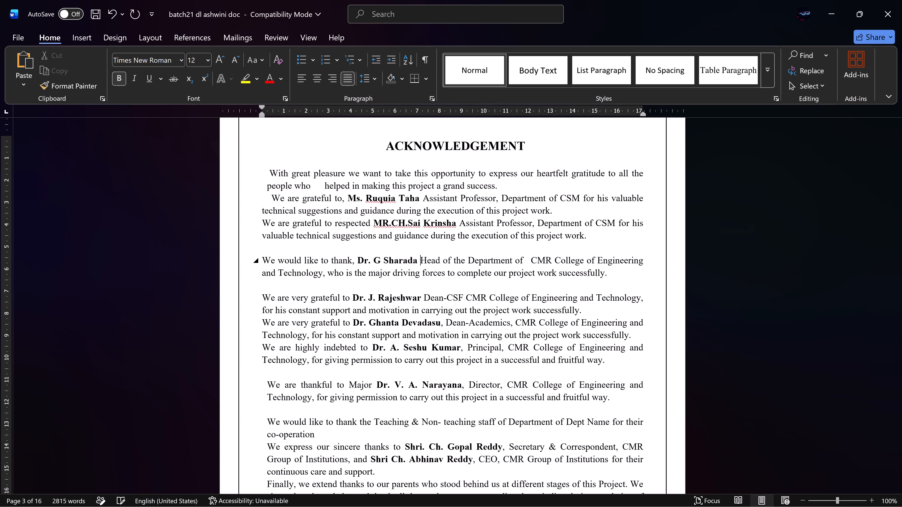
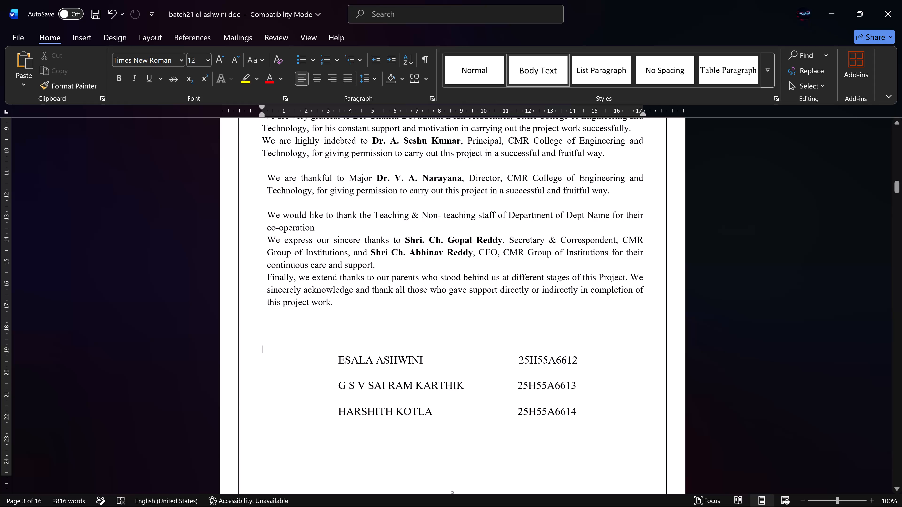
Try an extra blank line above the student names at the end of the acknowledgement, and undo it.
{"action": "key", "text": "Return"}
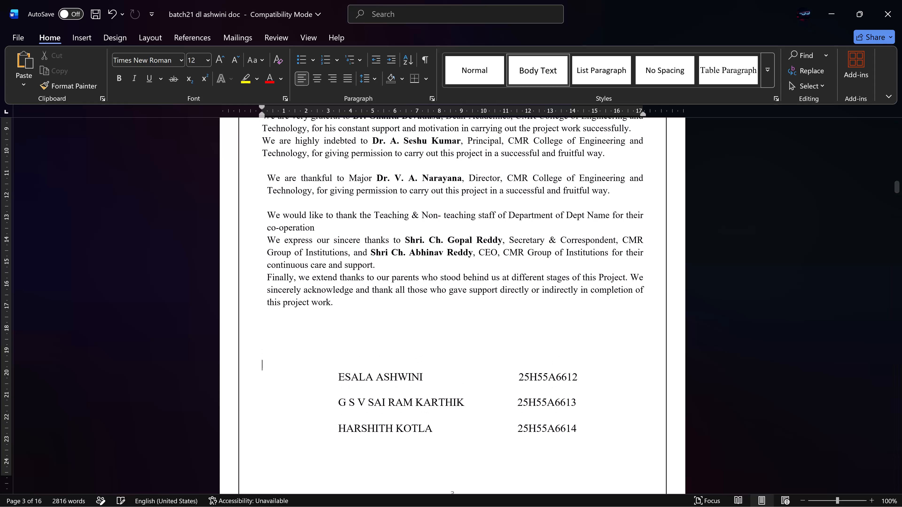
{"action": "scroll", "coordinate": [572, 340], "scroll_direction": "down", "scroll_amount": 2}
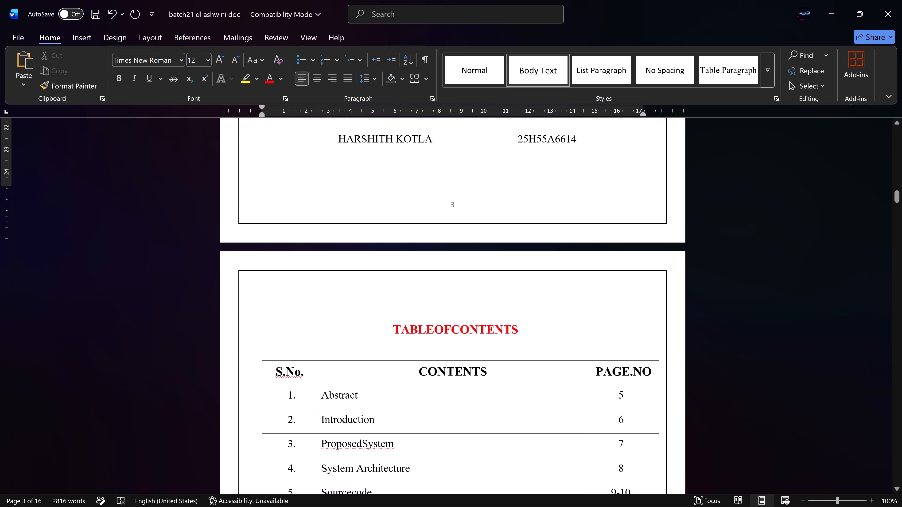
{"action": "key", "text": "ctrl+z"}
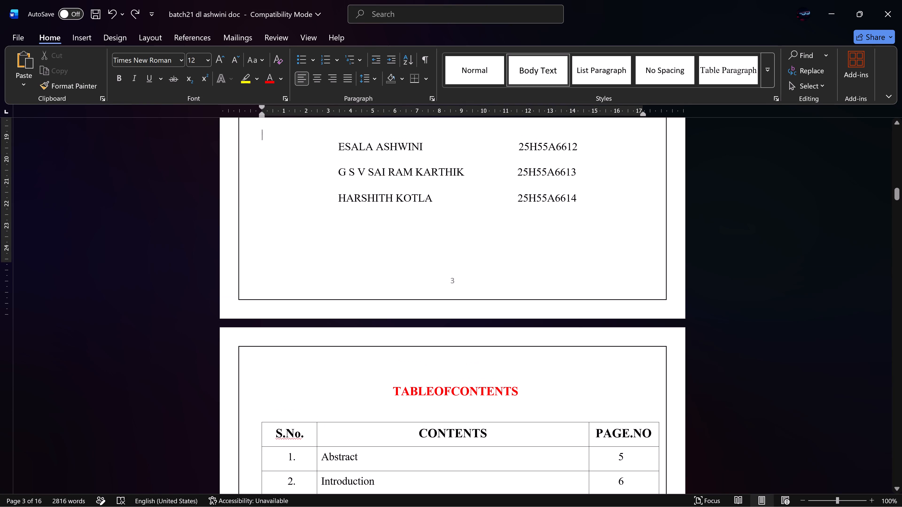
Set the font size of the three student names and roll numbers below the acknowledgement to 12.
{"action": "left_click_drag", "start_coordinate": [579, 212], "coordinate": [349, 147]}
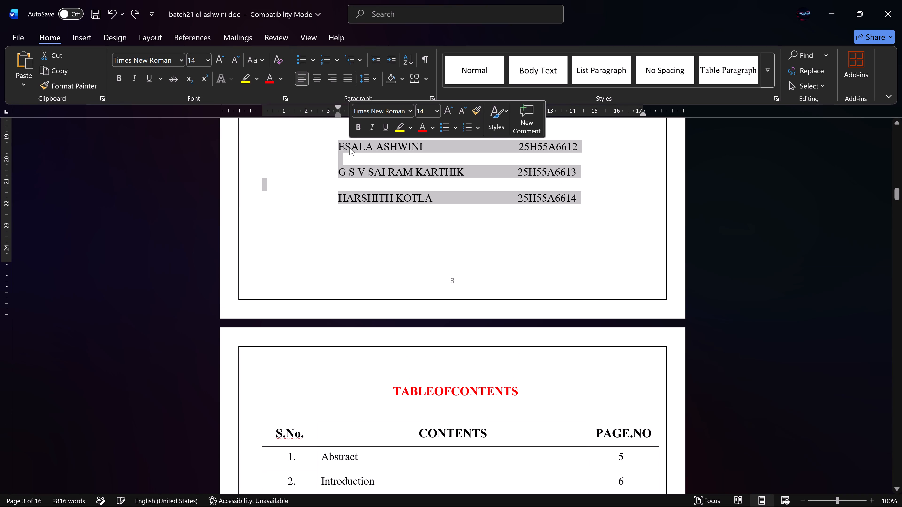
{"action": "scroll", "coordinate": [316, 241], "scroll_direction": "up", "scroll_amount": 4}
{"action": "scroll", "coordinate": [316, 241], "scroll_direction": "down", "scroll_amount": 2}
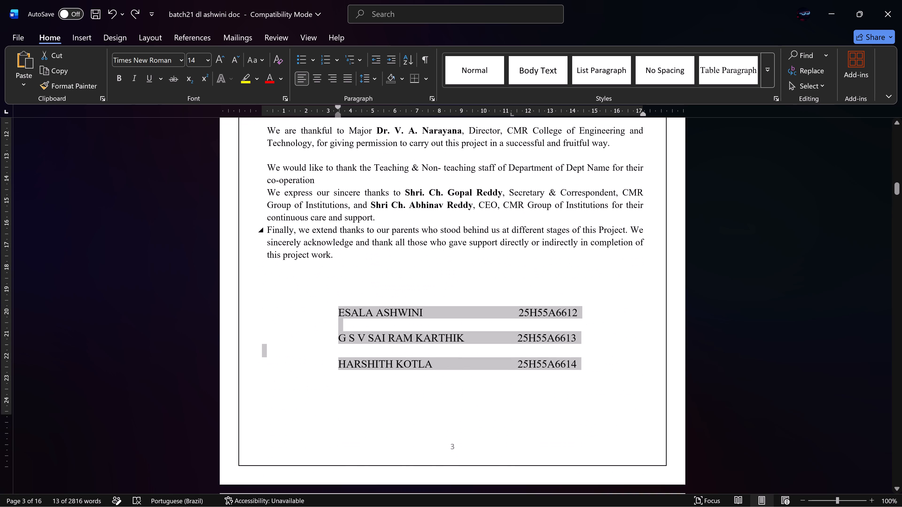
{"action": "scroll", "coordinate": [316, 241], "scroll_direction": "down", "scroll_amount": 2}
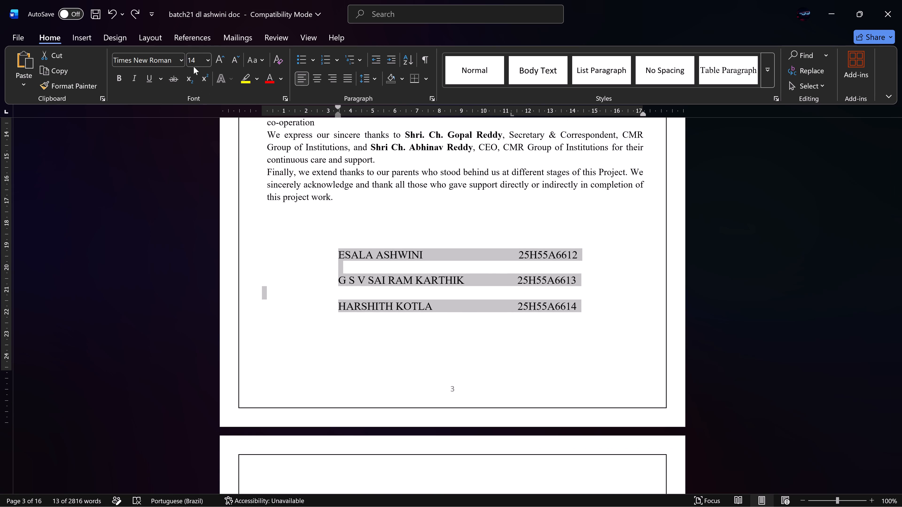
{"action": "left_click", "coordinate": [206, 65]}
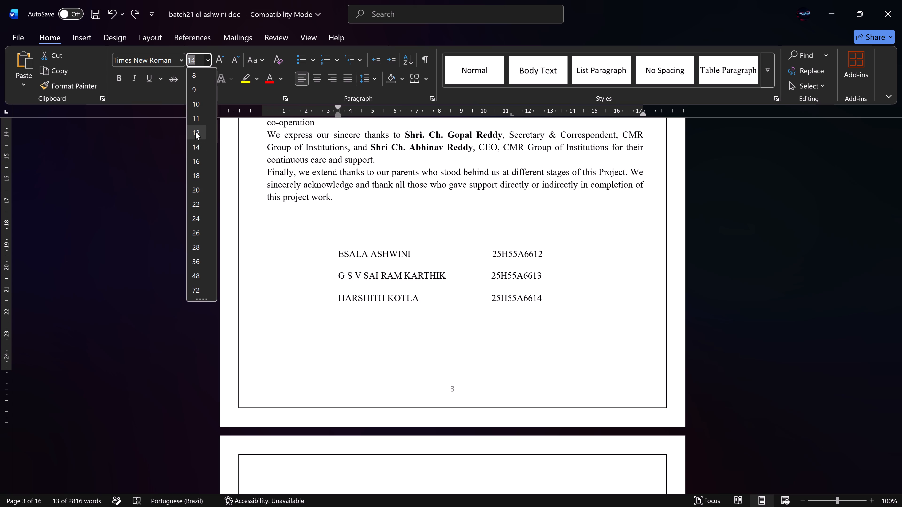
{"action": "left_click", "coordinate": [196, 132]}
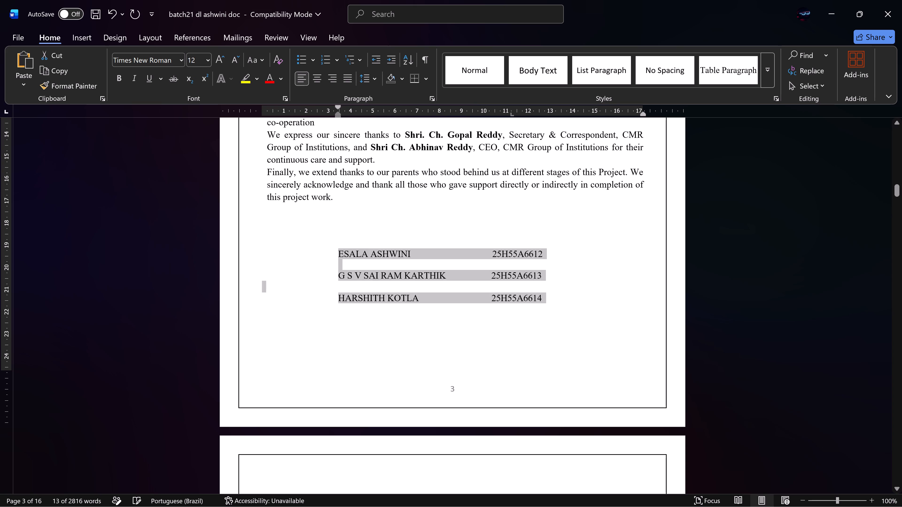
{"action": "left_click", "coordinate": [364, 345]}
Look over the table of contents and abstract pages, and return to check the acknowledgement text.
{"action": "scroll", "coordinate": [364, 345], "scroll_direction": "down", "scroll_amount": 2}
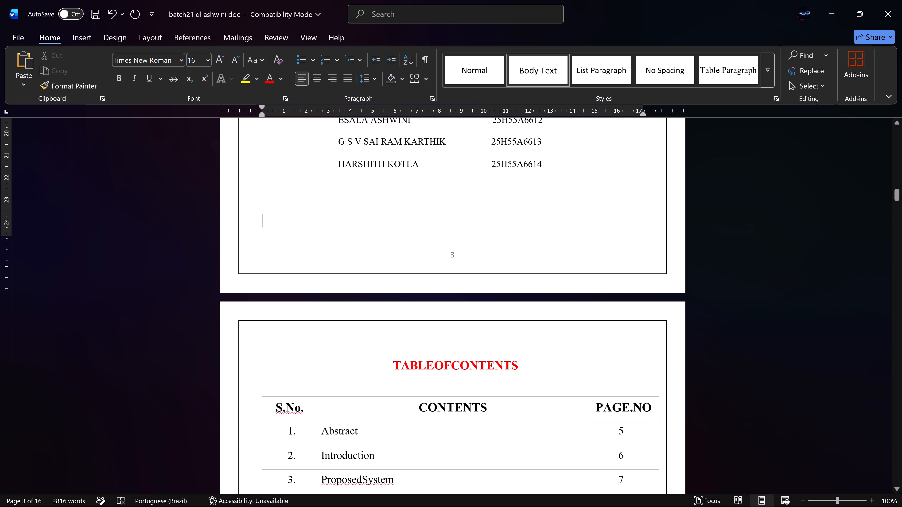
{"action": "scroll", "coordinate": [364, 345], "scroll_direction": "down", "scroll_amount": 4}
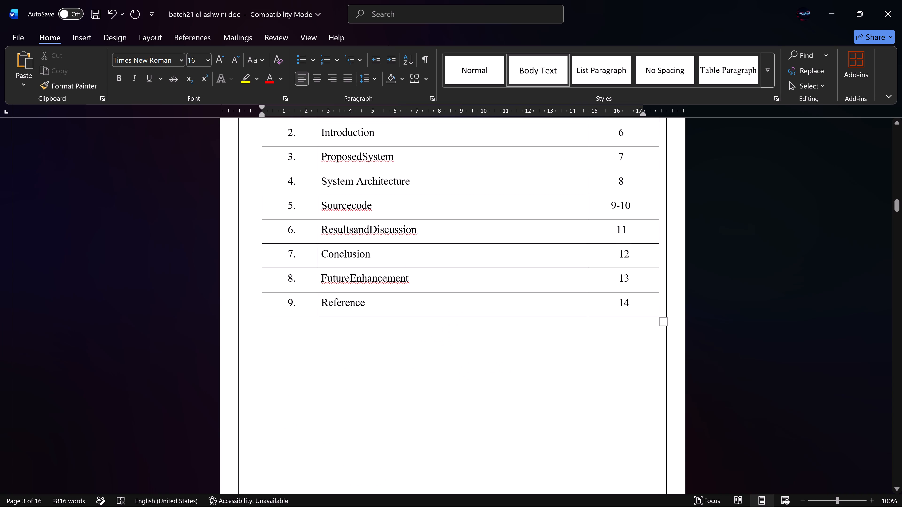
{"action": "scroll", "coordinate": [364, 345], "scroll_direction": "down", "scroll_amount": 2}
{"action": "scroll", "coordinate": [364, 345], "scroll_direction": "up", "scroll_amount": 1}
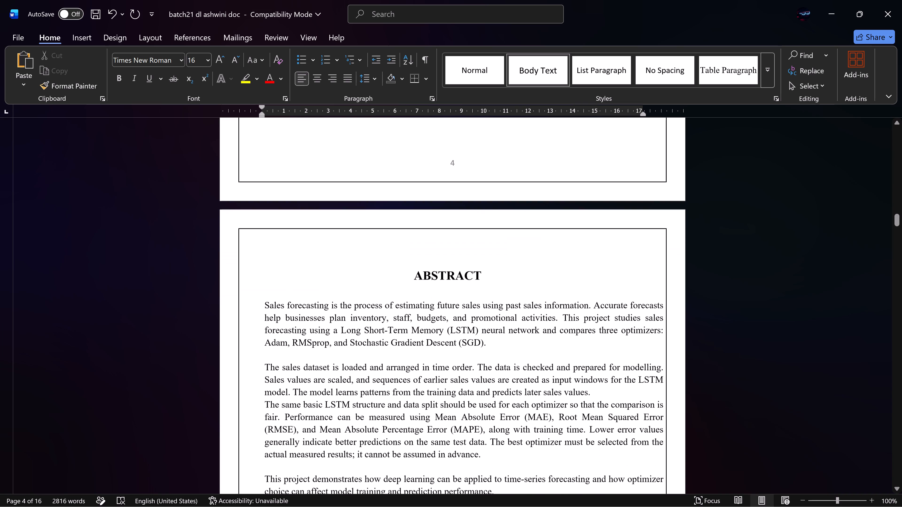
{"action": "scroll", "coordinate": [364, 345], "scroll_direction": "up", "scroll_amount": 3}
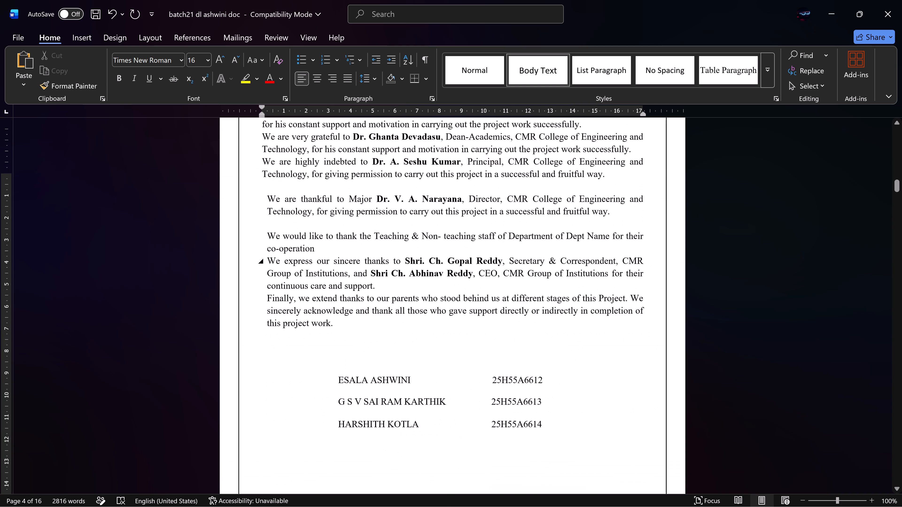
{"action": "scroll", "coordinate": [364, 345], "scroll_direction": "up", "scroll_amount": 1}
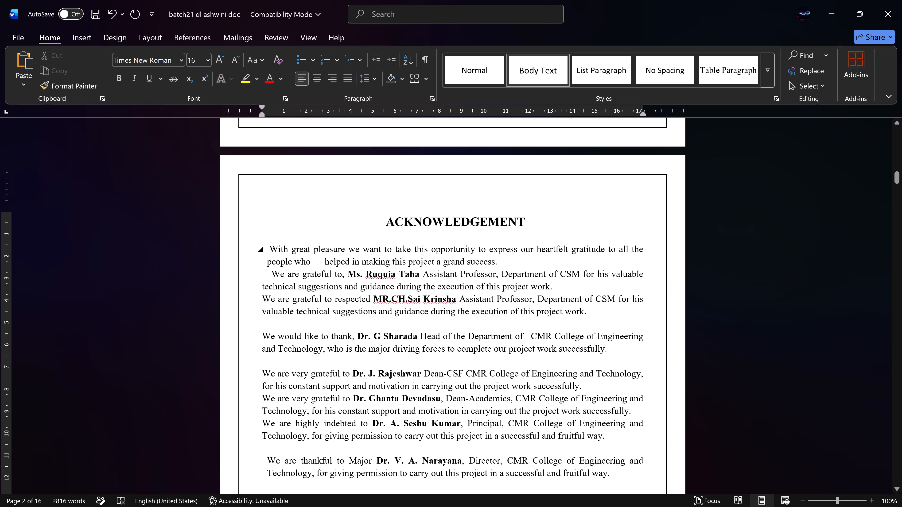
{"action": "scroll", "coordinate": [444, 345], "scroll_direction": "down", "scroll_amount": 2}
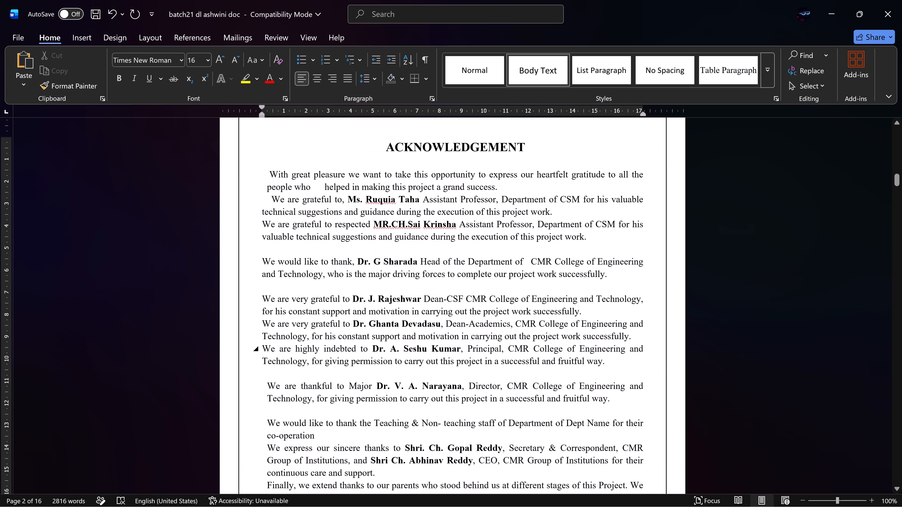
Correct the misspelled last word of the second Assistant Professor's name in the acknowledgement to "Krishna".
{"action": "left_click", "coordinate": [442, 228]}
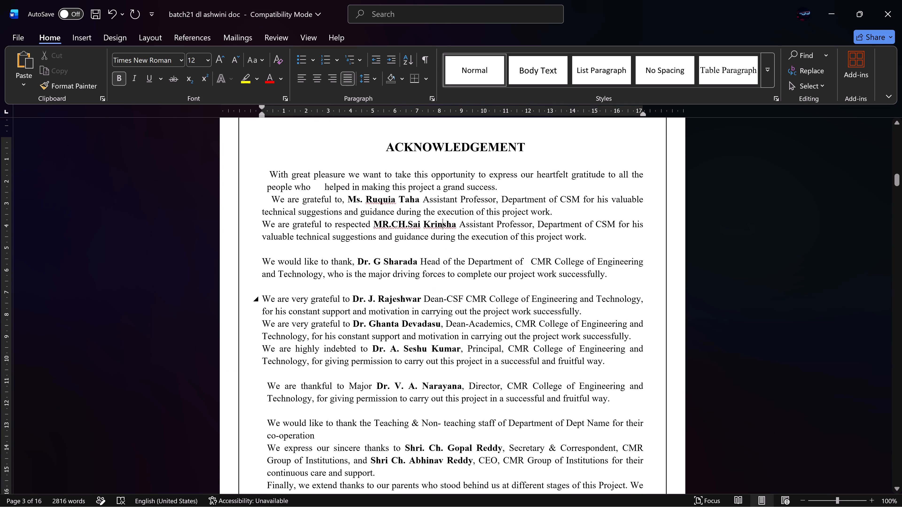
{"action": "key", "text": "BackSpace"}
{"action": "key", "text": "Right"}
{"action": "key", "text": "Right"}
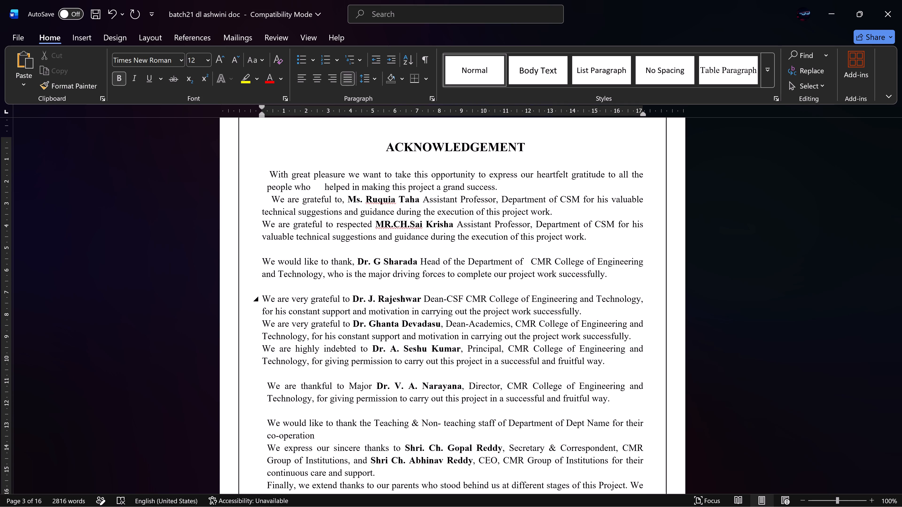
{"action": "key", "text": "n"}
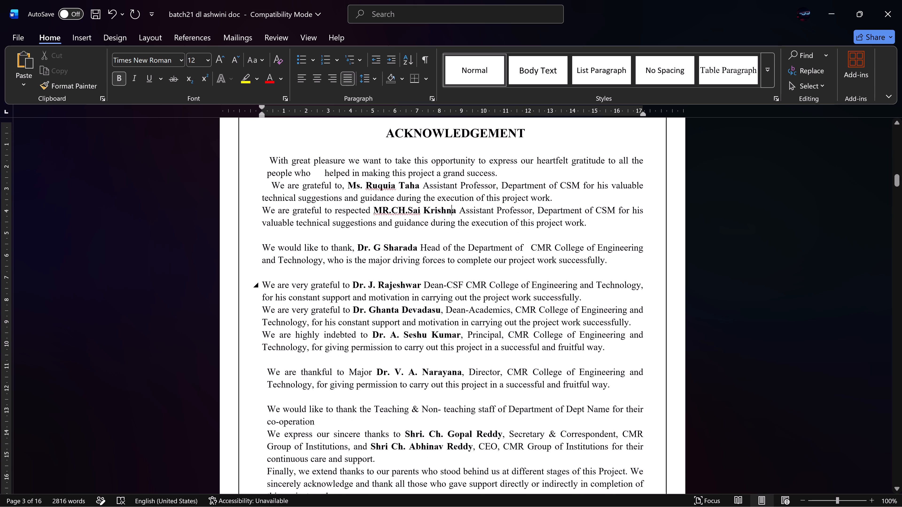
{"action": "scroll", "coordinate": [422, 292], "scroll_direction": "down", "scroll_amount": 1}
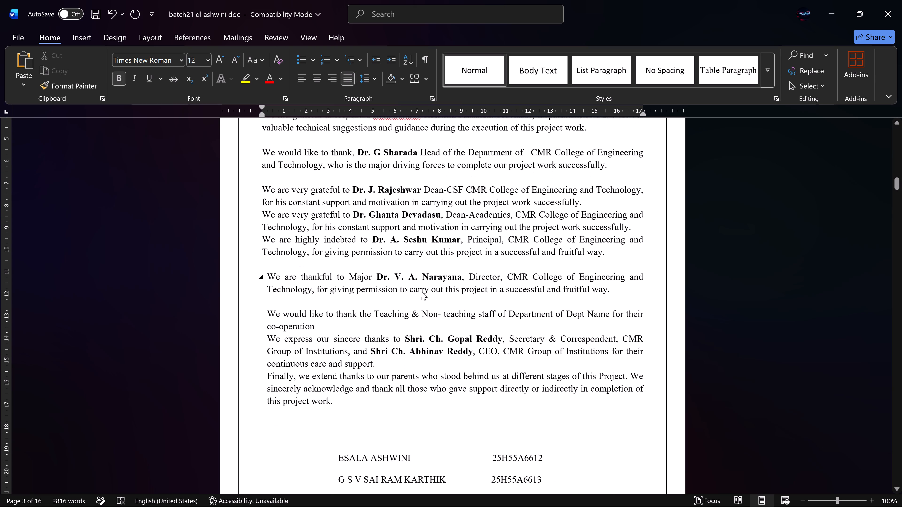
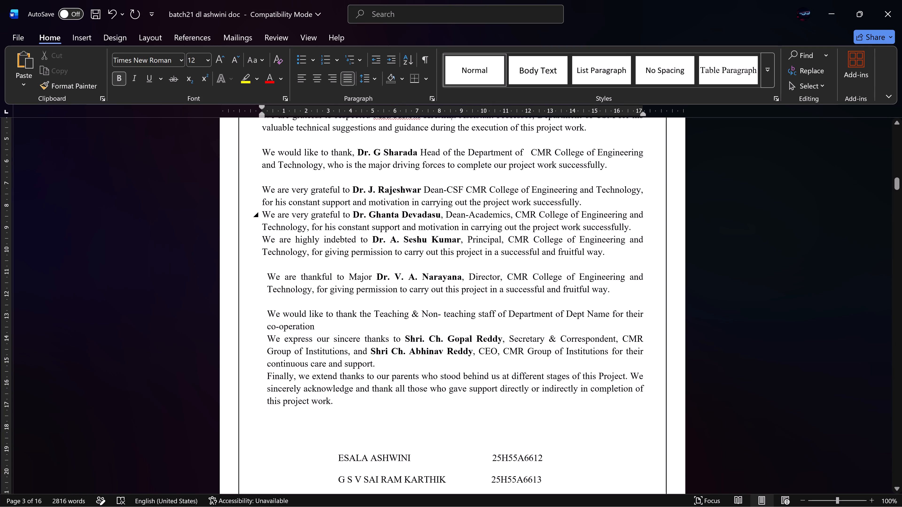
Switch to Chrome and examine the CSM department's faculty list on the CMR college website for staff names and designations.
{"action": "key", "text": "alt+Tab"}
{"action": "key", "text": "alt+Tab"}
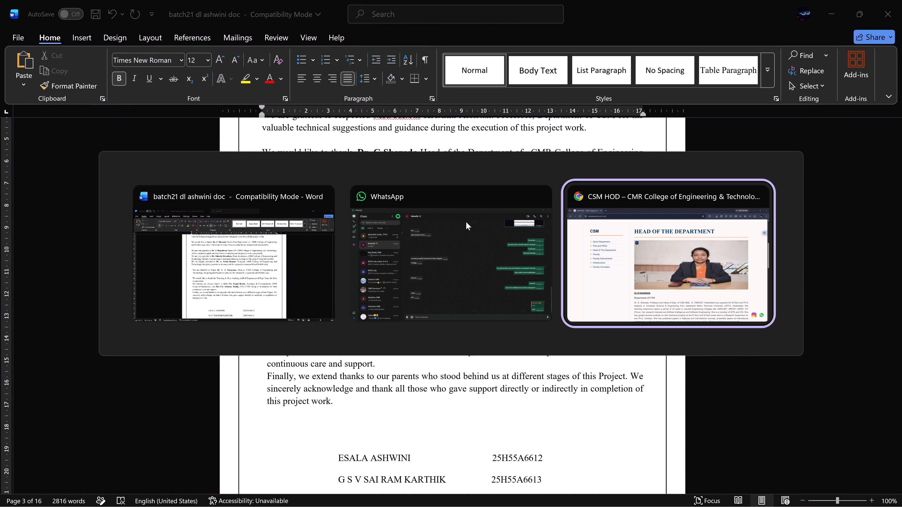
{"action": "scroll", "coordinate": [175, 142], "scroll_direction": "up", "scroll_amount": 3}
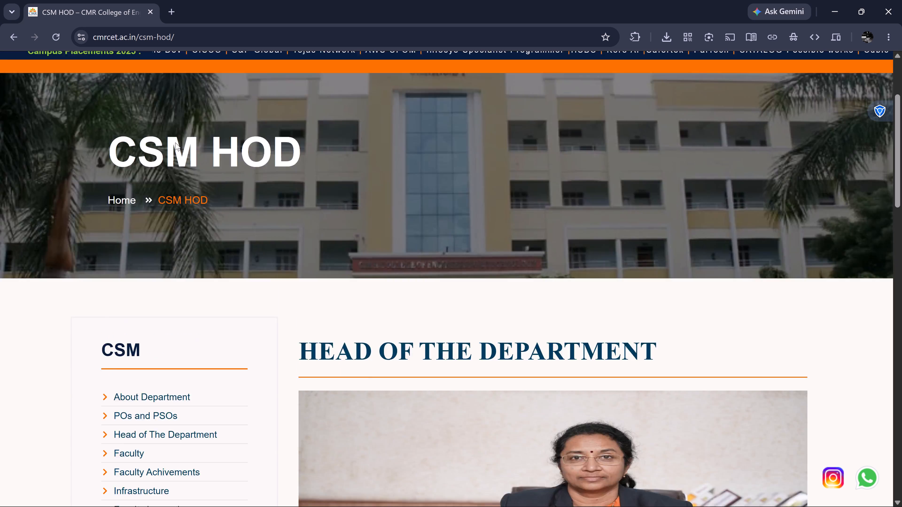
{"action": "scroll", "coordinate": [175, 142], "scroll_direction": "down", "scroll_amount": 1}
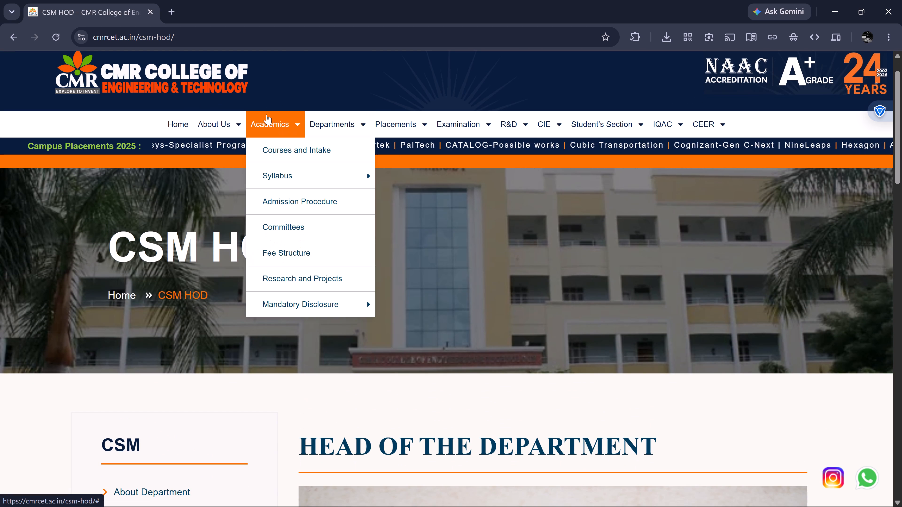
{"action": "scroll", "coordinate": [139, 409], "scroll_direction": "down", "scroll_amount": 2}
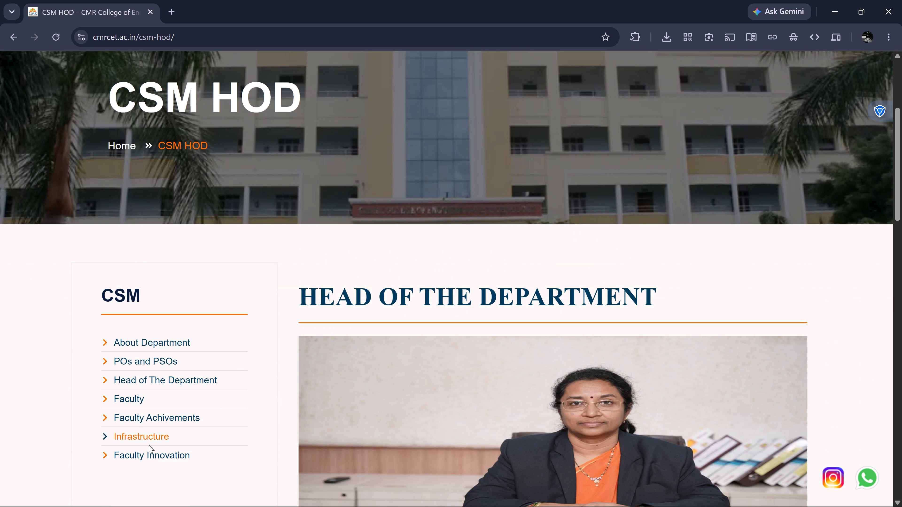
{"action": "left_click", "coordinate": [136, 398]}
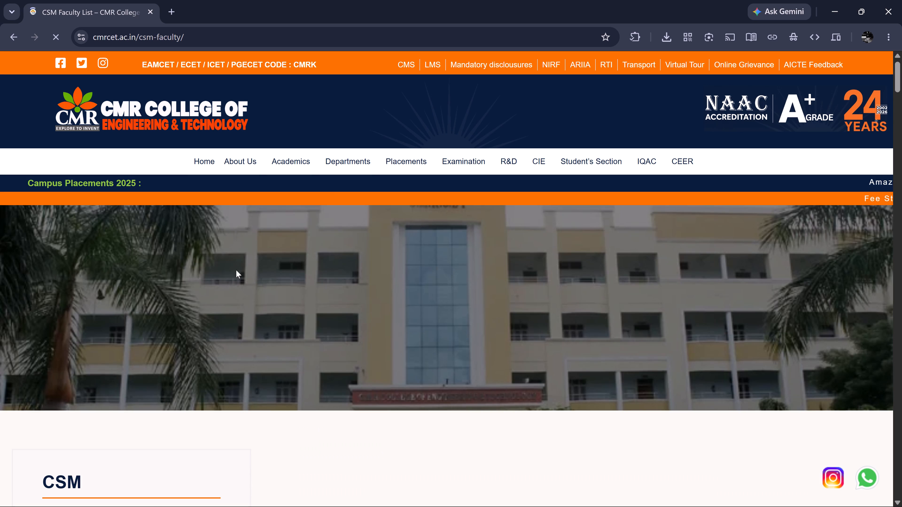
{"action": "scroll", "coordinate": [328, 184], "scroll_direction": "down", "scroll_amount": 2}
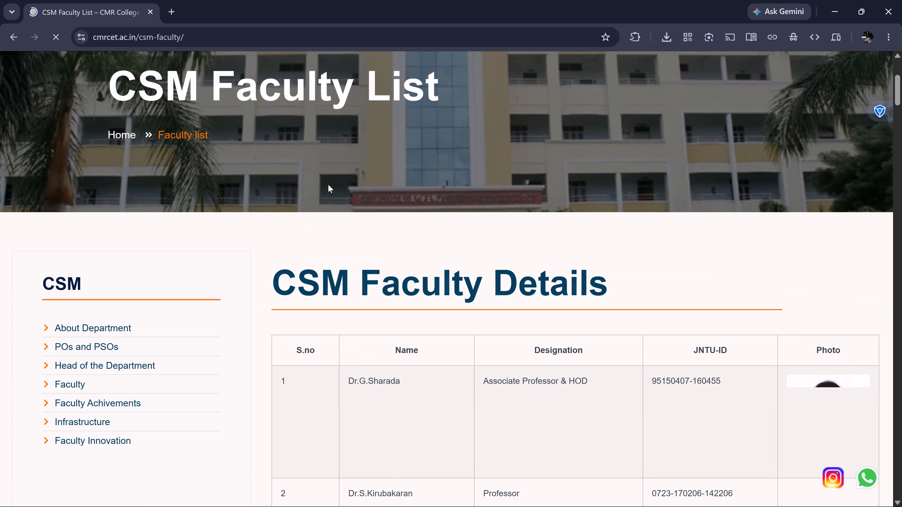
{"action": "scroll", "coordinate": [328, 184], "scroll_direction": "down", "scroll_amount": 2}
{"action": "scroll", "coordinate": [328, 184], "scroll_direction": "up", "scroll_amount": 4}
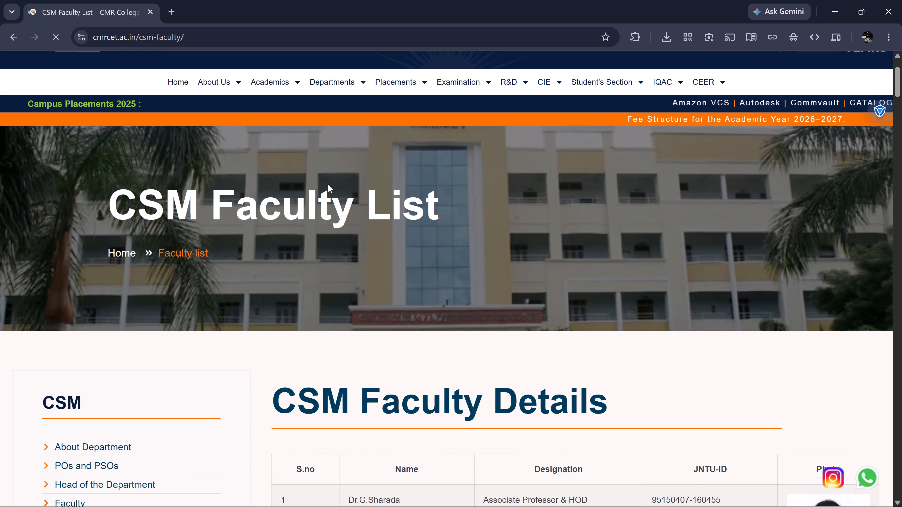
{"action": "scroll", "coordinate": [328, 184], "scroll_direction": "down", "scroll_amount": 2}
{"action": "scroll", "coordinate": [328, 184], "scroll_direction": "up", "scroll_amount": 5}
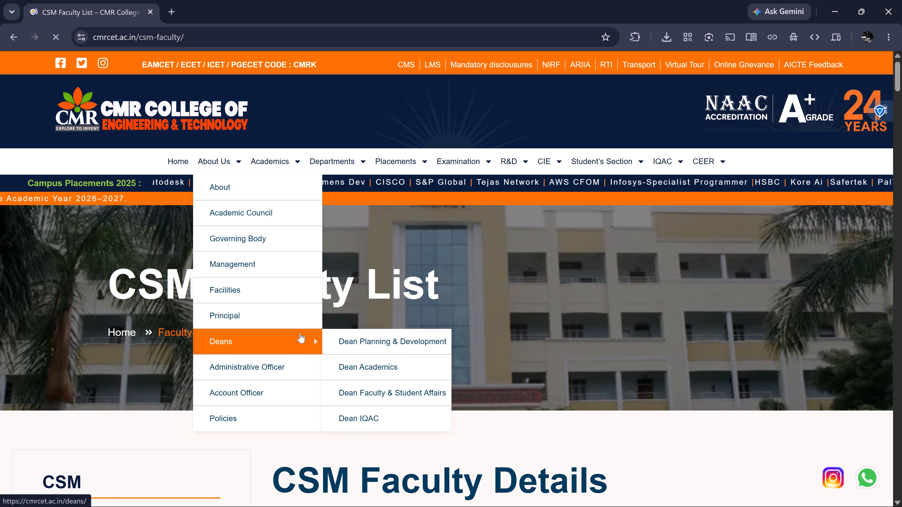
Open the Dean Academics page on the college website and copy the dean's name from the profile heading.
{"action": "left_click", "coordinate": [371, 369]}
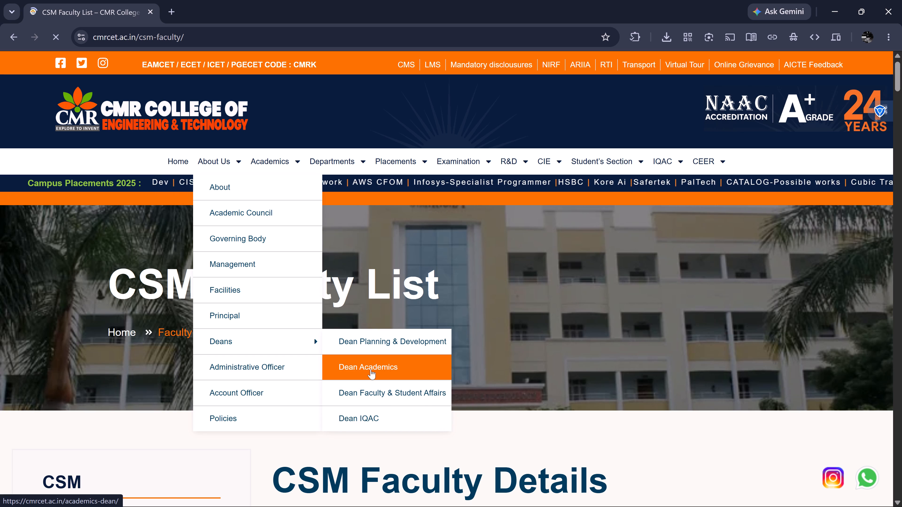
{"action": "key", "text": "alt+Tab"}
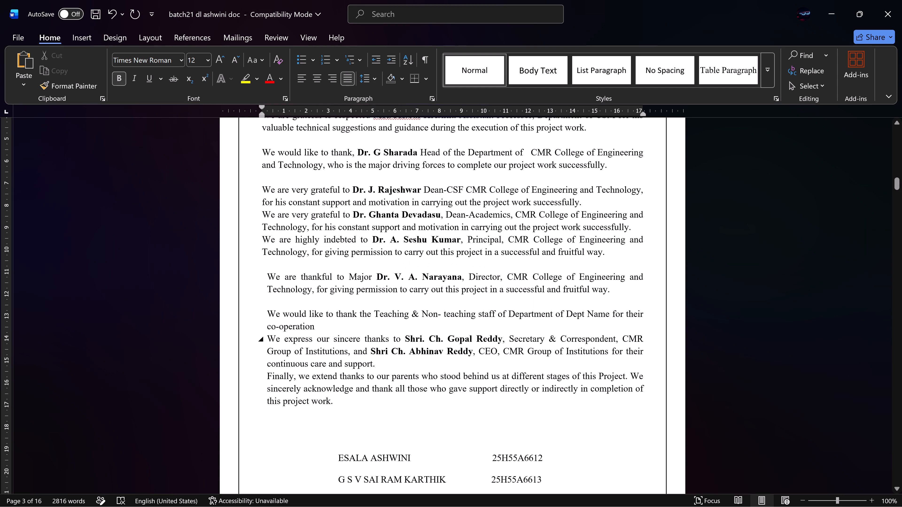
{"action": "key", "text": "alt+Tab"}
{"action": "scroll", "coordinate": [362, 361], "scroll_direction": "down", "scroll_amount": 1}
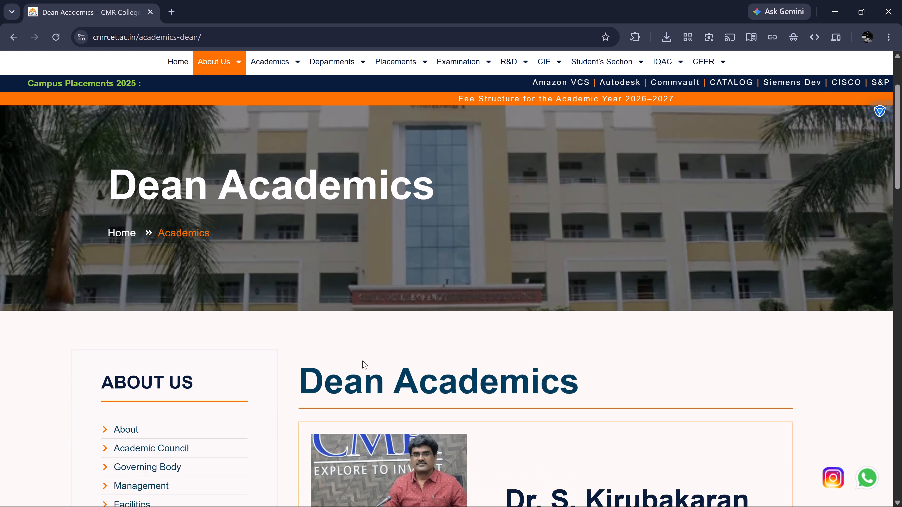
{"action": "scroll", "coordinate": [362, 361], "scroll_direction": "down", "scroll_amount": 3}
{"action": "left_click_drag", "start_coordinate": [509, 298], "coordinate": [762, 297]}
{"action": "key", "text": "ctrl+c"}
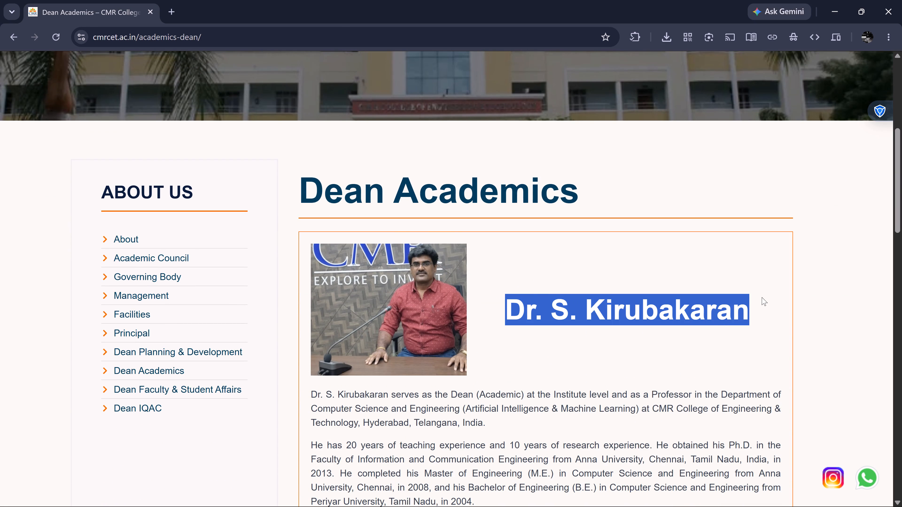
In the Word acknowledgement, replace the Dean-Academics name with the copied one, pasted as text only.
{"action": "key", "text": "alt+Tab"}
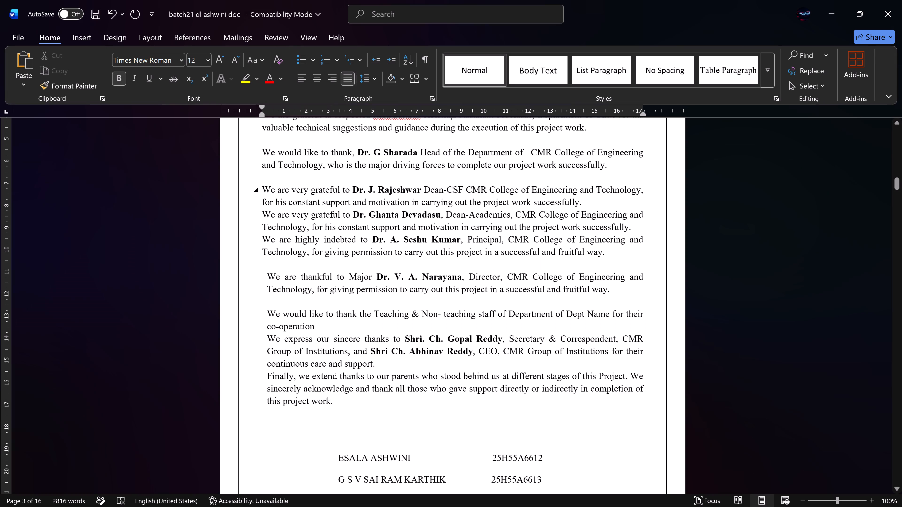
{"action": "left_click_drag", "start_coordinate": [351, 214], "coordinate": [403, 218]}
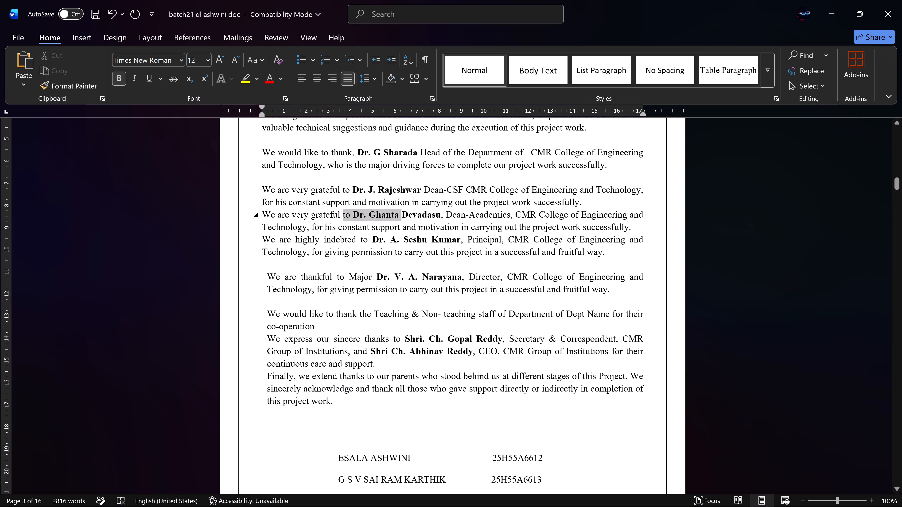
{"action": "left_click_drag", "start_coordinate": [403, 218], "coordinate": [434, 212]}
{"action": "left_click", "coordinate": [434, 212]}
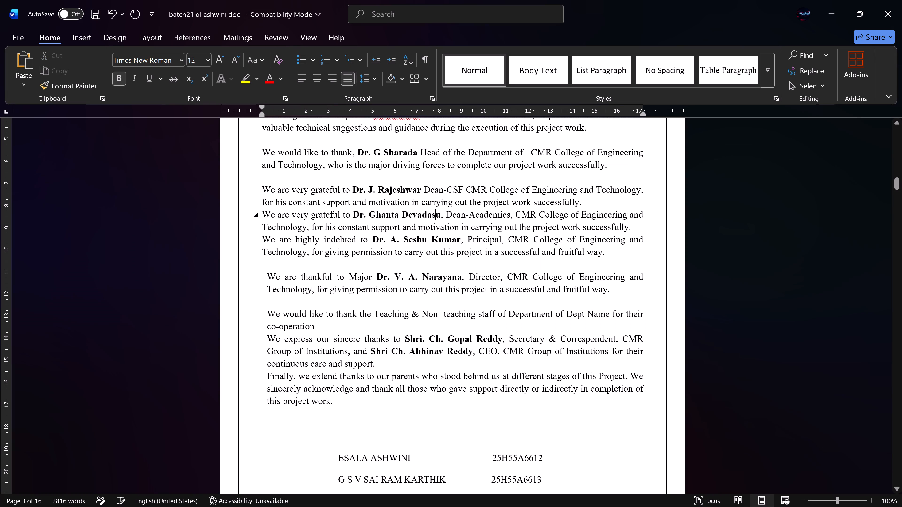
{"action": "left_click_drag", "start_coordinate": [439, 216], "coordinate": [355, 217]}
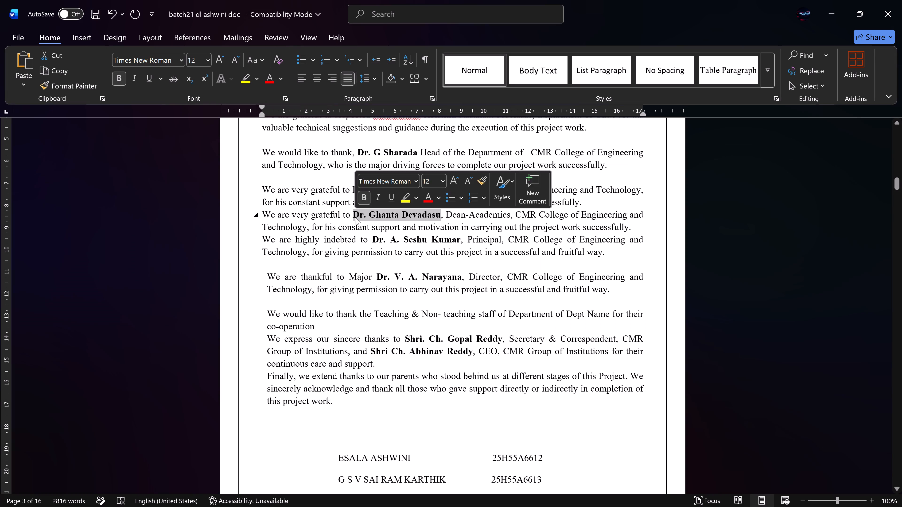
{"action": "key", "text": "ctrl+v"}
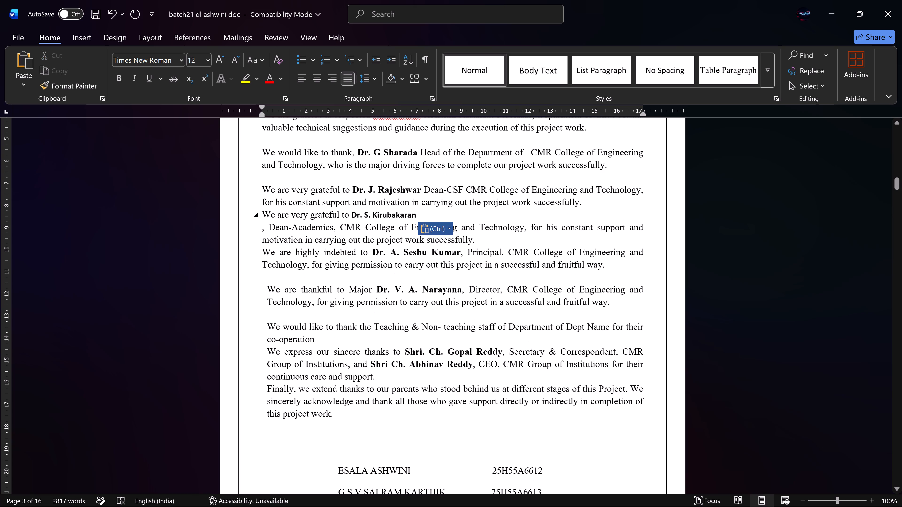
{"action": "key", "text": "t"}
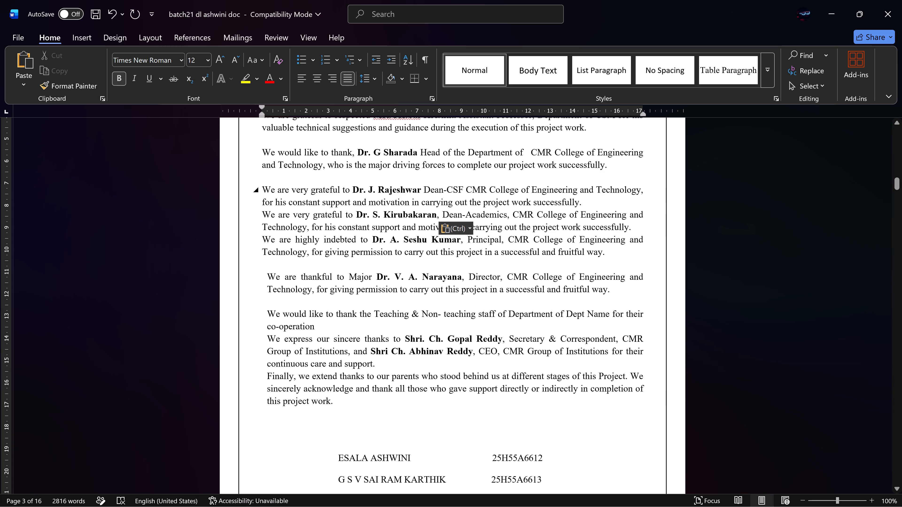
Switch to Chrome and check the Dean Planning & Development page for the dean's name and role.
{"action": "key", "text": "alt+Tab"}
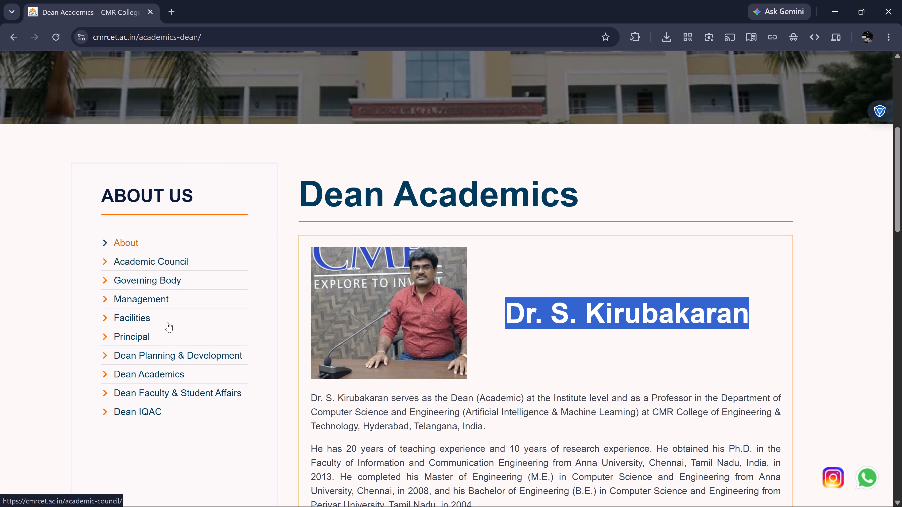
{"action": "left_click", "coordinate": [181, 359]}
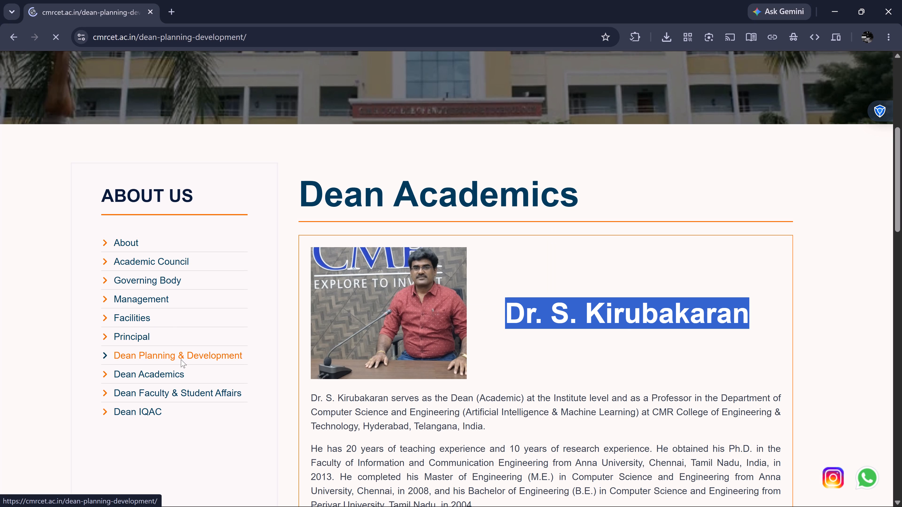
{"action": "key", "text": "alt+Tab"}
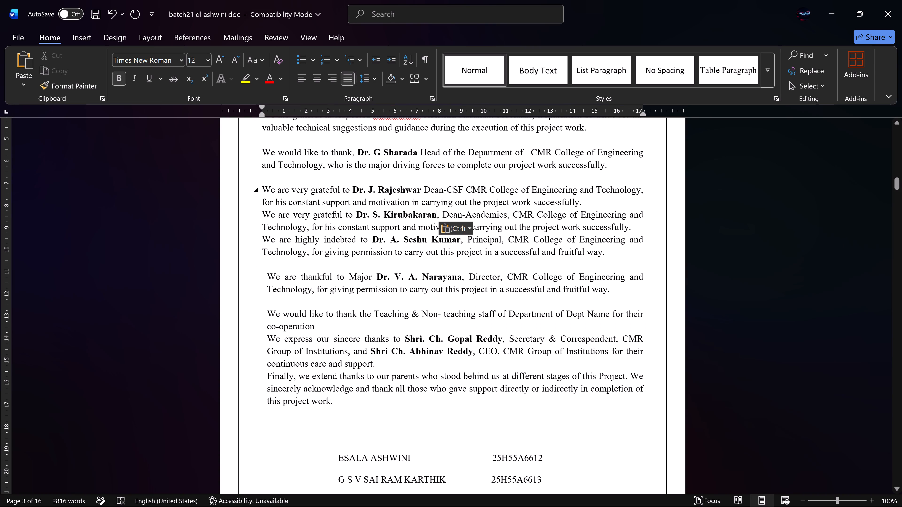
{"action": "key", "text": "alt+Tab"}
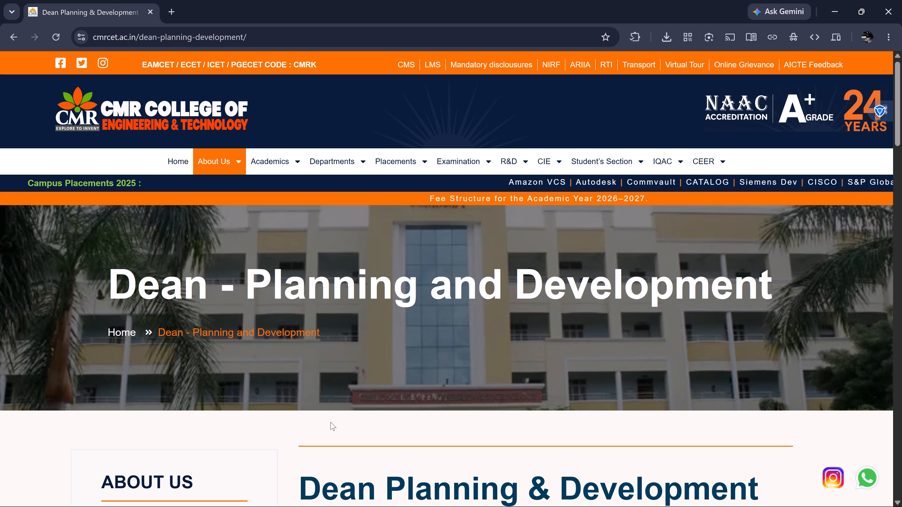
{"action": "scroll", "coordinate": [330, 422], "scroll_direction": "down", "scroll_amount": 4}
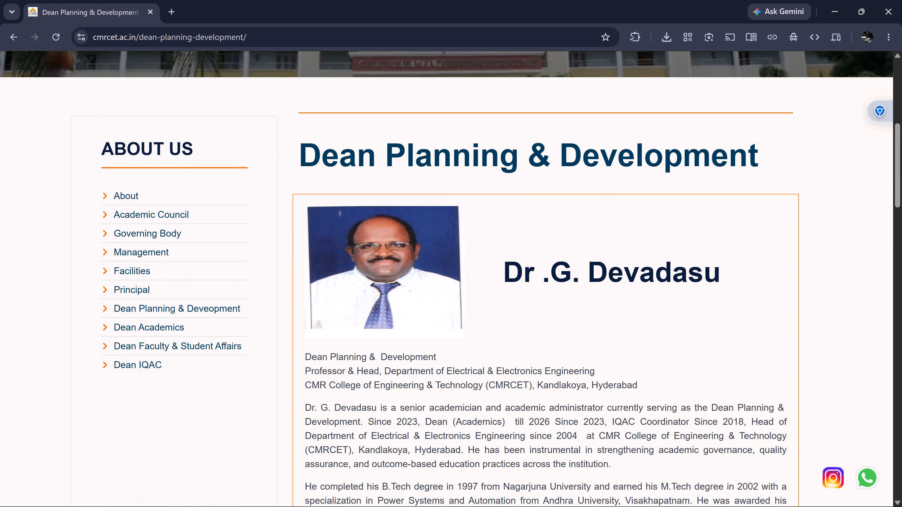
{"action": "scroll", "coordinate": [330, 422], "scroll_direction": "down", "scroll_amount": 1}
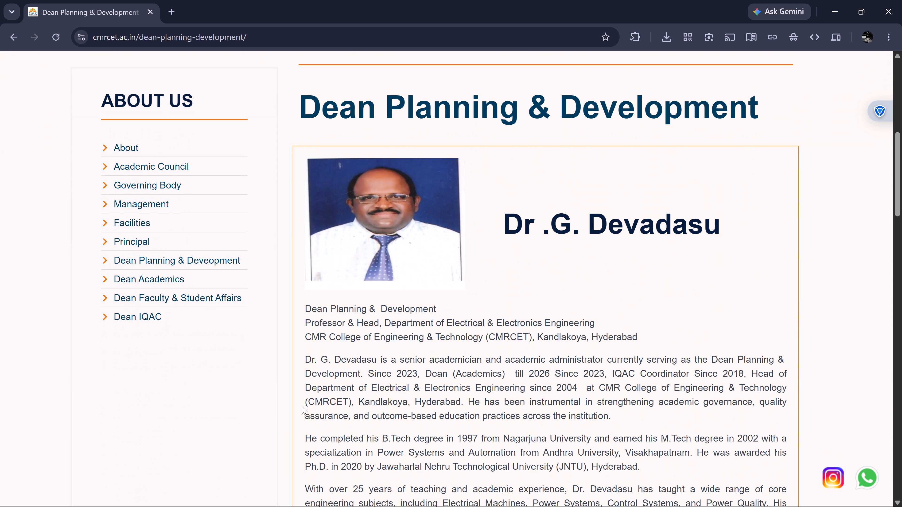
Read through the Dean IQAC profile on the college website, and revisit the Dean Planning & Development page to compare.
{"action": "left_click", "coordinate": [152, 315]}
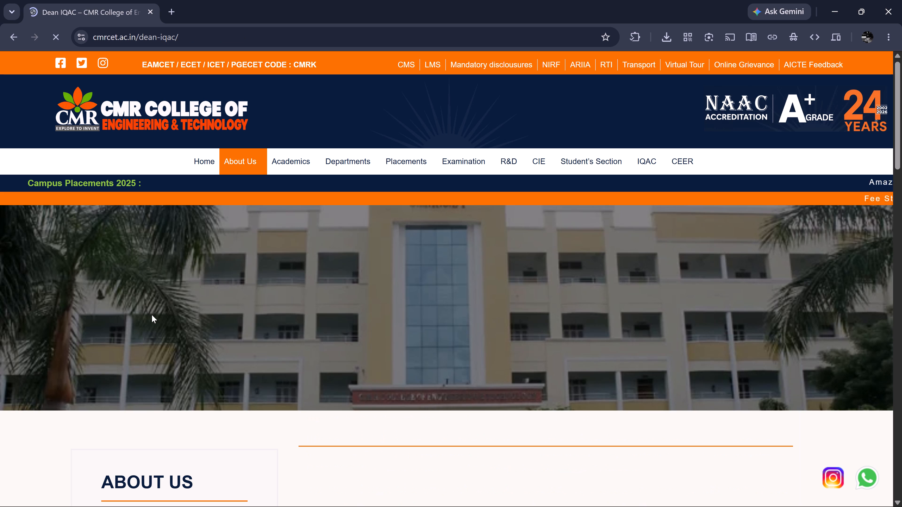
{"action": "scroll", "coordinate": [152, 315], "scroll_direction": "down", "scroll_amount": 5}
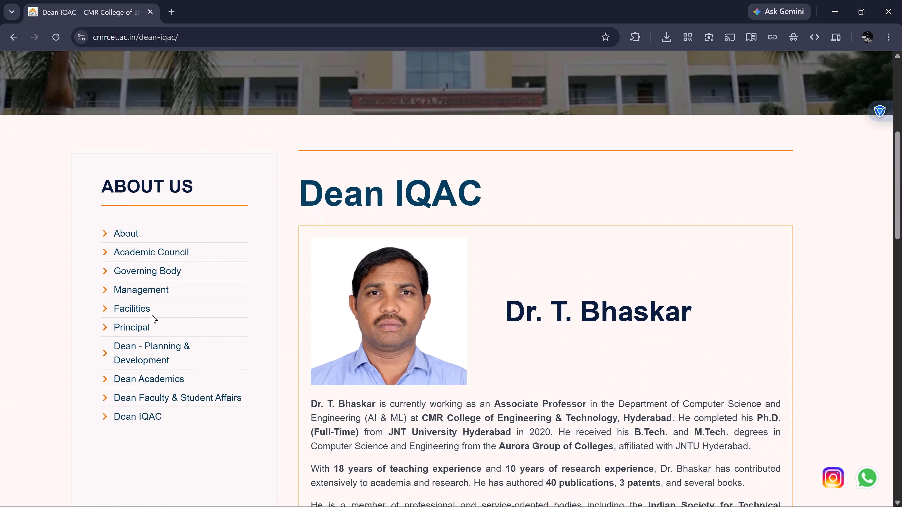
{"action": "scroll", "coordinate": [152, 315], "scroll_direction": "down", "scroll_amount": 1}
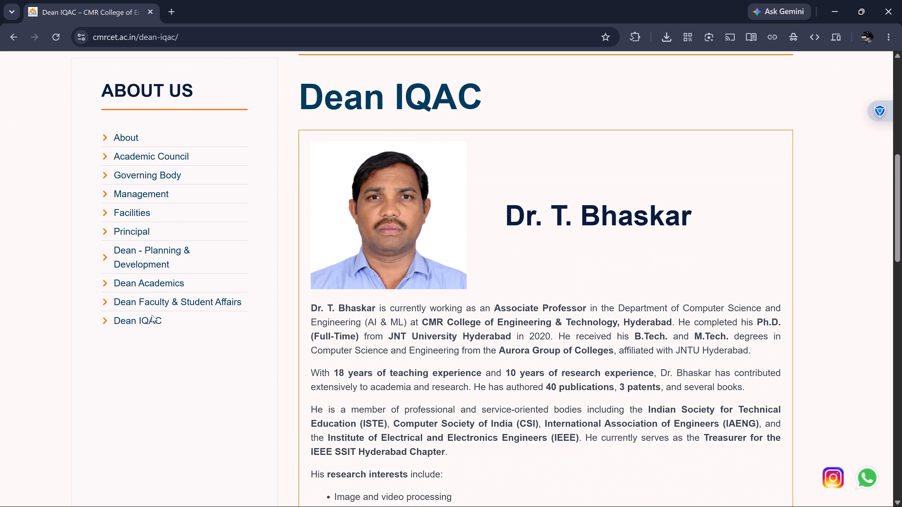
{"action": "scroll", "coordinate": [152, 315], "scroll_direction": "down", "scroll_amount": 3}
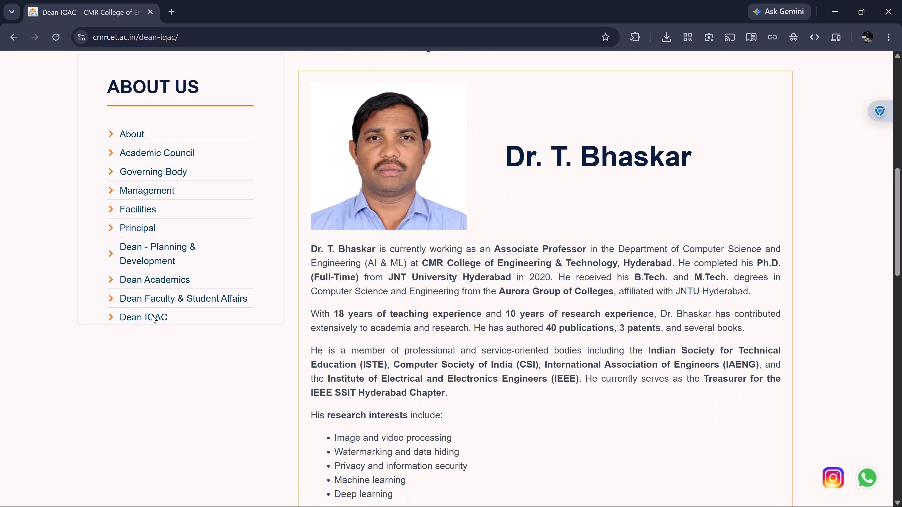
{"action": "scroll", "coordinate": [152, 315], "scroll_direction": "down", "scroll_amount": 1}
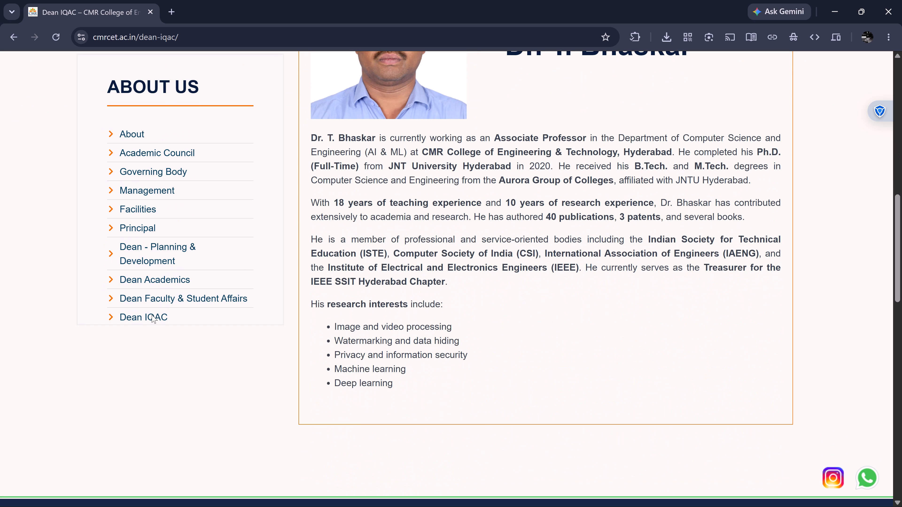
{"action": "scroll", "coordinate": [152, 315], "scroll_direction": "down", "scroll_amount": 8}
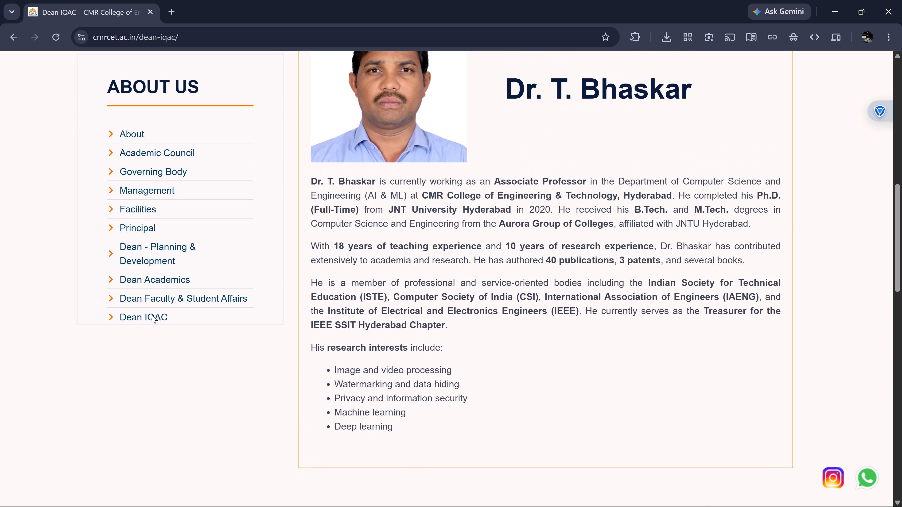
{"action": "scroll", "coordinate": [152, 315], "scroll_direction": "down", "scroll_amount": 1}
{"action": "scroll", "coordinate": [152, 315], "scroll_direction": "up", "scroll_amount": 2}
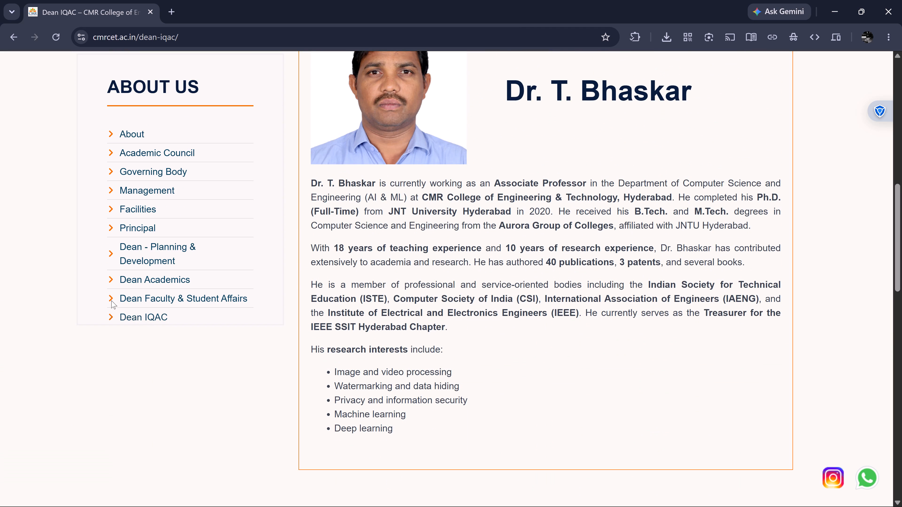
{"action": "left_click", "coordinate": [193, 254]}
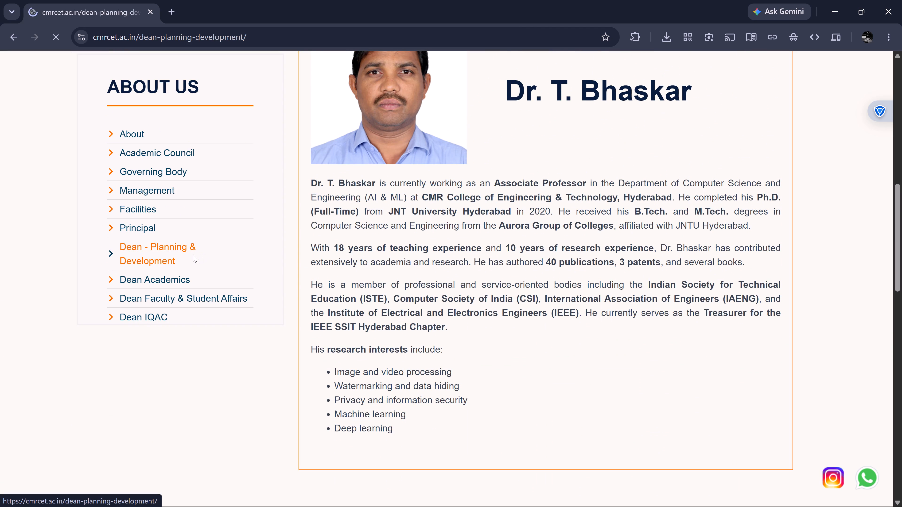
{"action": "scroll", "coordinate": [193, 254], "scroll_direction": "down", "scroll_amount": 3}
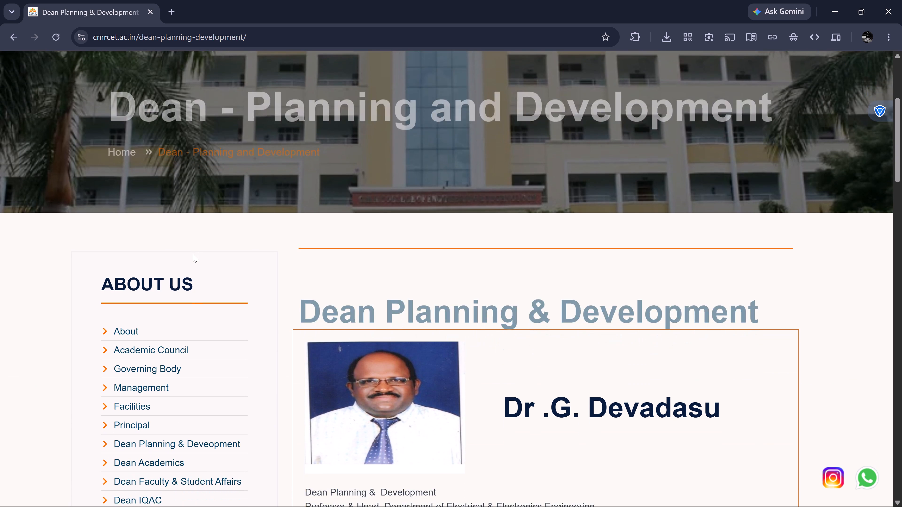
{"action": "scroll", "coordinate": [193, 254], "scroll_direction": "down", "scroll_amount": 2}
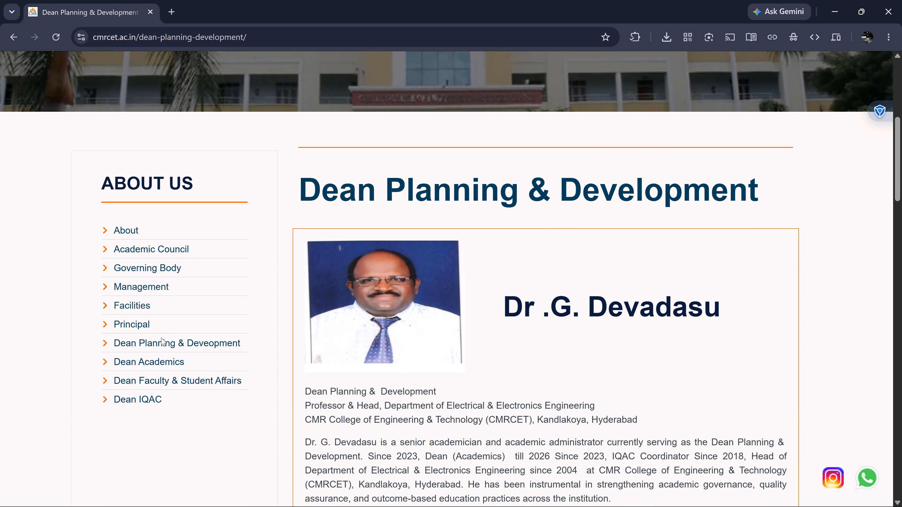
Open the Dean IQAC page again and copy the dean's name from the profile heading.
{"action": "left_click", "coordinate": [153, 401]}
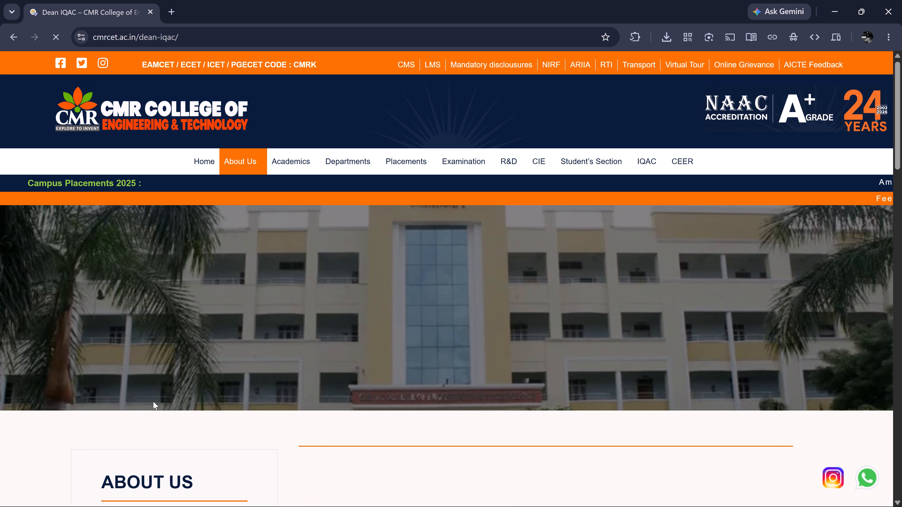
{"action": "scroll", "coordinate": [153, 401], "scroll_direction": "down", "scroll_amount": 4}
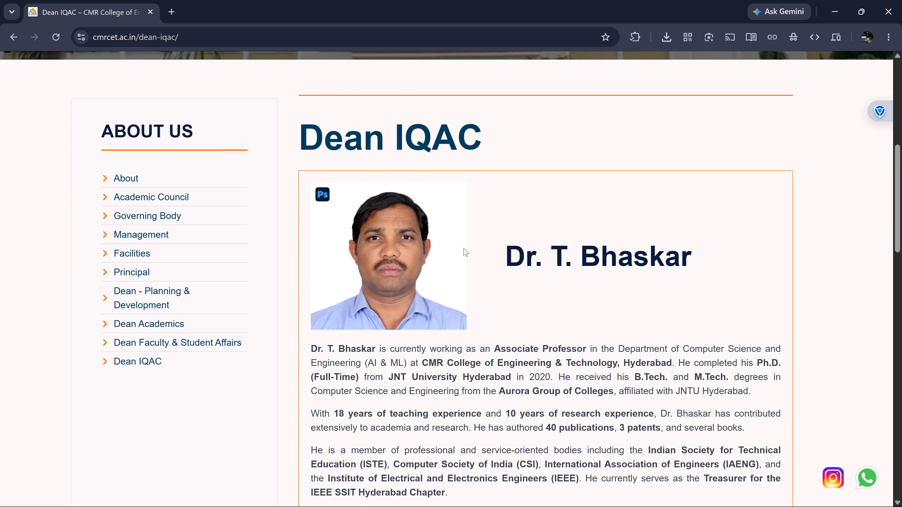
{"action": "left_click_drag", "start_coordinate": [505, 256], "coordinate": [702, 257]}
{"action": "key", "text": "ctrl+c"}
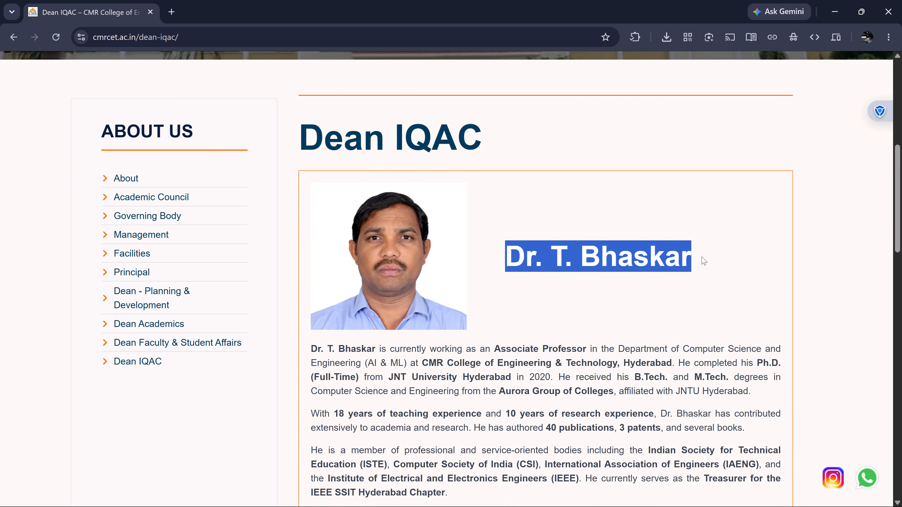
Switch to Word and change the title Dean-CSF in the acknowledgement to Dean-IQAC.
{"action": "key", "text": "alt+Tab"}
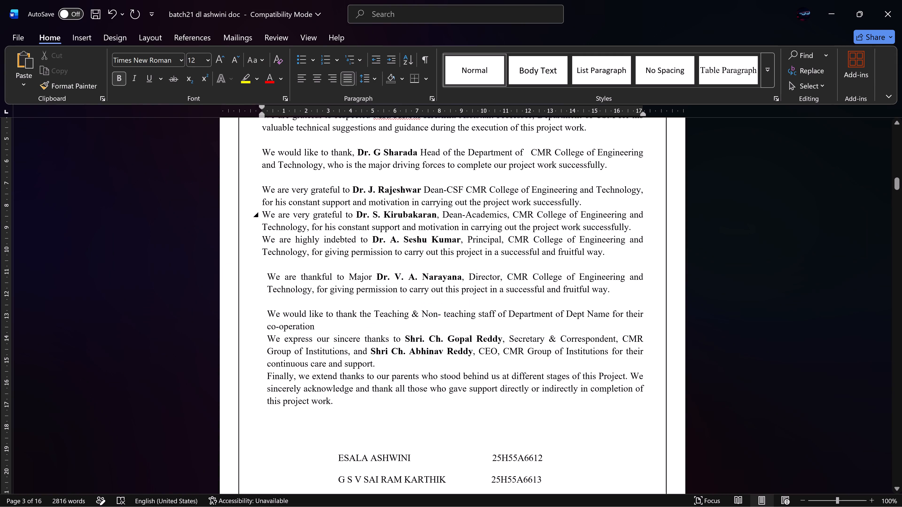
{"action": "left_click", "coordinate": [461, 188]}
{"action": "key", "text": "BackSpace"}
{"action": "key", "text": "BackSpace"}
{"action": "key", "text": "BackSpace"}
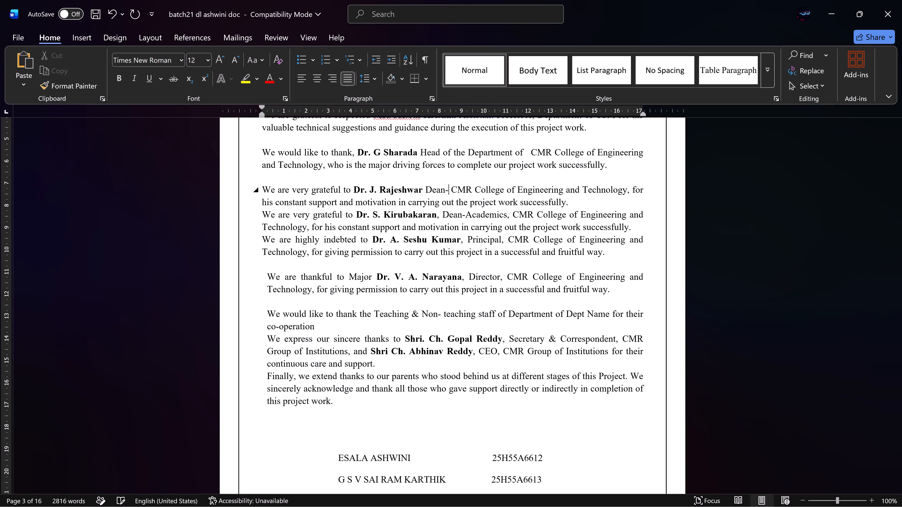
{"action": "key", "text": "shift+i"}
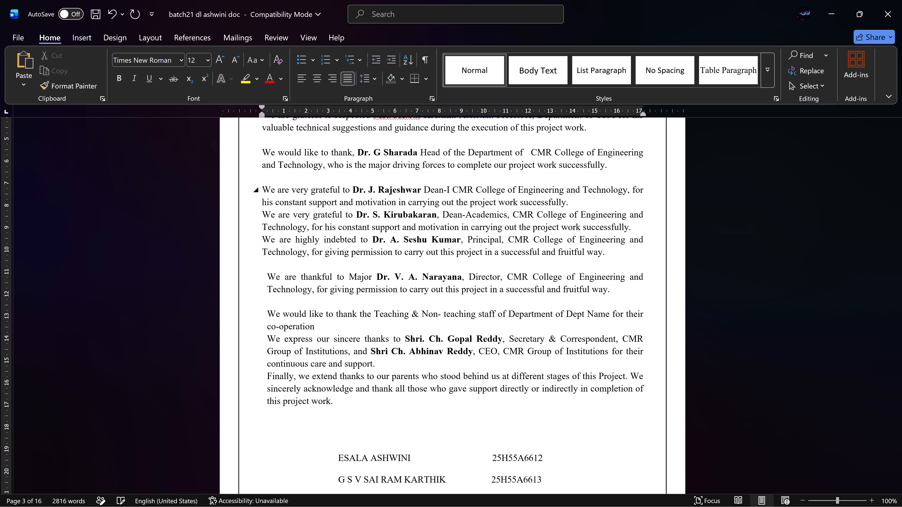
{"action": "type", "text": "QAC"}
Replace the name in front of Dean-IQAC with the copied dean's name, pasted as text only.
{"action": "key", "text": "Left"}
{"action": "key", "text": "Left"}
{"action": "key", "text": "Left"}
{"action": "key", "text": "Left"}
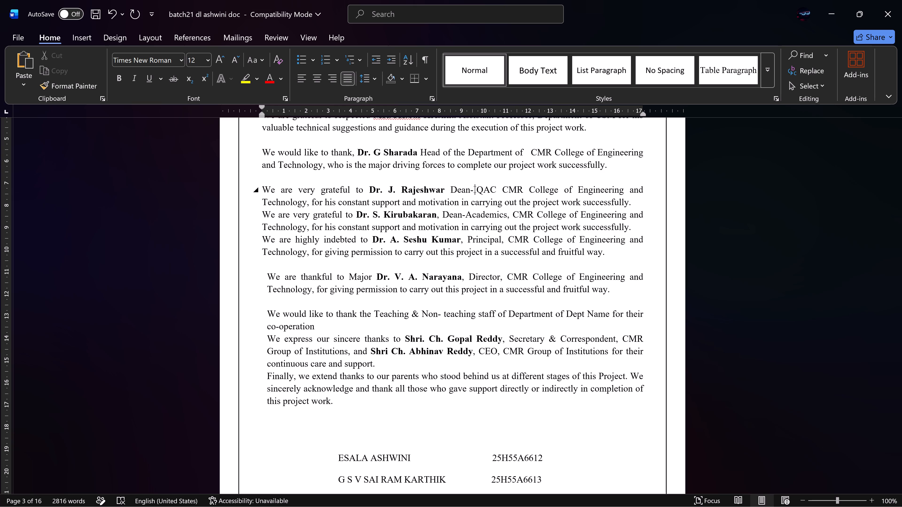
{"action": "key", "text": "Left"}
{"action": "key", "text": "Left"}
{"action": "key", "text": "Left"}
{"action": "key", "text": "Left"}
{"action": "key", "text": "Left"}
{"action": "key", "text": "Left"}
{"action": "key", "text": "Left"}
{"action": "key", "text": "Right"}
{"action": "key", "text": "ctrl+Left"}
{"action": "key", "text": "ctrl+Left"}
{"action": "key", "text": "Left"}
{"action": "key", "text": "ctrl+Left"}
{"action": "key", "text": "ctrl+Left"}
{"action": "key", "text": "ctrl+shift+Right"}
{"action": "key", "text": "ctrl+shift+Right"}
{"action": "key", "text": "ctrl+shift+Right"}
{"action": "key", "text": "ctrl+shift+Right"}
{"action": "key", "text": "ctrl+shift+Right"}
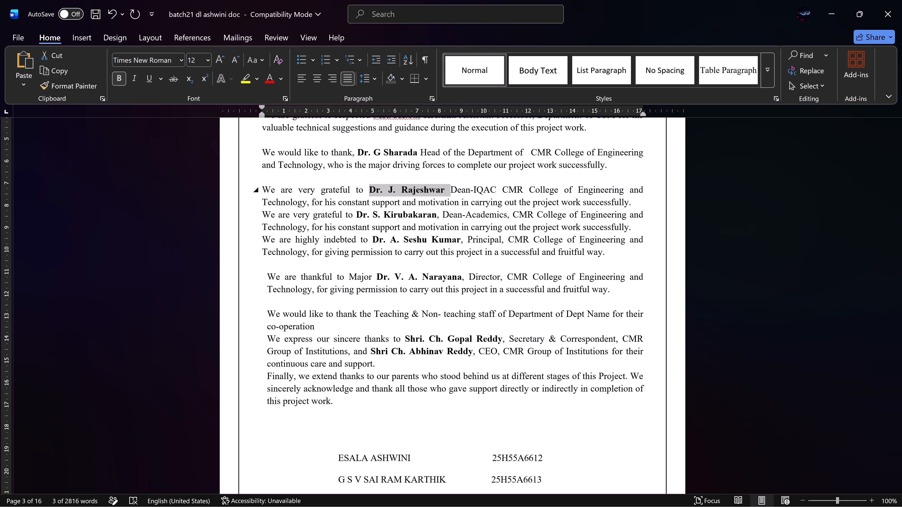
{"action": "key", "text": "ctrl+v"}
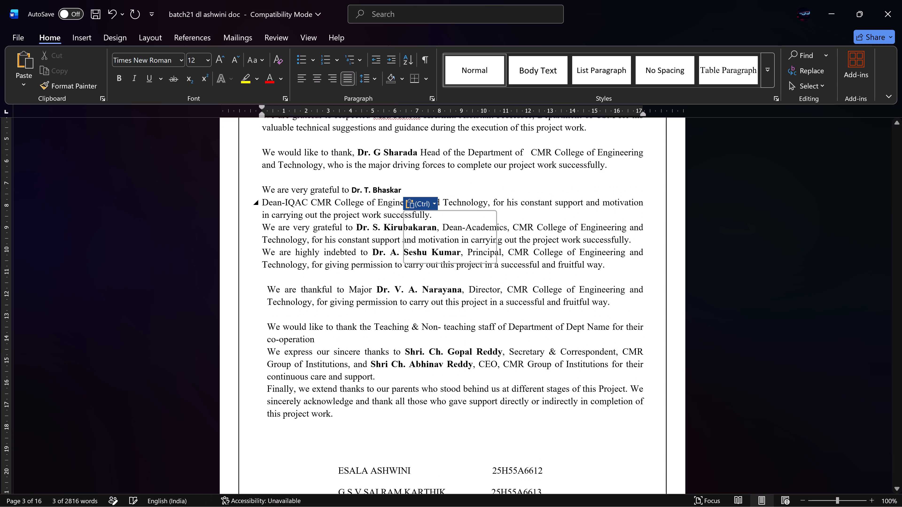
{"action": "key", "text": "t"}
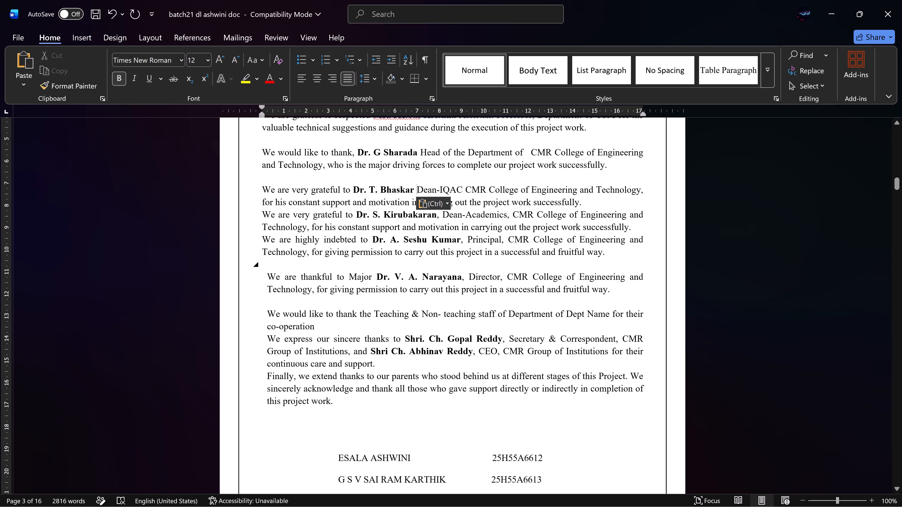
Switch to Chrome, open the college's Principal page and copy the principal's name from the profile heading.
{"action": "key", "text": "alt+Tab"}
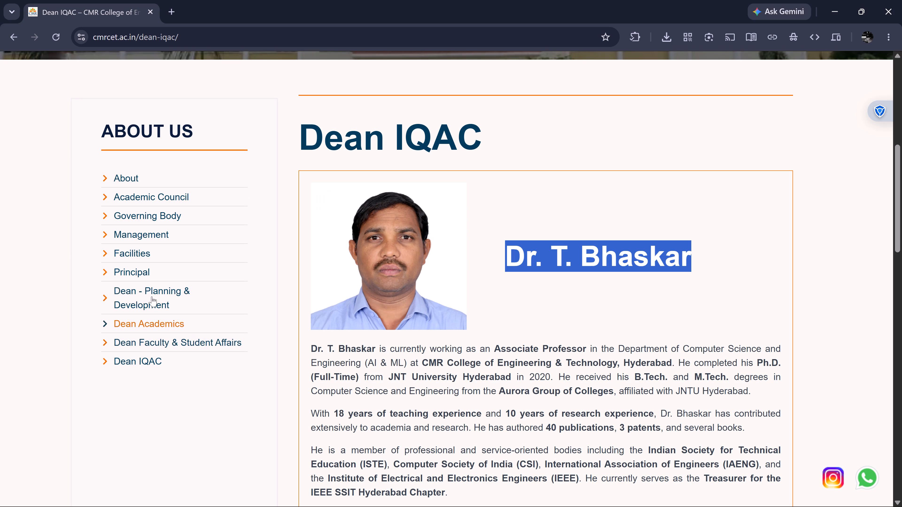
{"action": "left_click", "coordinate": [139, 273]}
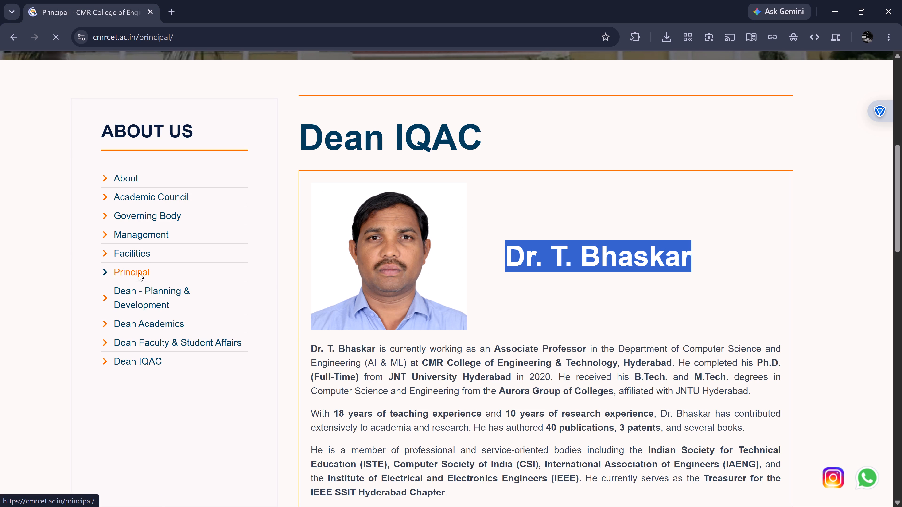
{"action": "scroll", "coordinate": [478, 300], "scroll_direction": "down", "scroll_amount": 4}
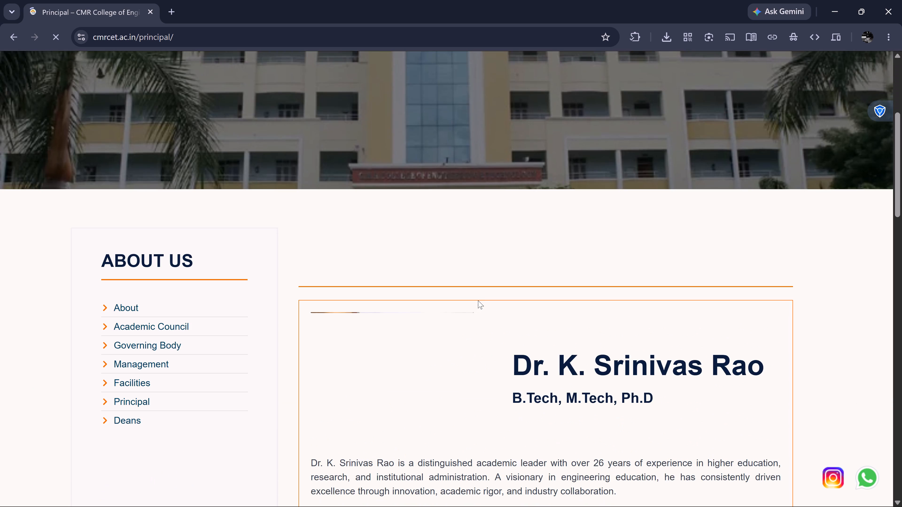
{"action": "scroll", "coordinate": [478, 300], "scroll_direction": "down", "scroll_amount": 1}
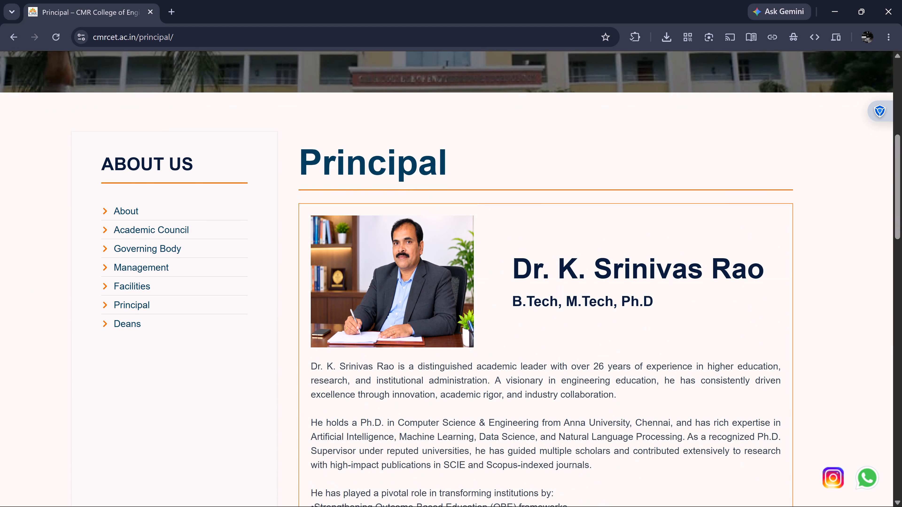
{"action": "left_click_drag", "start_coordinate": [517, 259], "coordinate": [767, 262]}
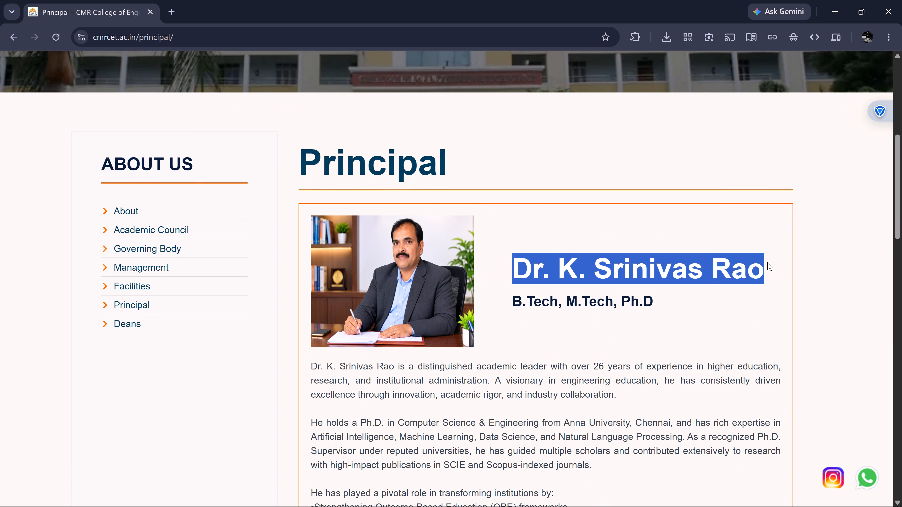
{"action": "key", "text": "ctrl+c"}
In the Word acknowledgement, replace the Principal's name with the copied one, pasted as text only.
{"action": "key", "text": "alt+Tab"}
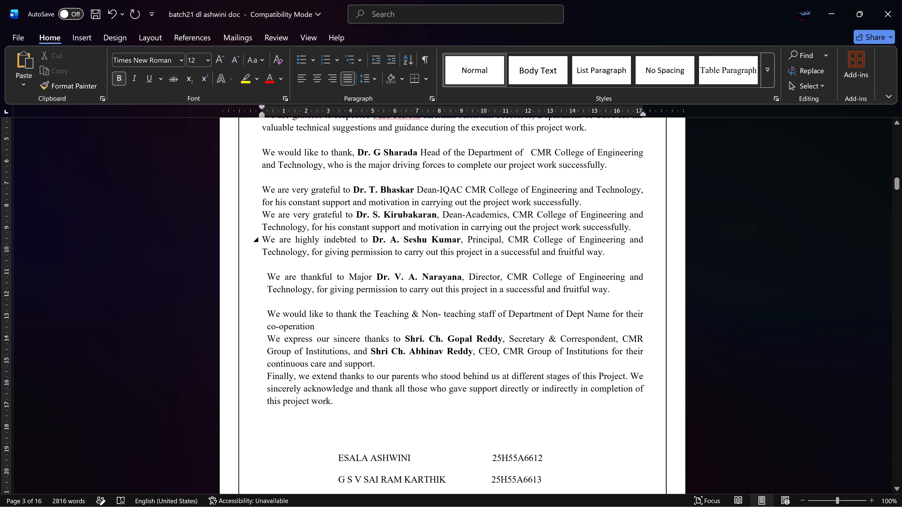
{"action": "left_click_drag", "start_coordinate": [373, 239], "coordinate": [456, 243]}
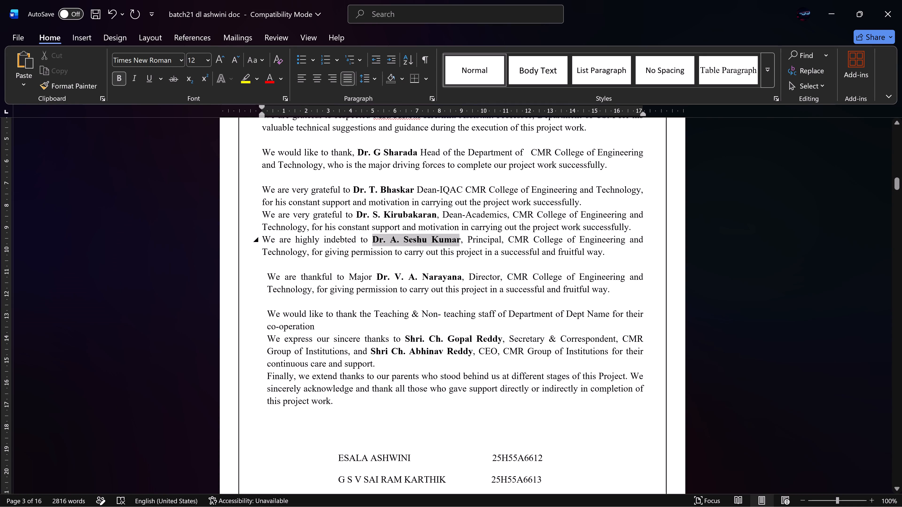
{"action": "left_click_drag", "start_coordinate": [456, 243], "coordinate": [460, 243]}
{"action": "key", "text": "ctrl+v"}
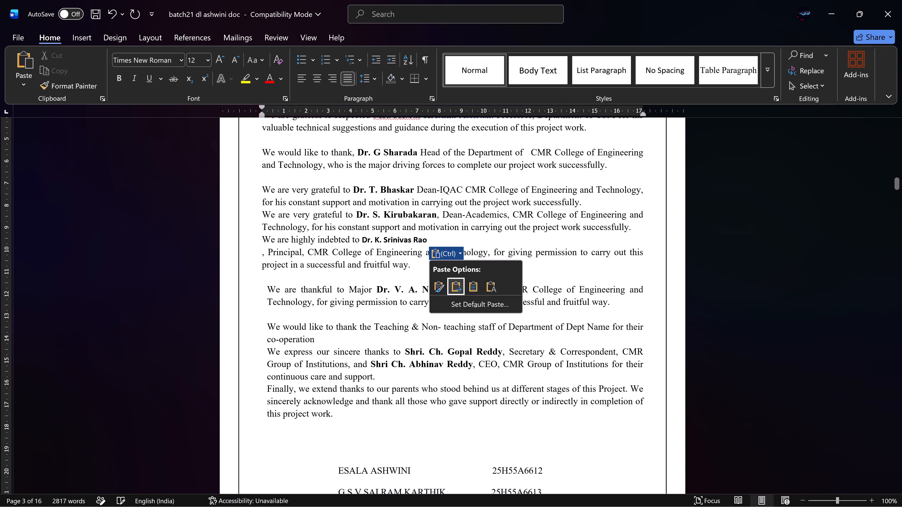
{"action": "key", "text": "t"}
Switch to Chrome and read through the college's Management page, checking the listed officers' names and roles.
{"action": "key", "text": "alt+Tab"}
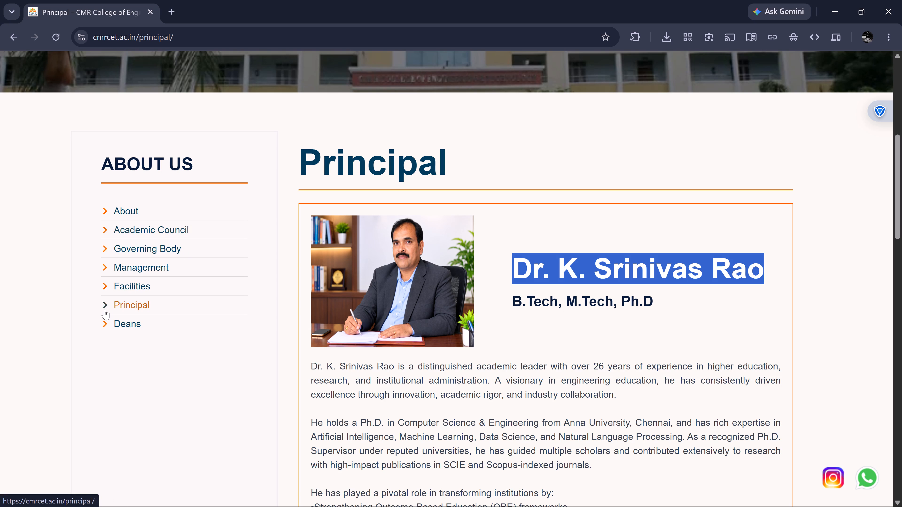
{"action": "left_click", "coordinate": [127, 266]}
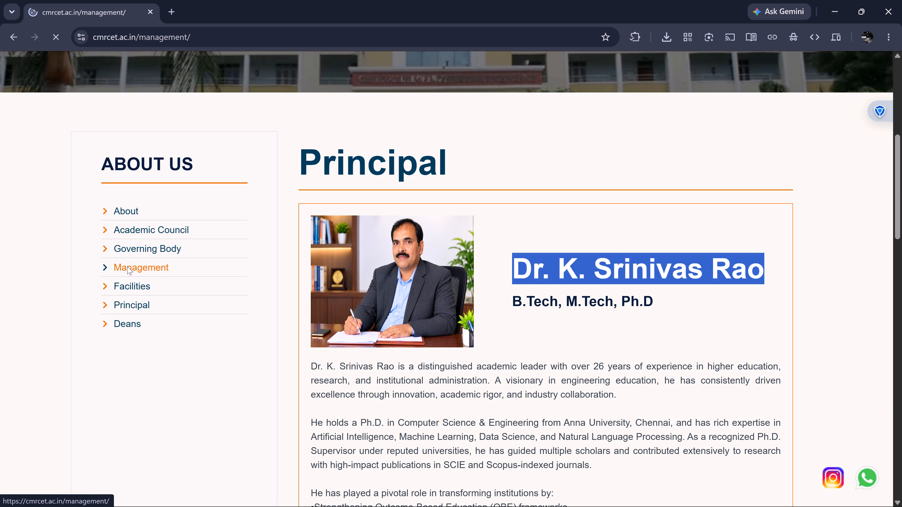
{"action": "scroll", "coordinate": [127, 266], "scroll_direction": "down", "scroll_amount": 4}
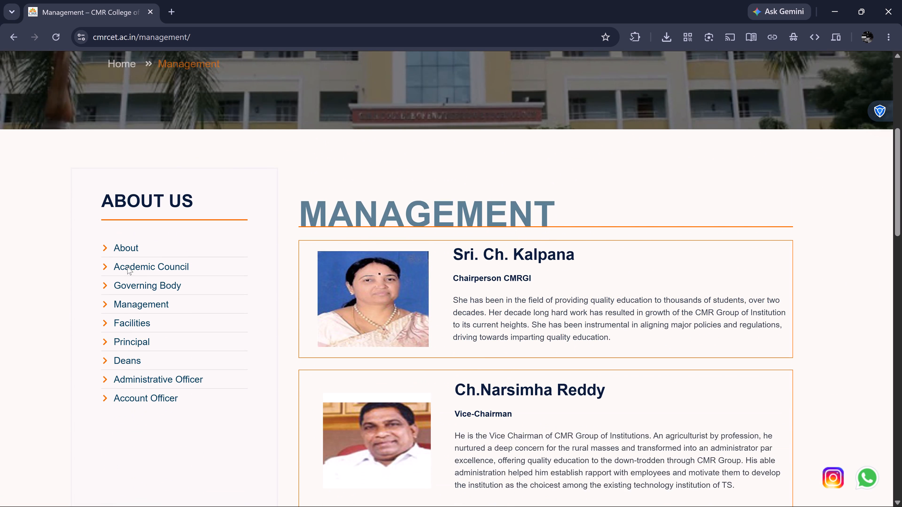
{"action": "scroll", "coordinate": [127, 266], "scroll_direction": "down", "scroll_amount": 4}
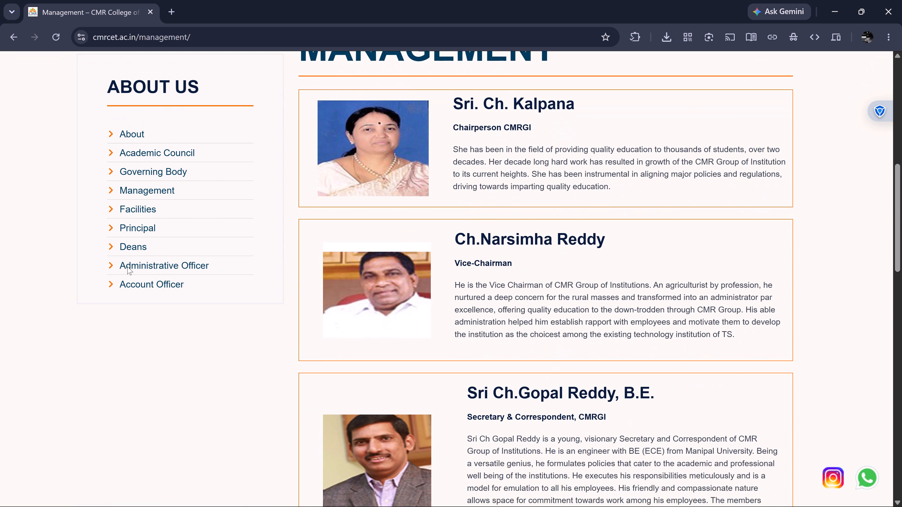
{"action": "scroll", "coordinate": [127, 266], "scroll_direction": "down", "scroll_amount": 2}
{"action": "scroll", "coordinate": [127, 266], "scroll_direction": "right", "scroll_amount": 1}
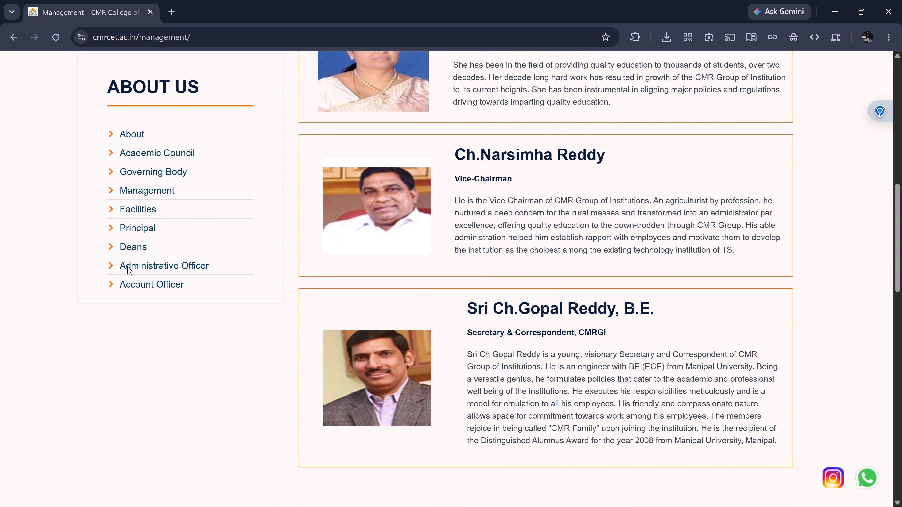
{"action": "scroll", "coordinate": [127, 266], "scroll_direction": "right", "scroll_amount": 1}
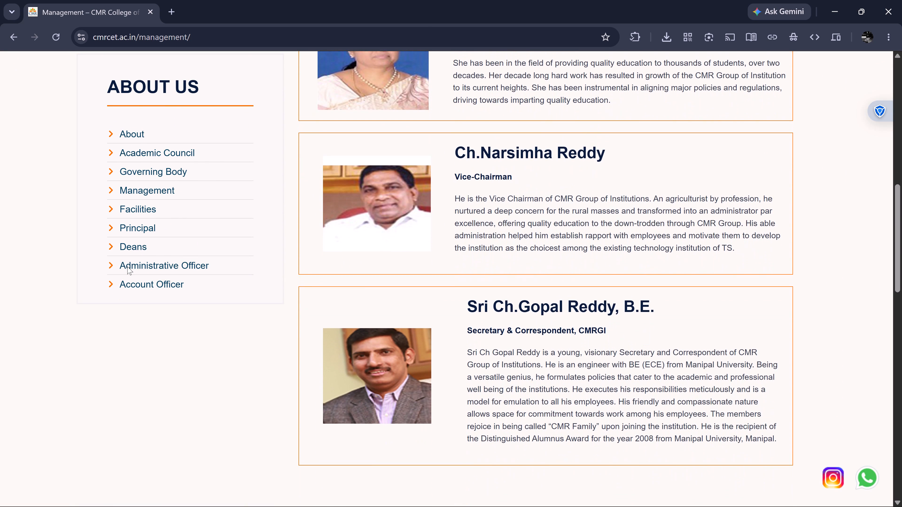
{"action": "scroll", "coordinate": [127, 266], "scroll_direction": "right", "scroll_amount": 1}
{"action": "scroll", "coordinate": [127, 266], "scroll_direction": "down", "scroll_amount": 2}
{"action": "scroll", "coordinate": [127, 266], "scroll_direction": "up", "scroll_amount": 1}
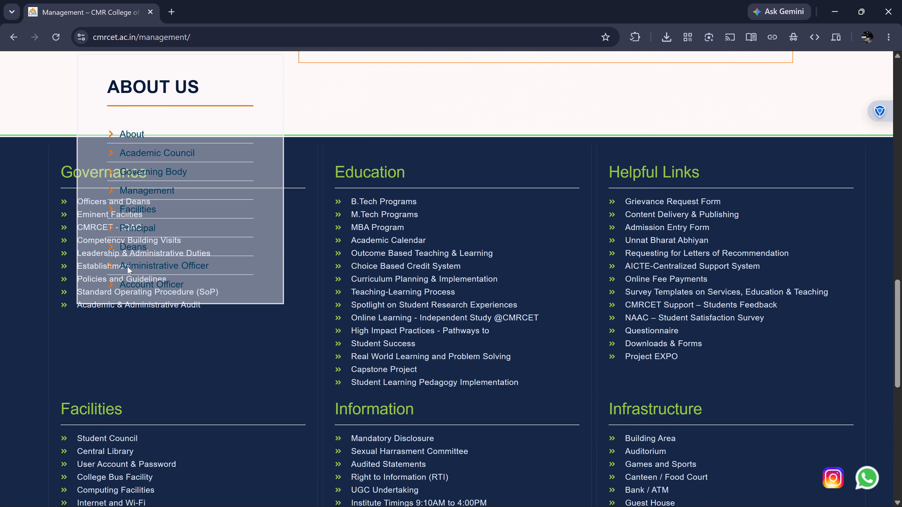
{"action": "scroll", "coordinate": [127, 266], "scroll_direction": "up", "scroll_amount": 2}
{"action": "scroll", "coordinate": [127, 266], "scroll_direction": "down", "scroll_amount": 3}
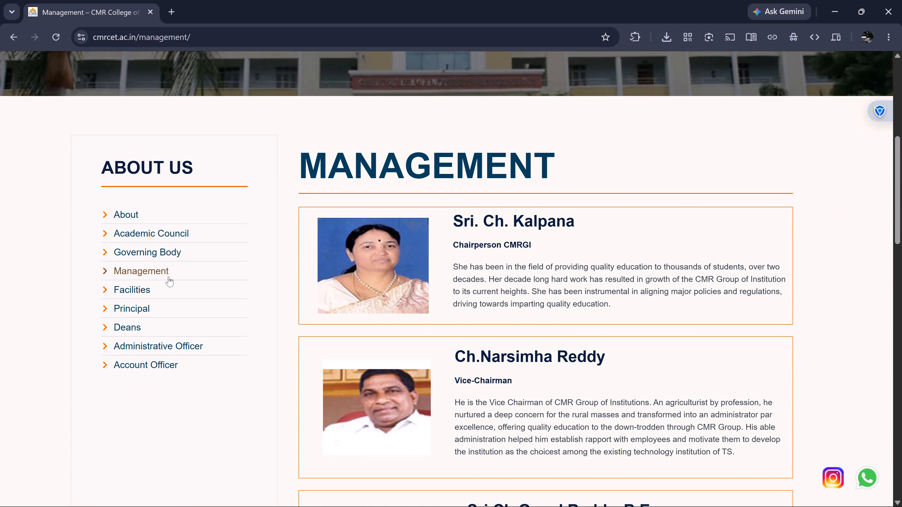
Open the Governing Body page and copy the Secretary & Correspondent's name from the members table.
{"action": "left_click", "coordinate": [157, 258]}
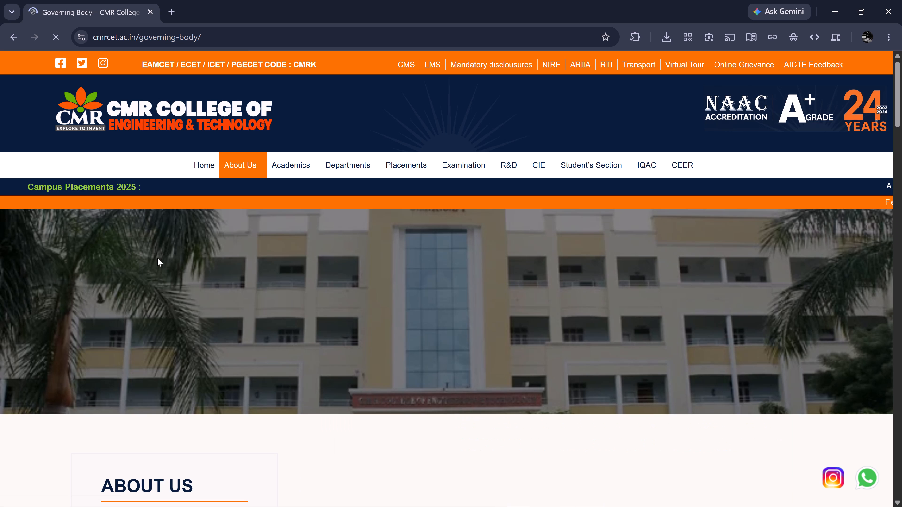
{"action": "scroll", "coordinate": [157, 258], "scroll_direction": "down", "scroll_amount": 5}
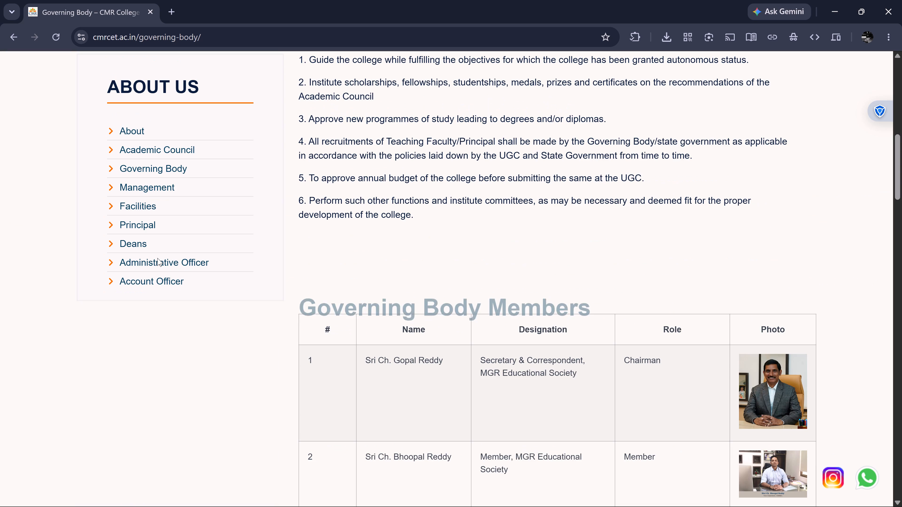
{"action": "scroll", "coordinate": [157, 258], "scroll_direction": "down", "scroll_amount": 1}
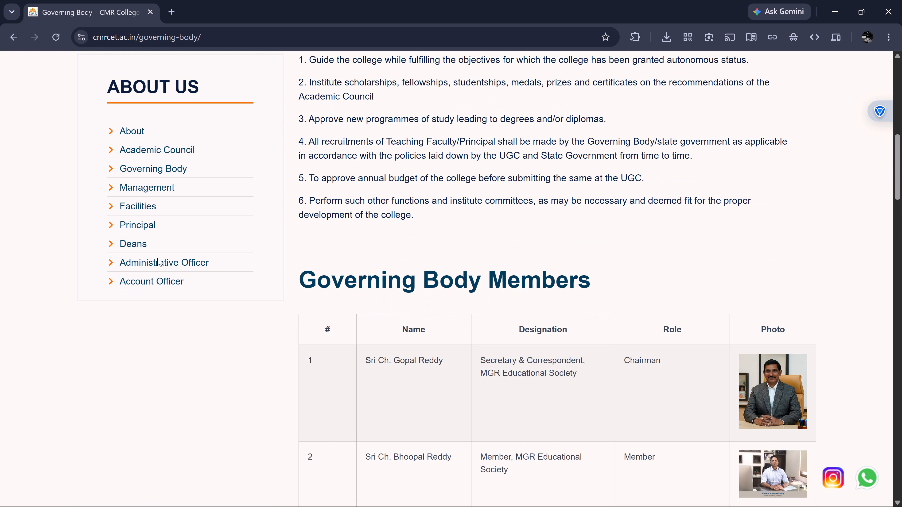
{"action": "scroll", "coordinate": [157, 258], "scroll_direction": "down", "scroll_amount": 2}
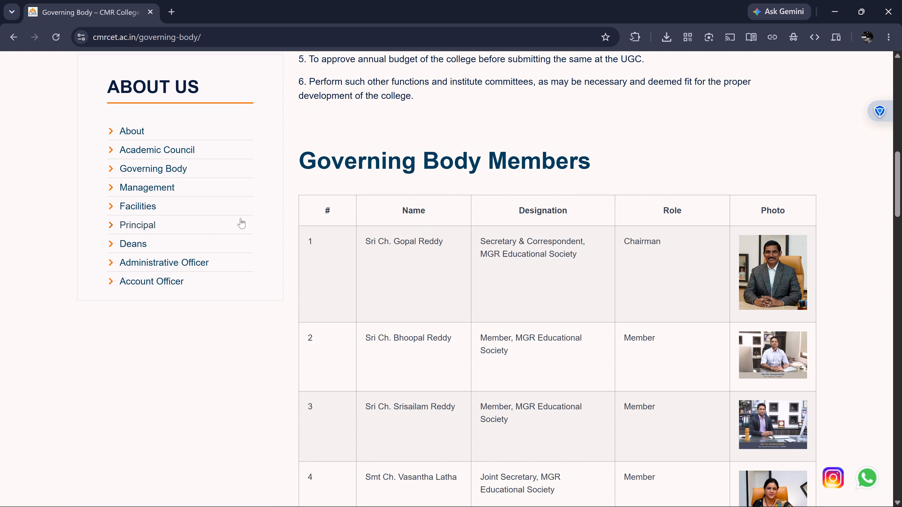
{"action": "left_click_drag", "start_coordinate": [365, 238], "coordinate": [444, 237]}
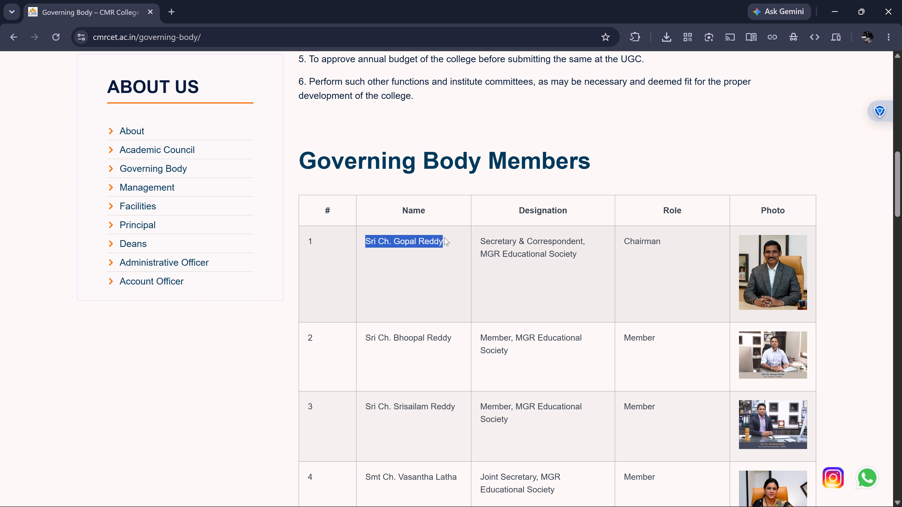
{"action": "key", "text": "ctrl+c"}
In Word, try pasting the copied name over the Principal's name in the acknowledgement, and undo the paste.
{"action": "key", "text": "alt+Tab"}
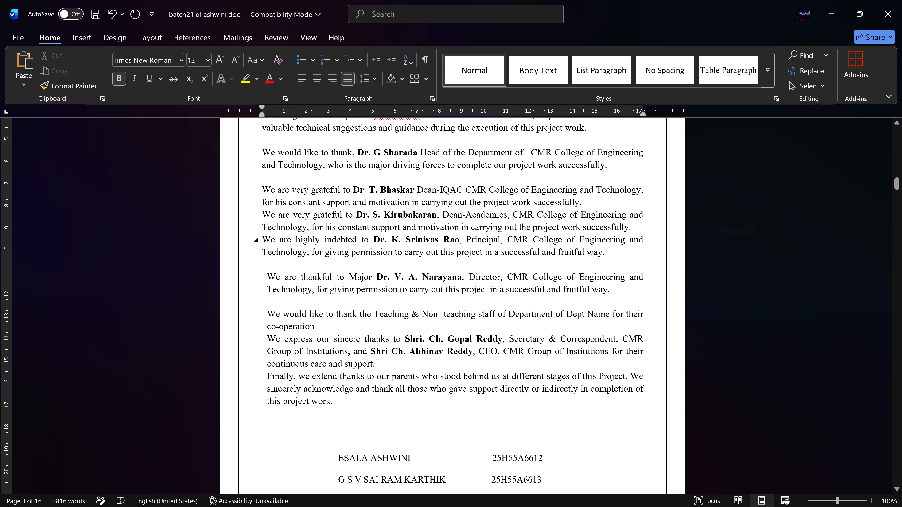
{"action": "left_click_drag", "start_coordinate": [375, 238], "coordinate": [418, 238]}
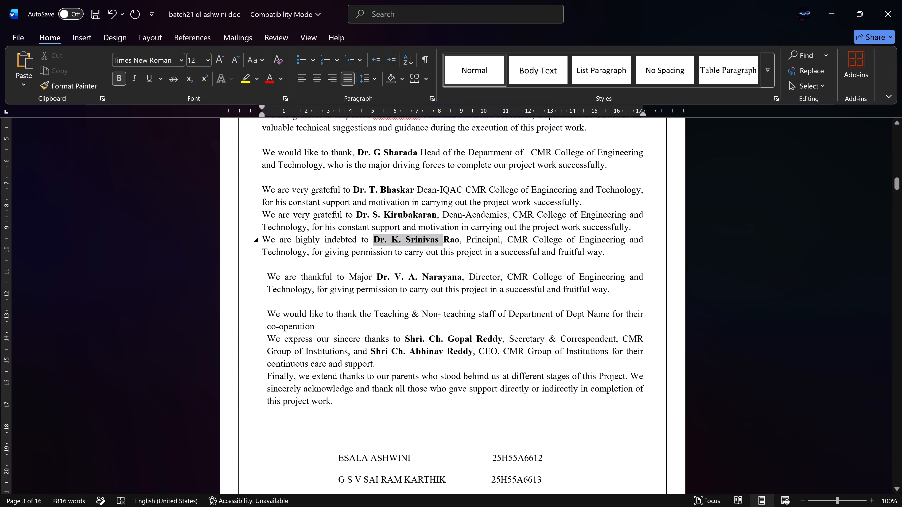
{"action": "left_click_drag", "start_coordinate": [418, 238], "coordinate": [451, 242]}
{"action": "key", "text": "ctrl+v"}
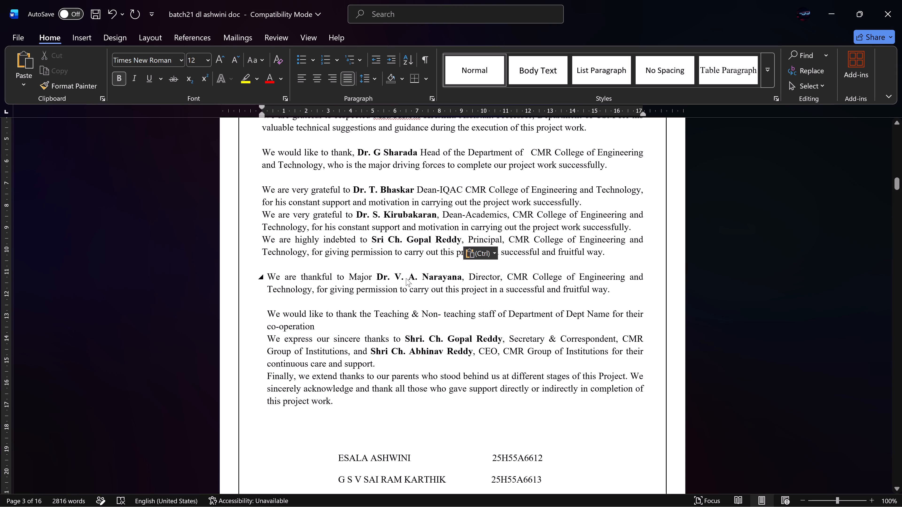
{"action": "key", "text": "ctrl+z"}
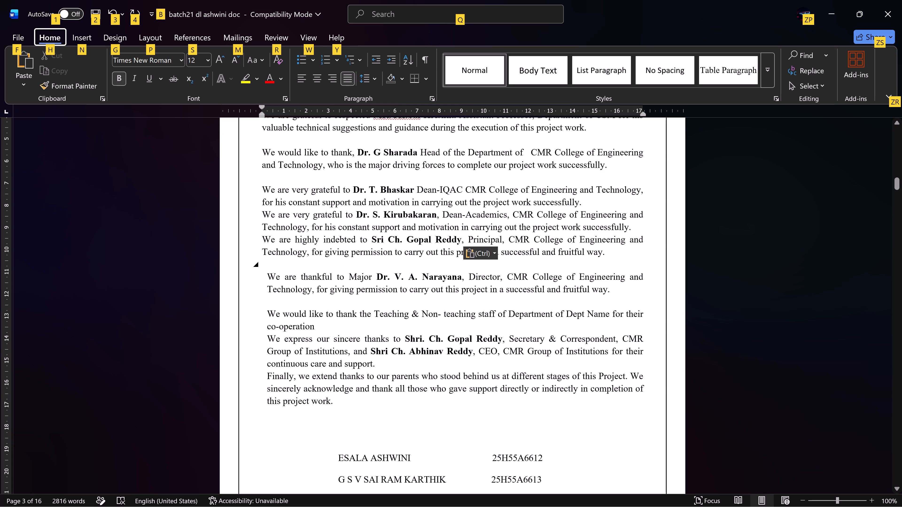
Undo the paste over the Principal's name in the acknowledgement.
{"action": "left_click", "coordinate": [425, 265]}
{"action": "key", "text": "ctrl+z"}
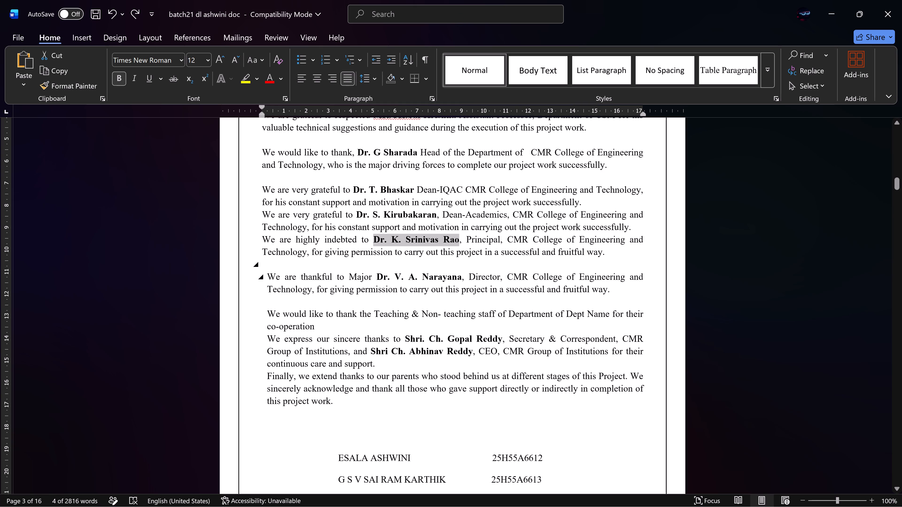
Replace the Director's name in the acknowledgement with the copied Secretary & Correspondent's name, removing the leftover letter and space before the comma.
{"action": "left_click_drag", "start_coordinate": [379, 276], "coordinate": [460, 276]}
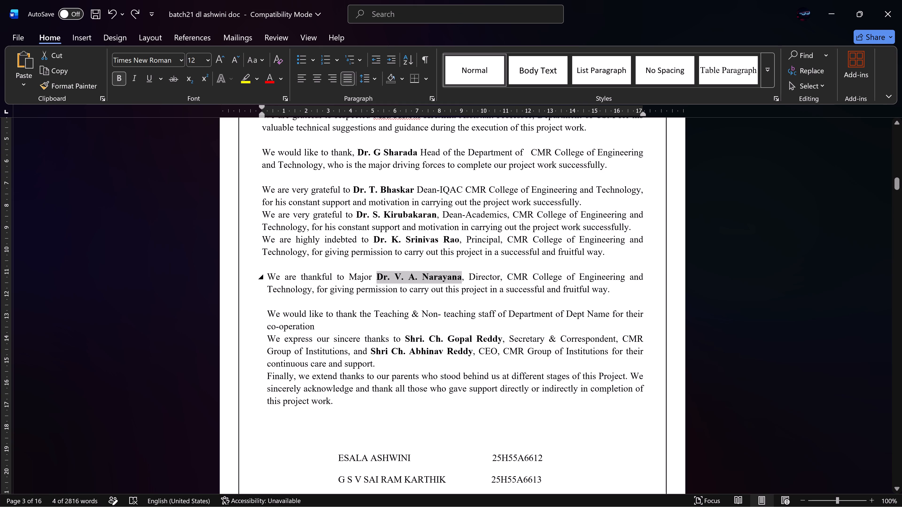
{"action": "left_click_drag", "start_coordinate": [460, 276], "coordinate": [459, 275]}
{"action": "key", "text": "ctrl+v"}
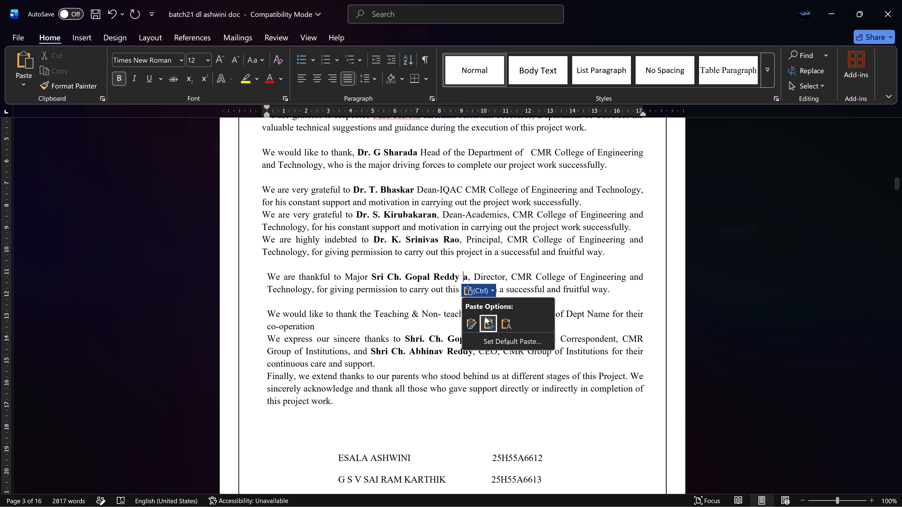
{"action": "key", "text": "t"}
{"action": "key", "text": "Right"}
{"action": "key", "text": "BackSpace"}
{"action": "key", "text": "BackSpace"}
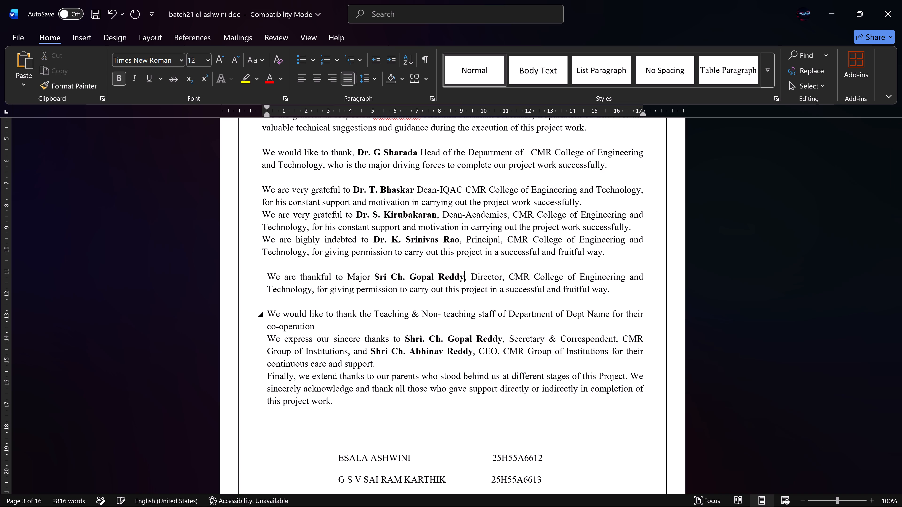
Switch to Chrome and look through the college's Governing Body and Academic Council pages for the Director, comparing with the Word acknowledgement.
{"action": "key", "text": "alt+Tab"}
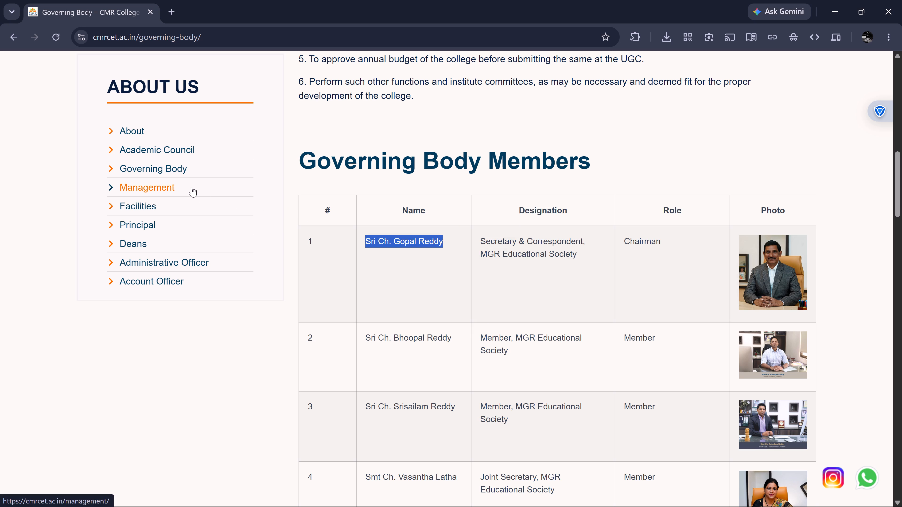
{"action": "left_click", "coordinate": [171, 172]}
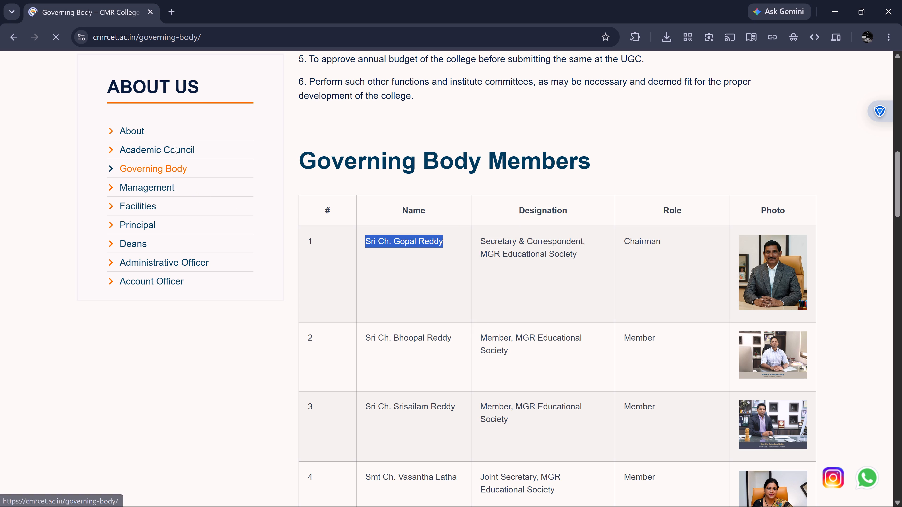
{"action": "scroll", "coordinate": [154, 272], "scroll_direction": "down", "scroll_amount": 2}
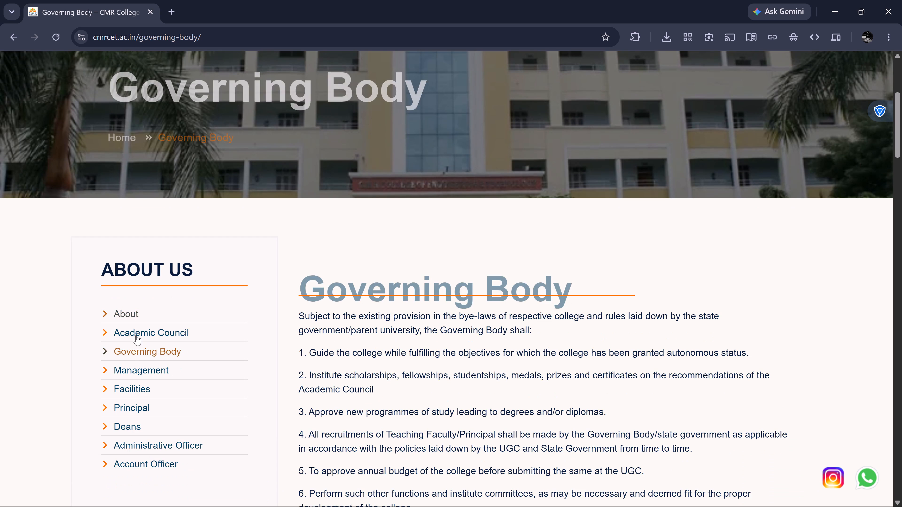
{"action": "left_click", "coordinate": [136, 333]}
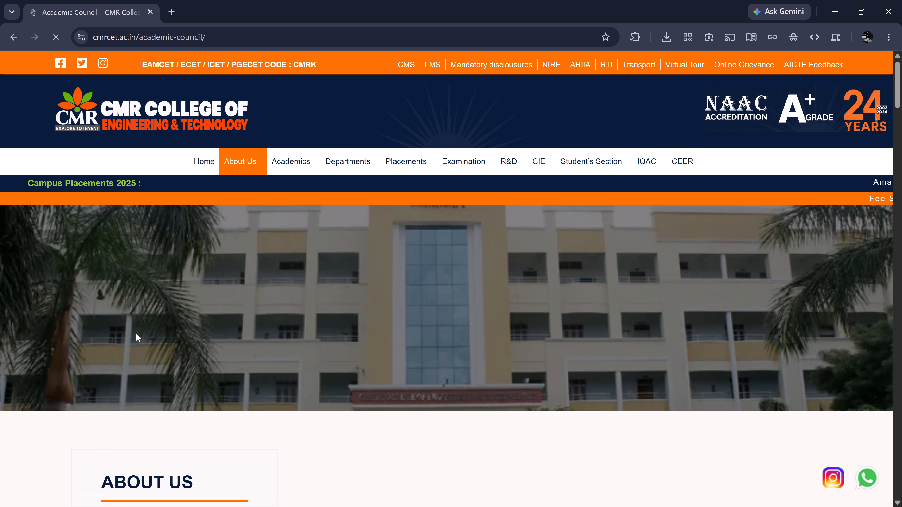
{"action": "scroll", "coordinate": [136, 333], "scroll_direction": "down", "scroll_amount": 5}
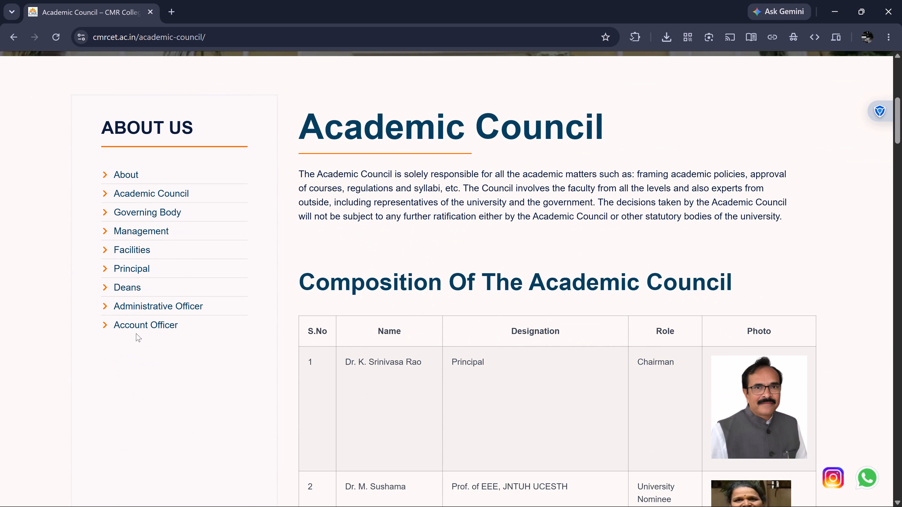
{"action": "scroll", "coordinate": [136, 333], "scroll_direction": "down", "scroll_amount": 2}
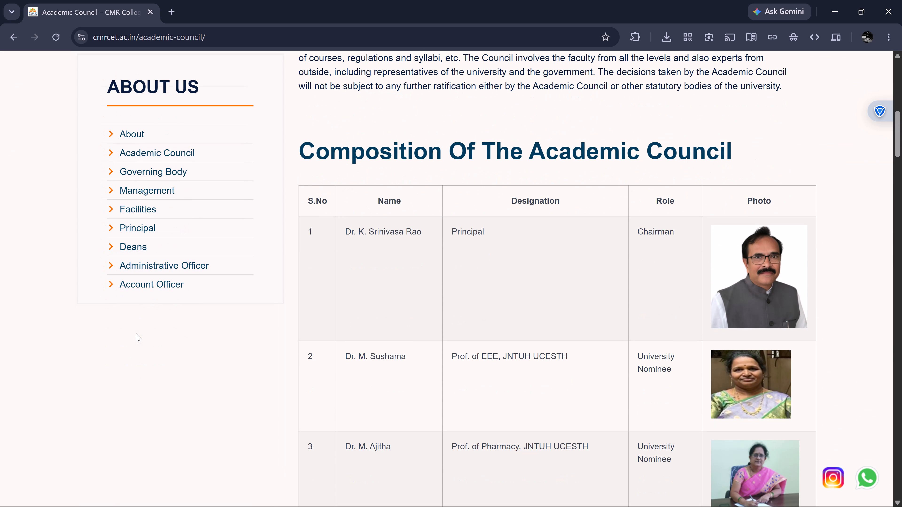
{"action": "key", "text": "alt+Tab"}
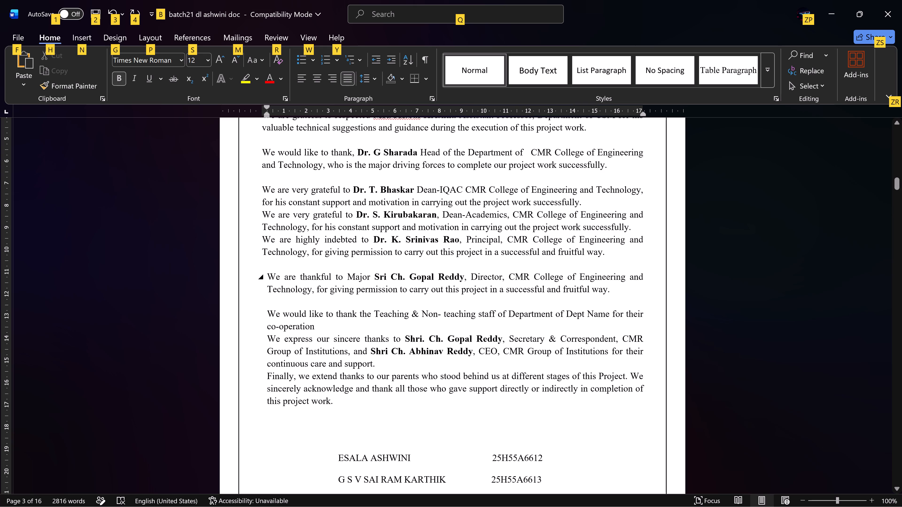
{"action": "key", "text": "alt+Tab"}
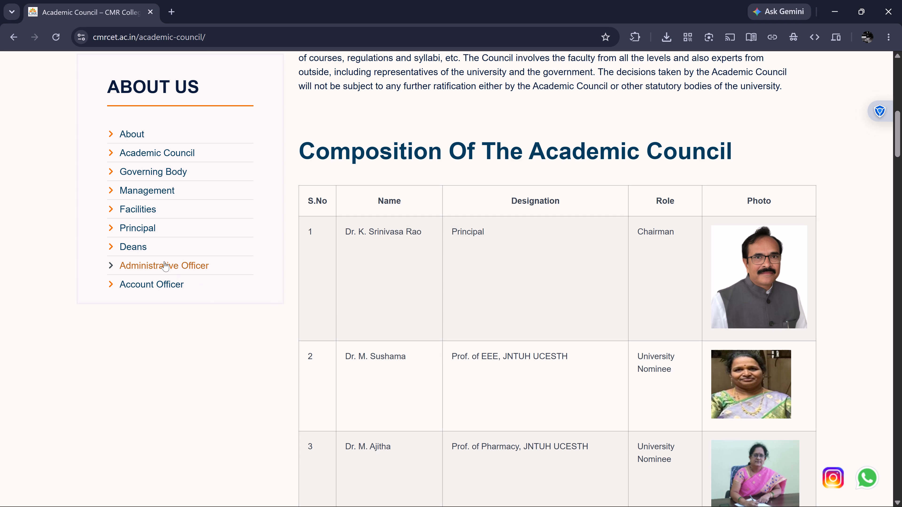
Search Google in a new tab for "CMRCET director", checking back with the Word acknowledgement for the role needed.
{"action": "left_click", "coordinate": [167, 12]}
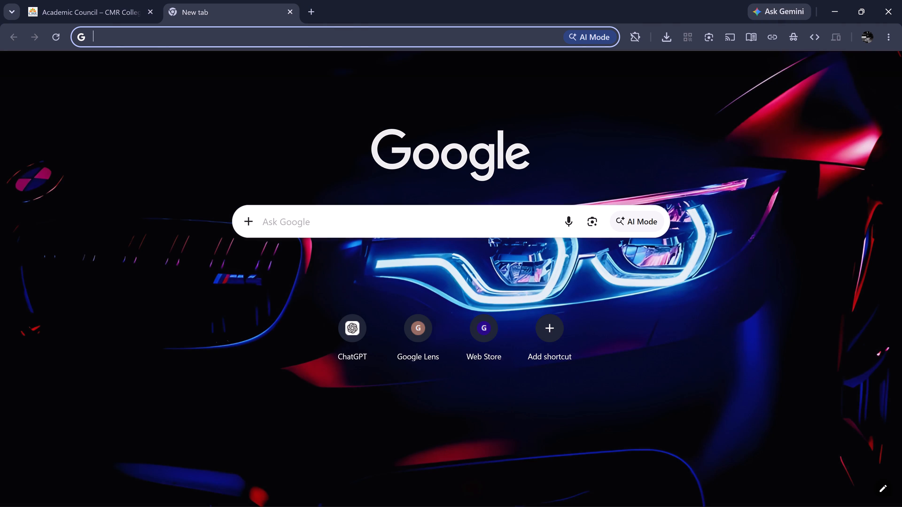
{"action": "left_click", "coordinate": [303, 215]}
{"action": "type", "text": "CMRCET"}
{"action": "key", "text": "space"}
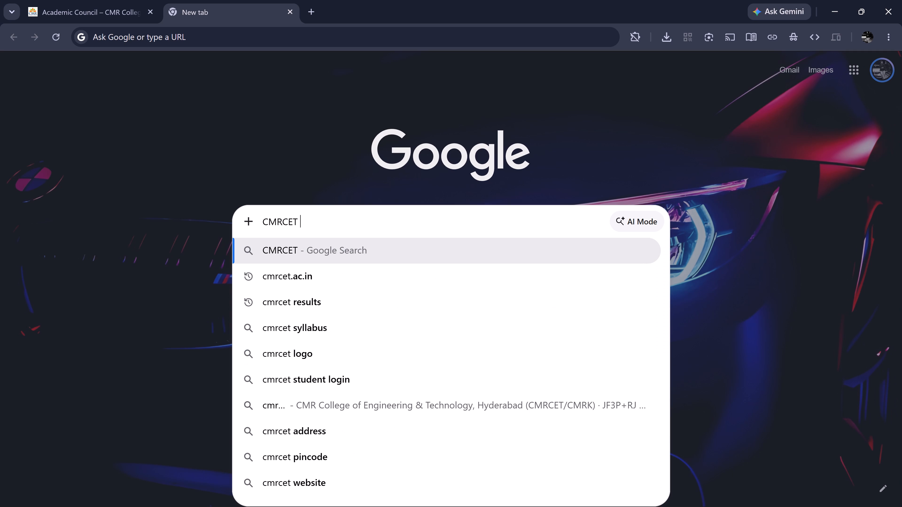
{"action": "key", "text": "alt+Tab"}
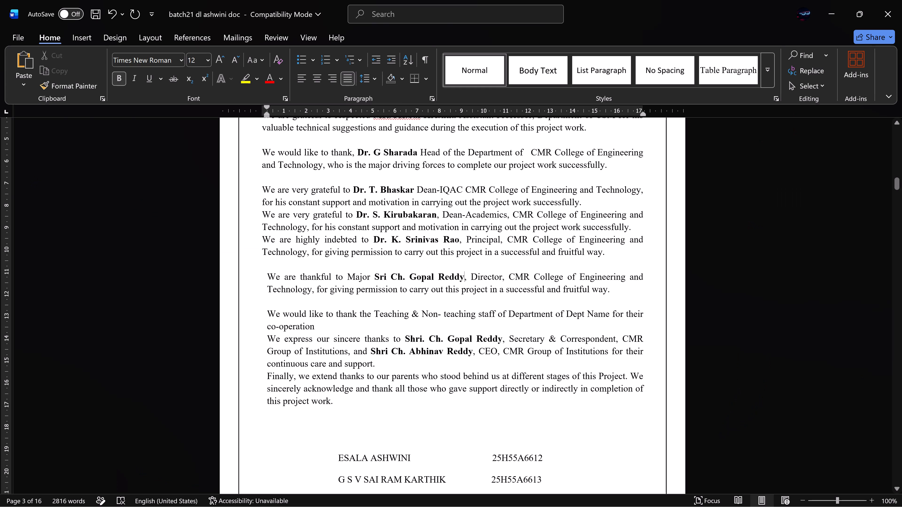
{"action": "key", "text": "alt+Tab"}
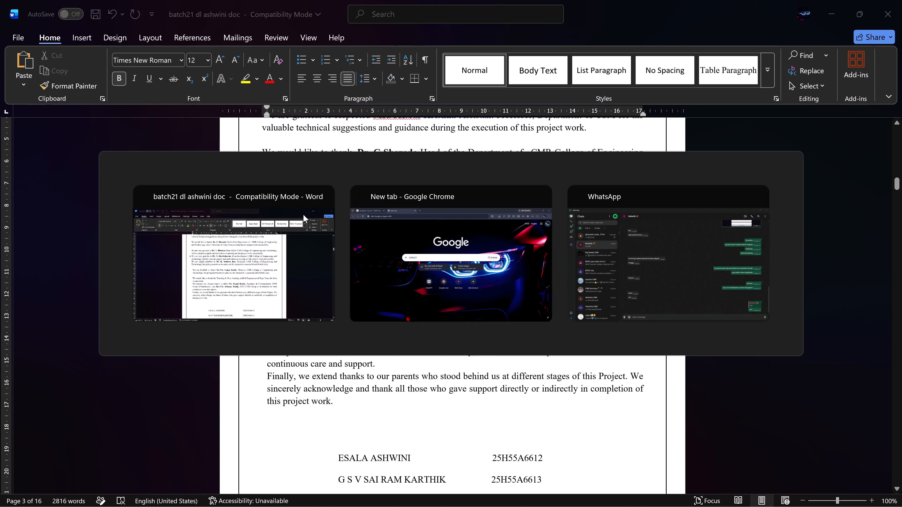
{"action": "type", "text": "director"}
{"action": "key", "text": "Return"}
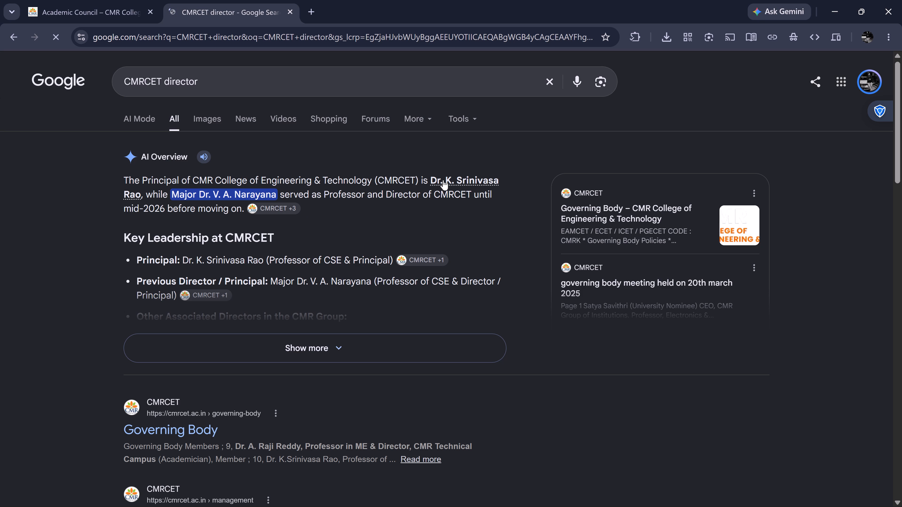
Copy the Principal's name from the Key Leadership list in the search results' AI Overview.
{"action": "key", "text": "alt+Tab"}
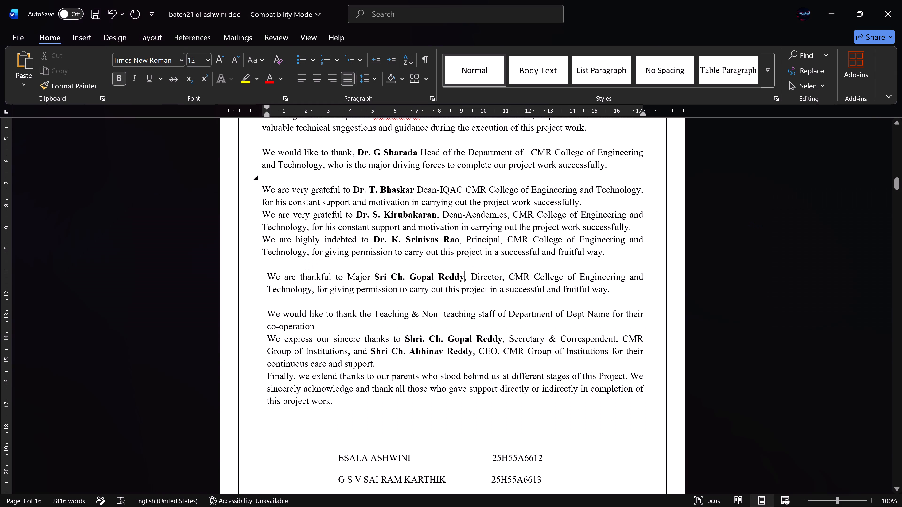
{"action": "key", "text": "alt+Tab"}
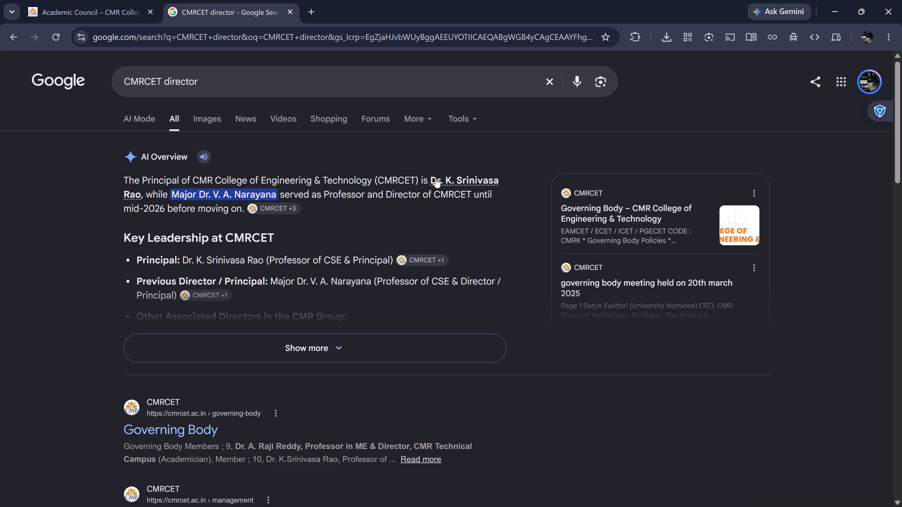
{"action": "left_click_drag", "start_coordinate": [432, 180], "coordinate": [497, 177]}
{"action": "left_click_drag", "start_coordinate": [497, 177], "coordinate": [144, 260]}
{"action": "left_click_drag", "start_coordinate": [144, 260], "coordinate": [187, 262]}
{"action": "left_click_drag", "start_coordinate": [184, 259], "coordinate": [262, 256]}
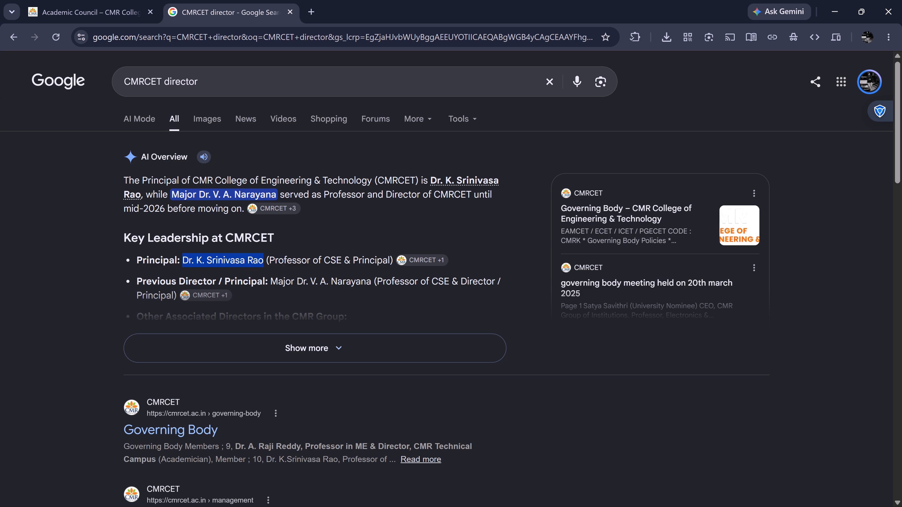
{"action": "left_click_drag", "start_coordinate": [262, 256], "coordinate": [262, 256]}
{"action": "key", "text": "ctrl+c"}
In Word, replace the Director's name in the acknowledgement with the copied Principal's name.
{"action": "key", "text": "alt+Tab"}
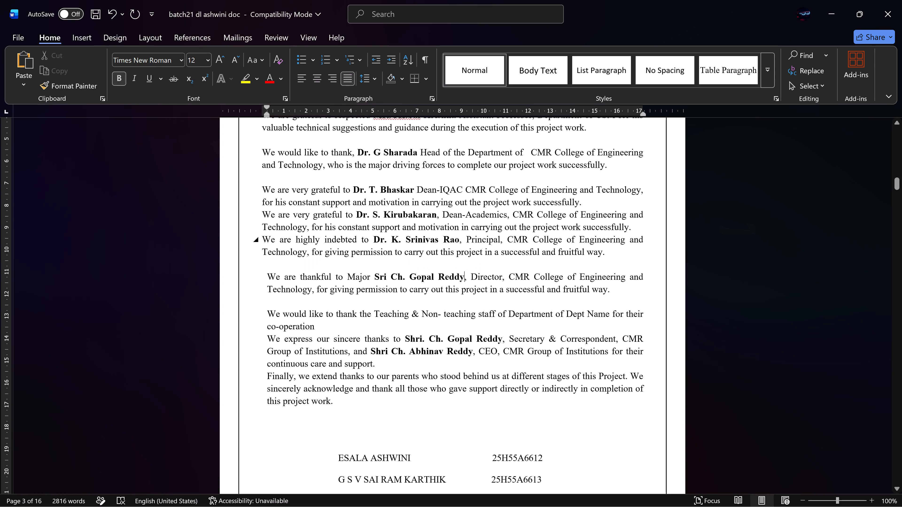
{"action": "key", "text": "ctrl+shift+Left"}
{"action": "key", "text": "ctrl+shift+Left"}
{"action": "key", "text": "ctrl+shift+Left"}
{"action": "key", "text": "ctrl+shift+Left"}
{"action": "key", "text": "ctrl+shift+Left"}
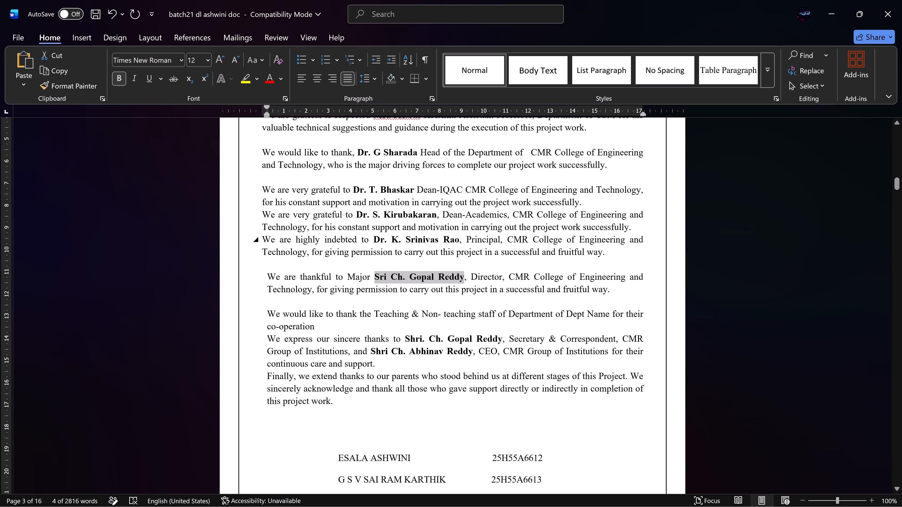
{"action": "key", "text": "ctrl+v"}
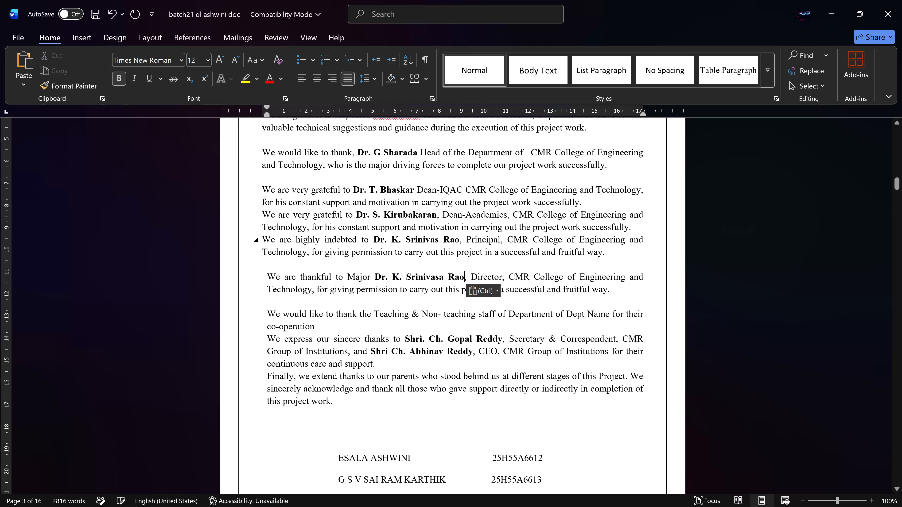
Insert a blank line after the Secretary and CEO paragraph, the Teaching & Non-teaching staff paragraph, and the Dean-Academics paragraph.
{"action": "scroll", "coordinate": [468, 360], "scroll_direction": "down", "scroll_amount": 2}
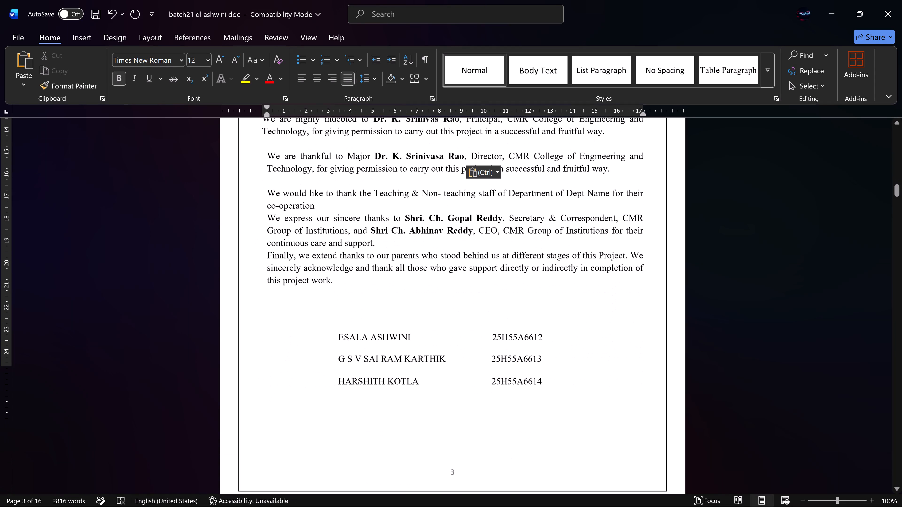
{"action": "scroll", "coordinate": [468, 360], "scroll_direction": "up", "scroll_amount": 1}
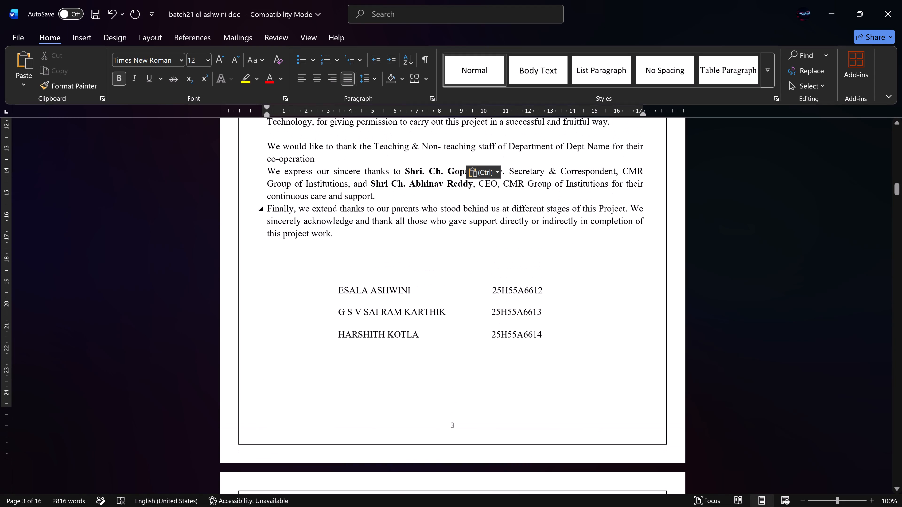
{"action": "left_click", "coordinate": [390, 194]}
{"action": "key", "text": "Return"}
{"action": "scroll", "coordinate": [390, 194], "scroll_direction": "up", "scroll_amount": 2}
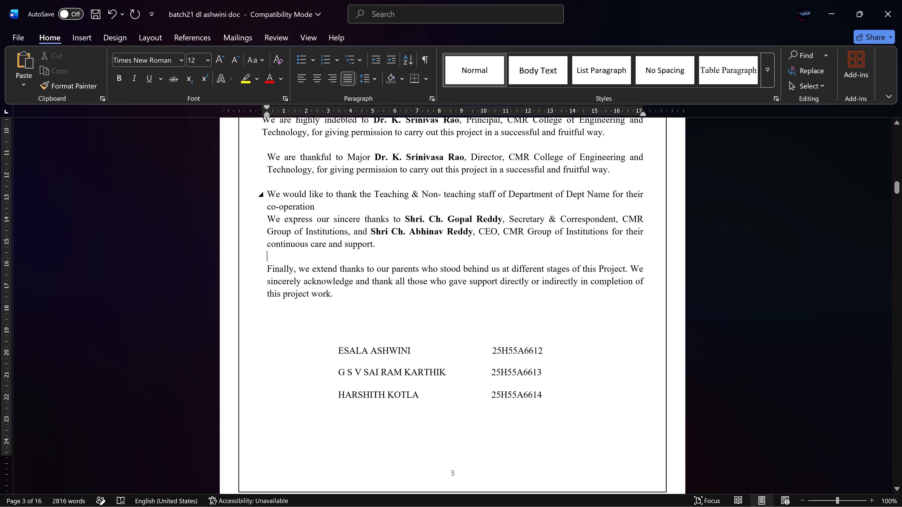
{"action": "scroll", "coordinate": [390, 194], "scroll_direction": "up", "scroll_amount": 1}
{"action": "left_click", "coordinate": [341, 265]}
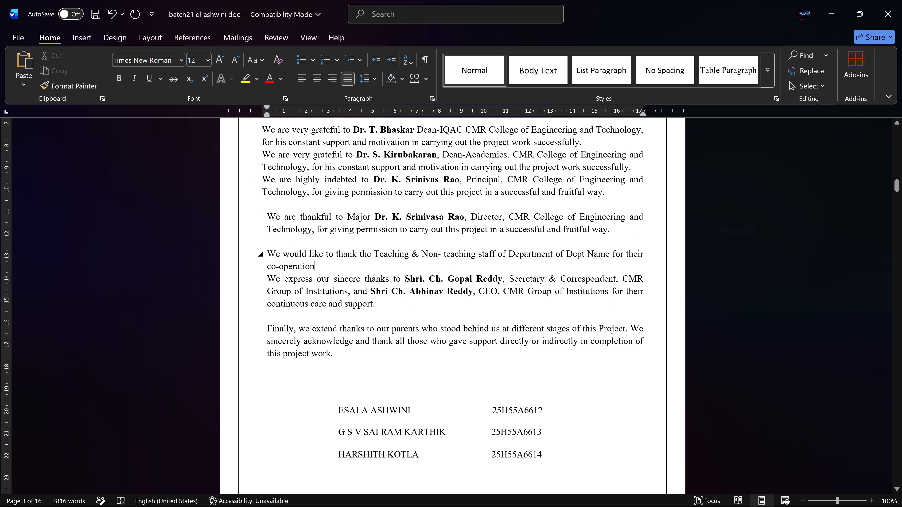
{"action": "key", "text": "Return"}
{"action": "scroll", "coordinate": [341, 265], "scroll_direction": "up", "scroll_amount": 1}
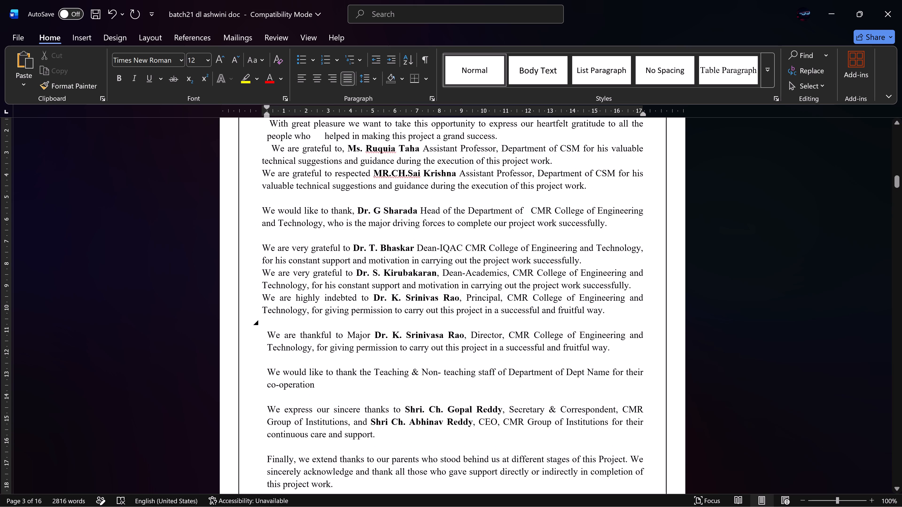
{"action": "left_click", "coordinate": [641, 283]}
{"action": "key", "text": "Return"}
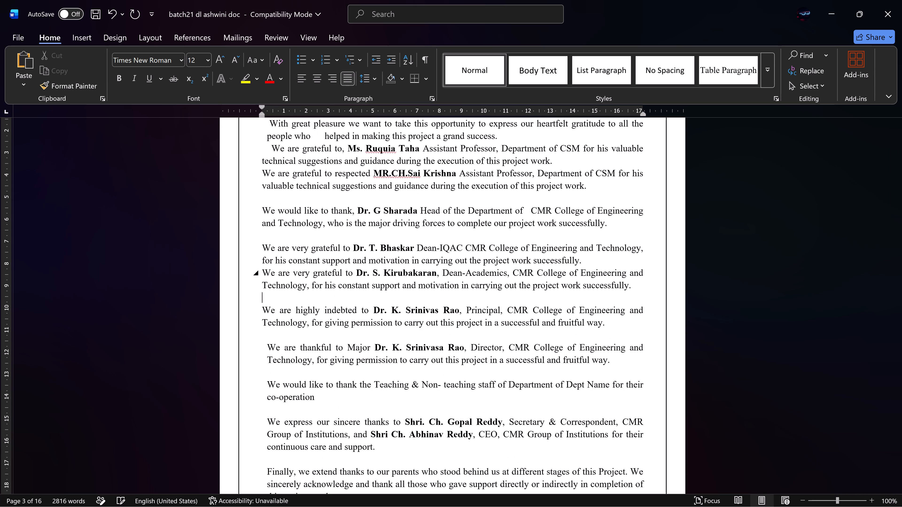
Insert a blank line after the Dean-IQAC paragraph, the first Assistant Professor paragraph, and the opening paragraph of the acknowledgement.
{"action": "left_click", "coordinate": [603, 257]}
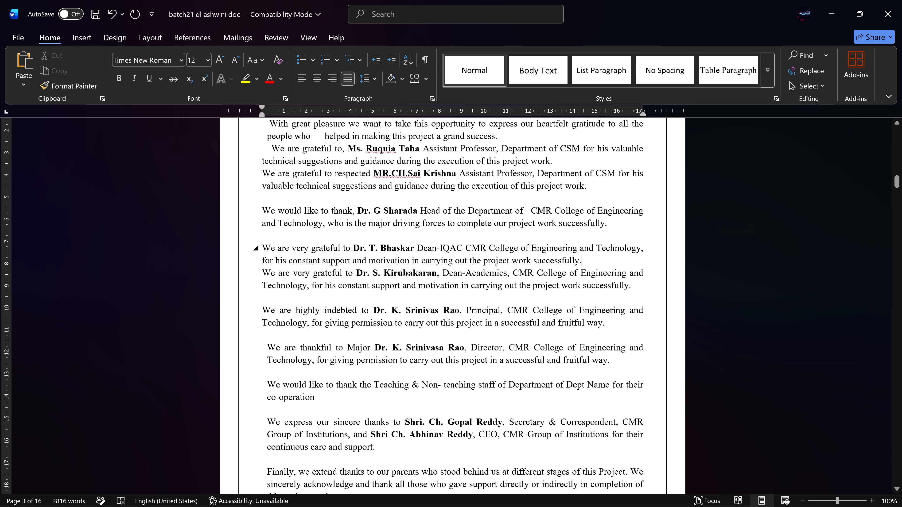
{"action": "key", "text": "Return"}
{"action": "scroll", "coordinate": [603, 257], "scroll_direction": "up", "scroll_amount": 1}
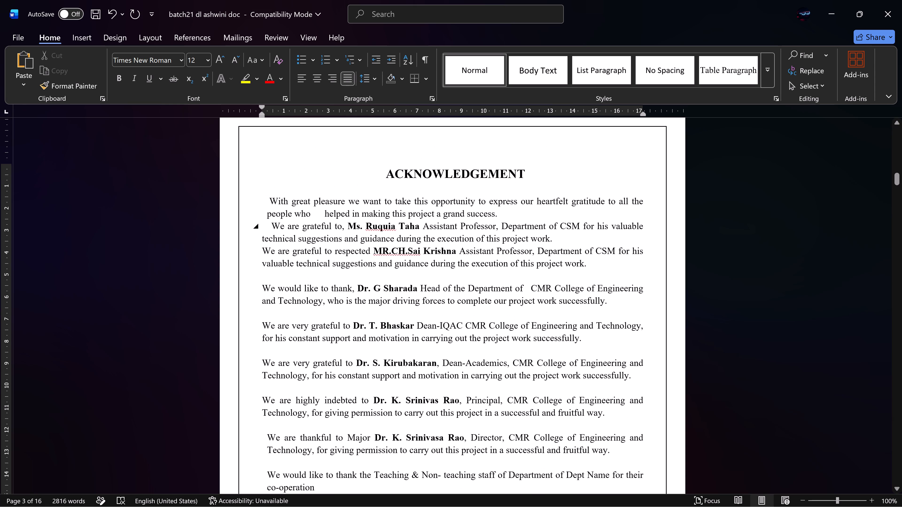
{"action": "left_click", "coordinate": [575, 237]}
{"action": "key", "text": "Return"}
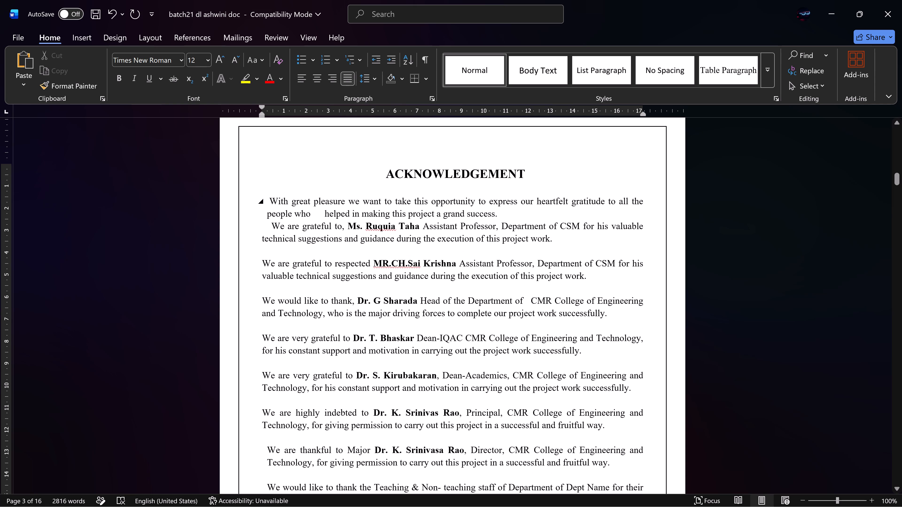
{"action": "left_click", "coordinate": [537, 213]}
{"action": "key", "text": "Return"}
Delete the list of student names and roll numbers at the end of the acknowledgement.
{"action": "scroll", "coordinate": [537, 213], "scroll_direction": "down", "scroll_amount": 6}
{"action": "scroll", "coordinate": [537, 213], "scroll_direction": "up", "scroll_amount": 1}
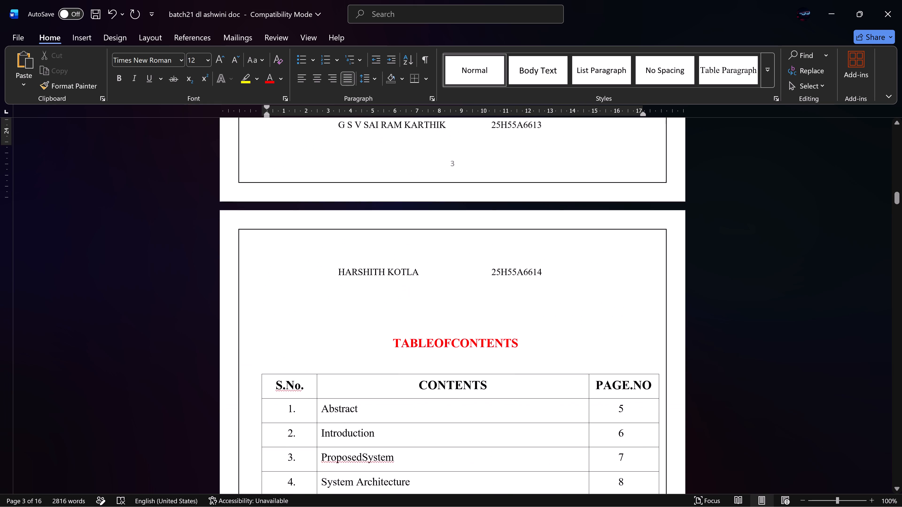
{"action": "scroll", "coordinate": [537, 213], "scroll_direction": "up", "scroll_amount": 1}
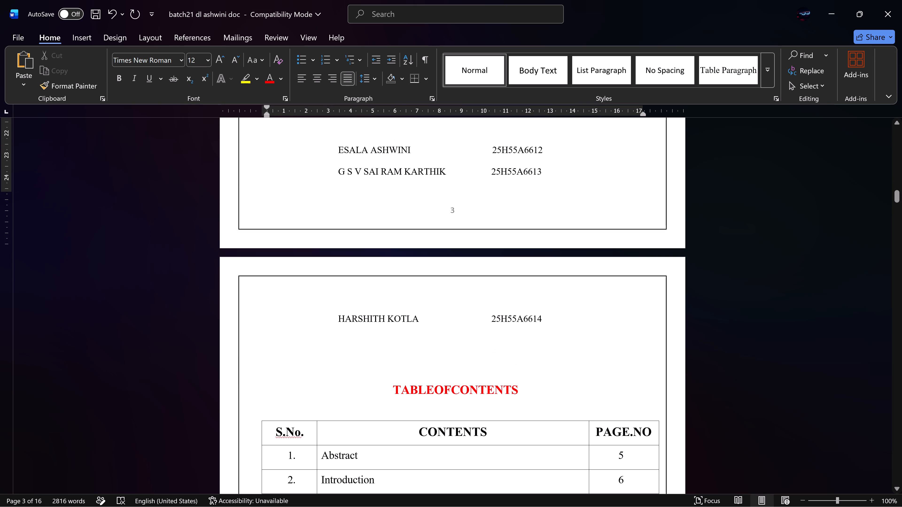
{"action": "left_click_drag", "start_coordinate": [551, 320], "coordinate": [349, 148]}
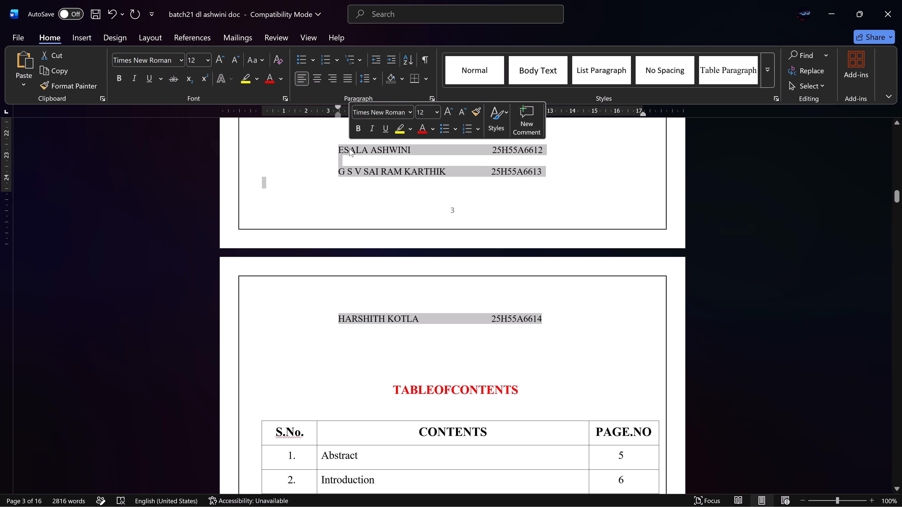
{"action": "left_click", "coordinate": [206, 60]}
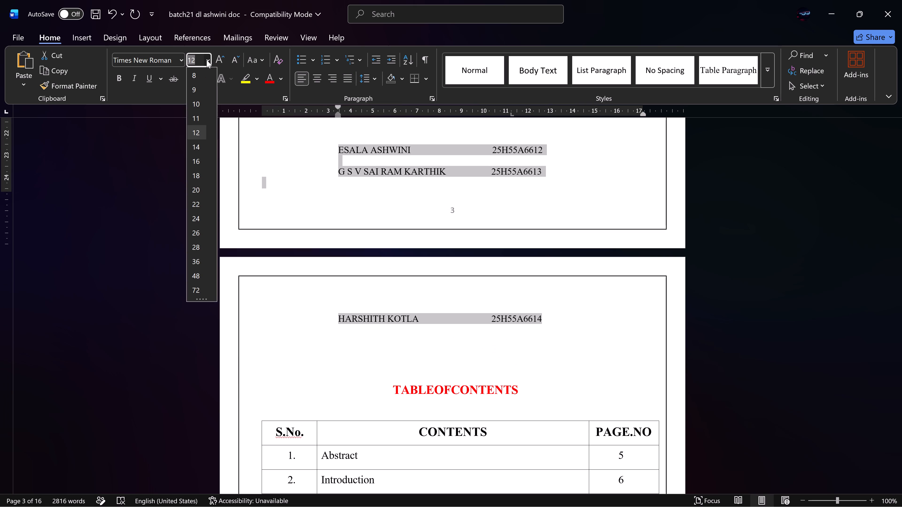
{"action": "key", "text": "BackSpace"}
{"action": "key", "text": "BackSpace"}
{"action": "key", "text": "Escape"}
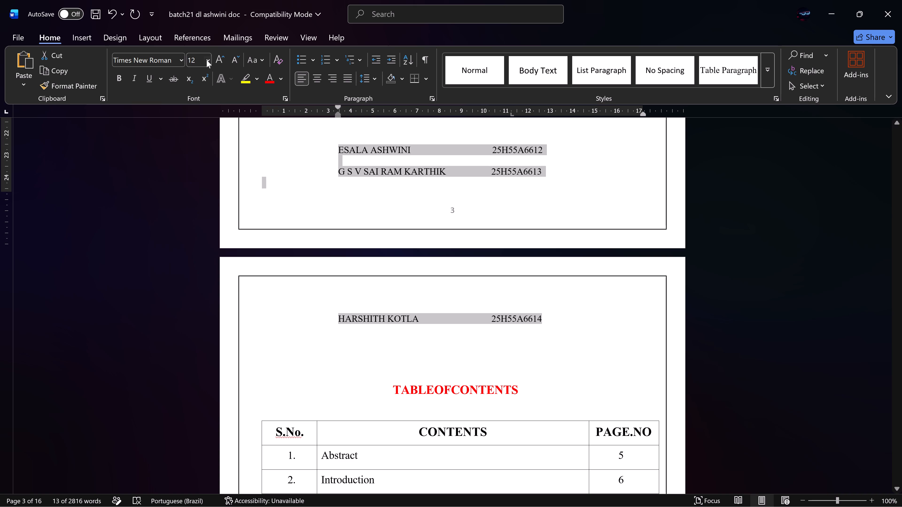
{"action": "key", "text": "BackSpace"}
Remove the surplus empty lines before the TABLEOFCONTENTS heading, keeping enough space for it to start on the page after the acknowledgement.
{"action": "scroll", "coordinate": [206, 60], "scroll_direction": "up", "scroll_amount": 1}
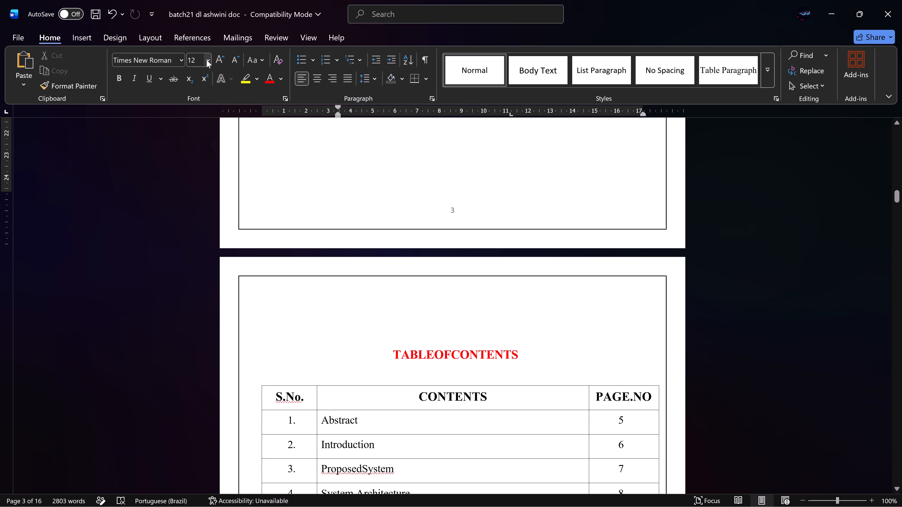
{"action": "key", "text": "Delete"}
{"action": "key", "text": "Delete"}
{"action": "key", "text": "Delete"}
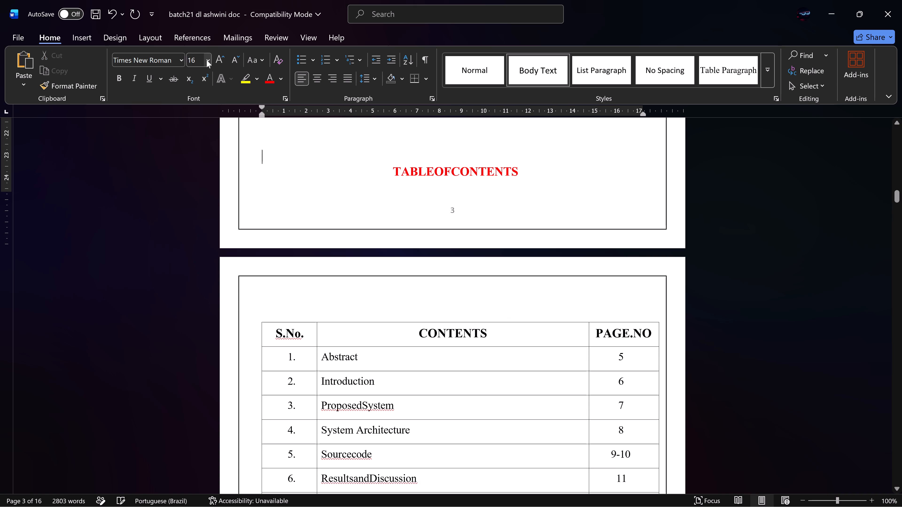
{"action": "key", "text": "Return"}
Move the right indent of all the Abstract paragraphs inward to about 18.25 cm on the ruler and keep them justified.
{"action": "scroll", "coordinate": [206, 60], "scroll_direction": "up", "scroll_amount": 5}
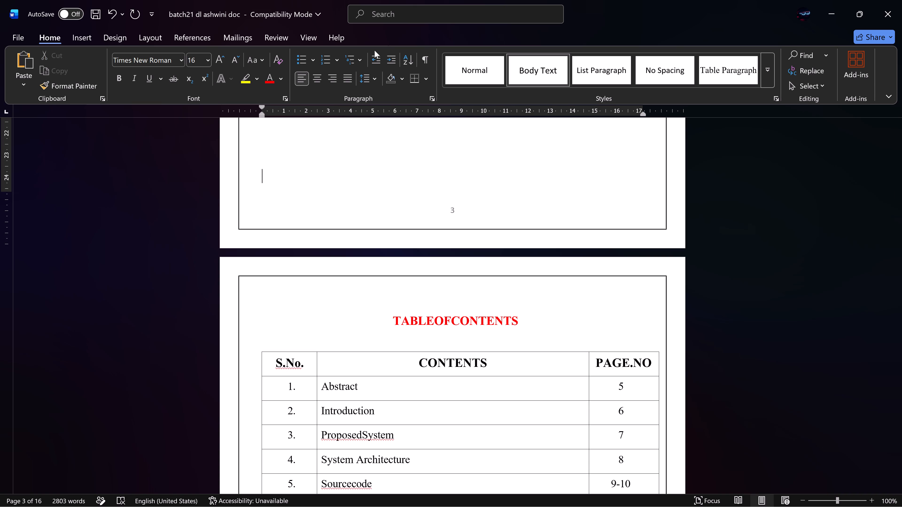
{"action": "scroll", "coordinate": [436, 302], "scroll_direction": "up", "scroll_amount": 3}
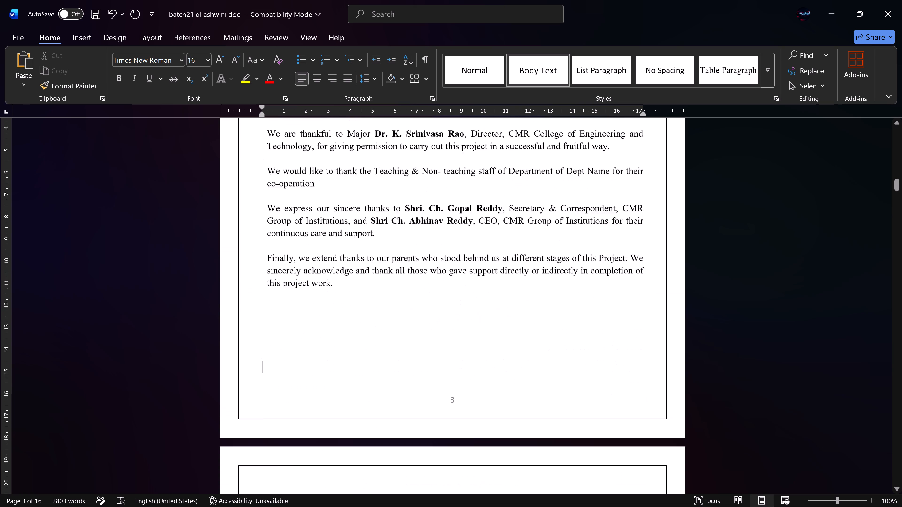
{"action": "scroll", "coordinate": [436, 302], "scroll_direction": "up", "scroll_amount": 1}
{"action": "scroll", "coordinate": [436, 302], "scroll_direction": "down", "scroll_amount": 4}
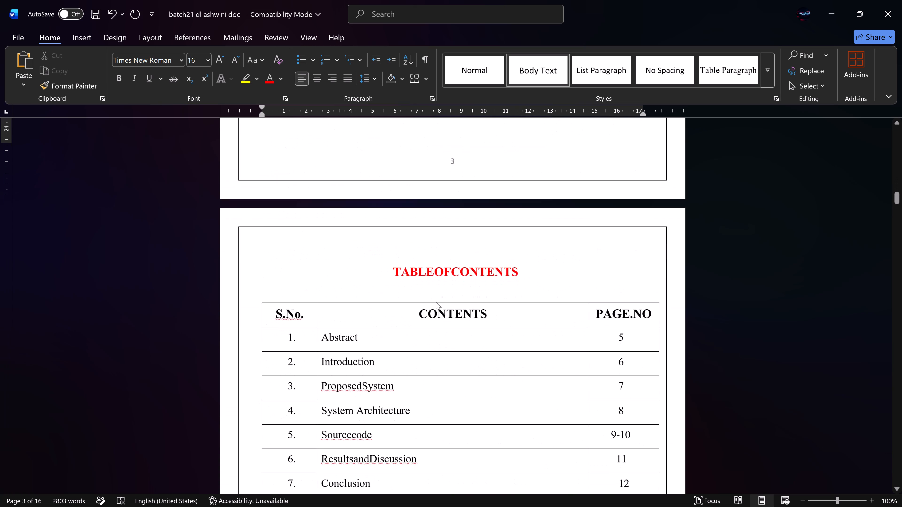
{"action": "scroll", "coordinate": [436, 302], "scroll_direction": "down", "scroll_amount": 2}
{"action": "scroll", "coordinate": [436, 302], "scroll_direction": "up", "scroll_amount": 2}
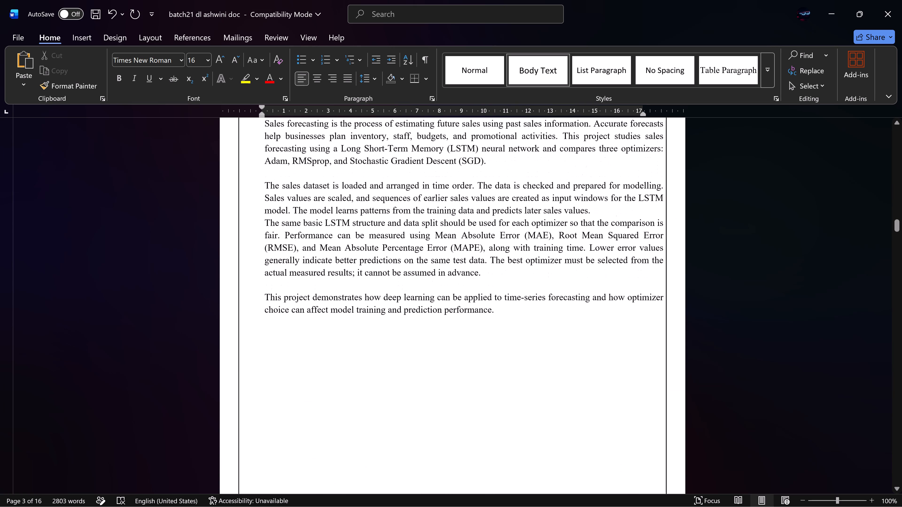
{"action": "left_click_drag", "start_coordinate": [264, 146], "coordinate": [295, 159]}
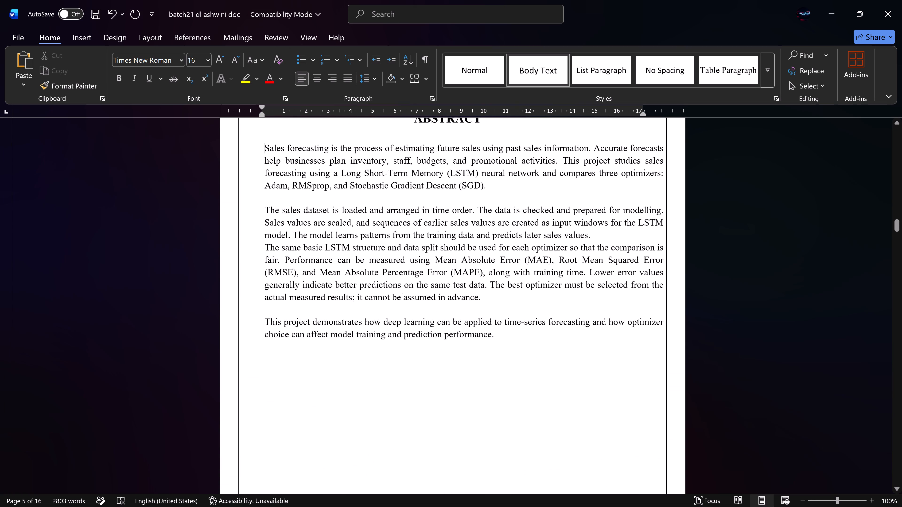
{"action": "left_click_drag", "start_coordinate": [295, 159], "coordinate": [584, 353]}
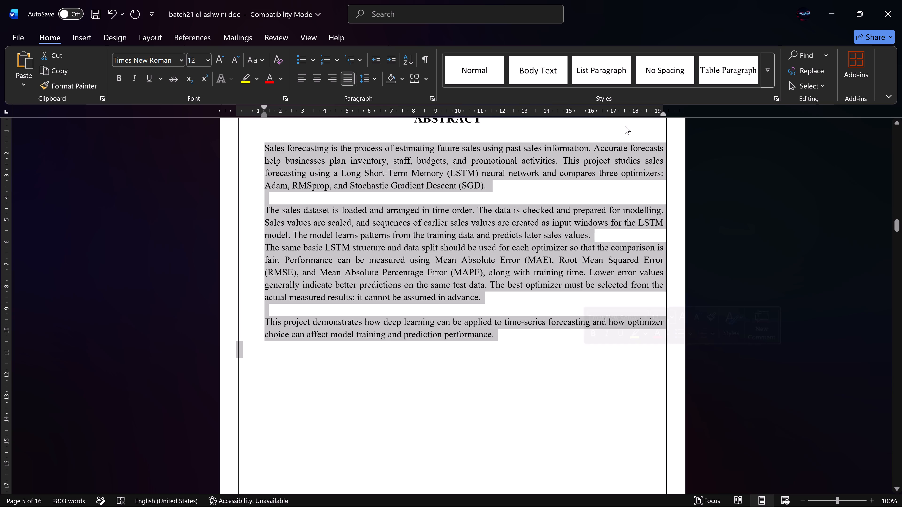
{"action": "left_click_drag", "start_coordinate": [663, 114], "coordinate": [642, 117]}
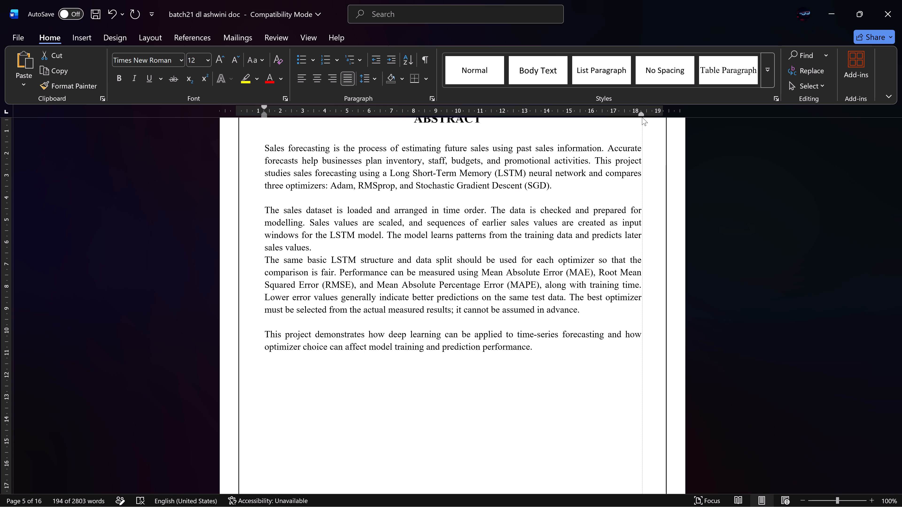
{"action": "left_click_drag", "start_coordinate": [642, 117], "coordinate": [640, 118]}
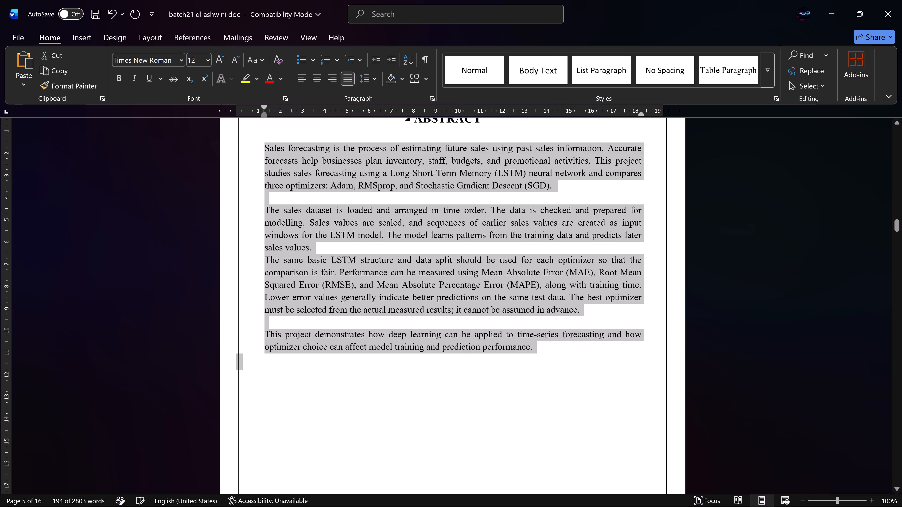
{"action": "key", "text": "ctrl+j"}
{"action": "key", "text": "ctrl+j"}
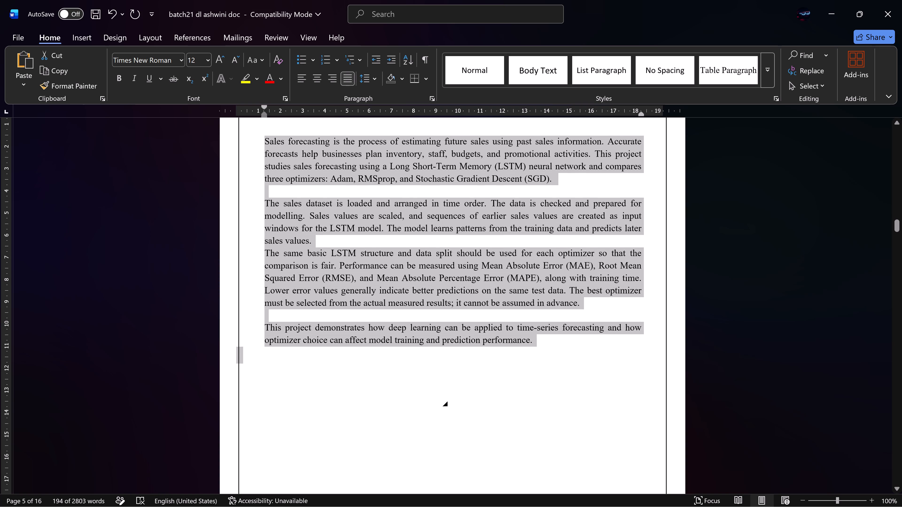
{"action": "left_click", "coordinate": [546, 387]}
Set the right indent of the Chapter 1 text through section 1.1 Problem Statement to about 18.5 cm and justify it.
{"action": "scroll", "coordinate": [546, 387], "scroll_direction": "down", "scroll_amount": 4}
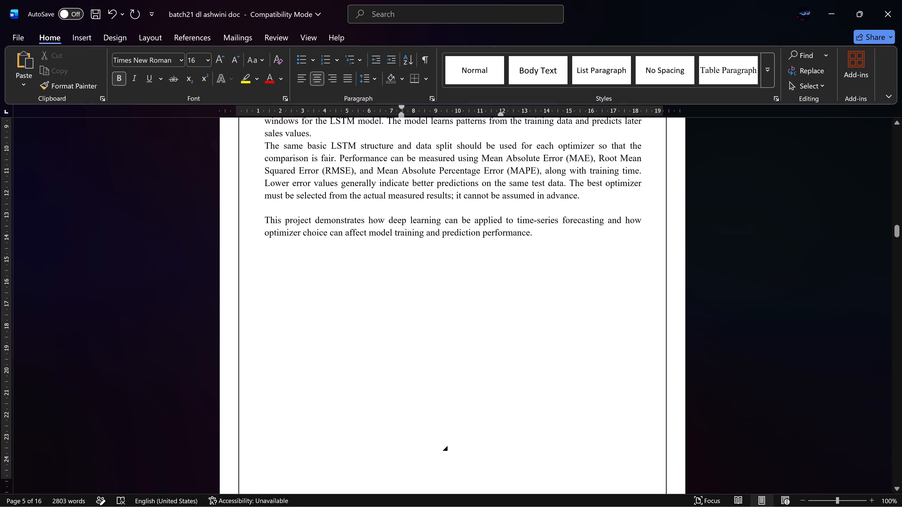
{"action": "scroll", "coordinate": [546, 387], "scroll_direction": "down", "scroll_amount": 1}
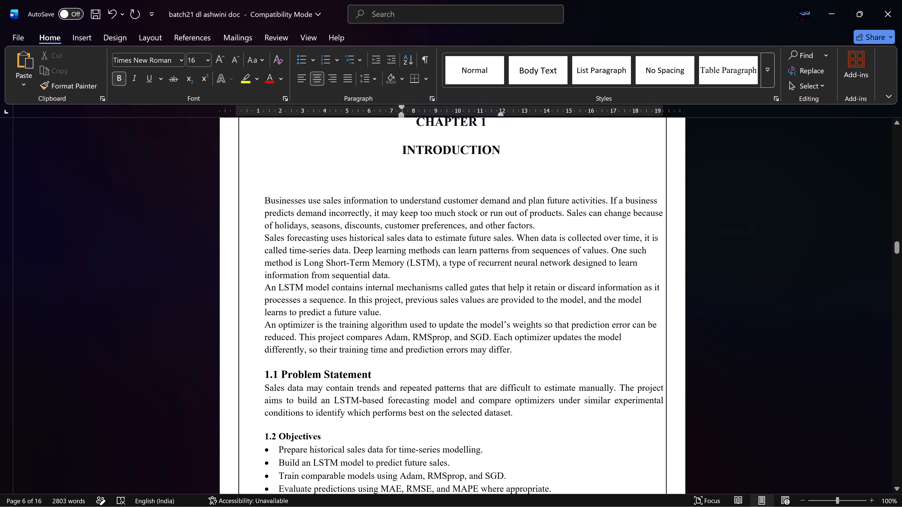
{"action": "left_click_drag", "start_coordinate": [259, 197], "coordinate": [610, 426]}
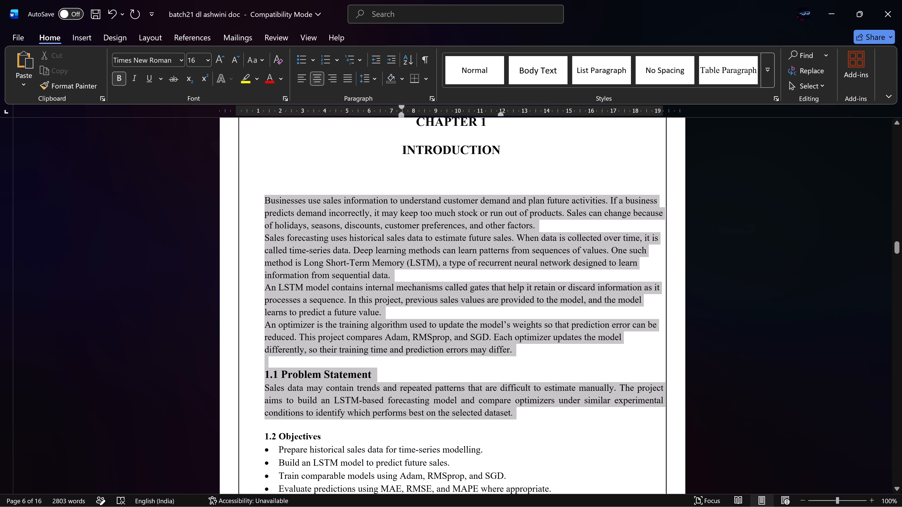
{"action": "left_click_drag", "start_coordinate": [610, 426], "coordinate": [612, 426]}
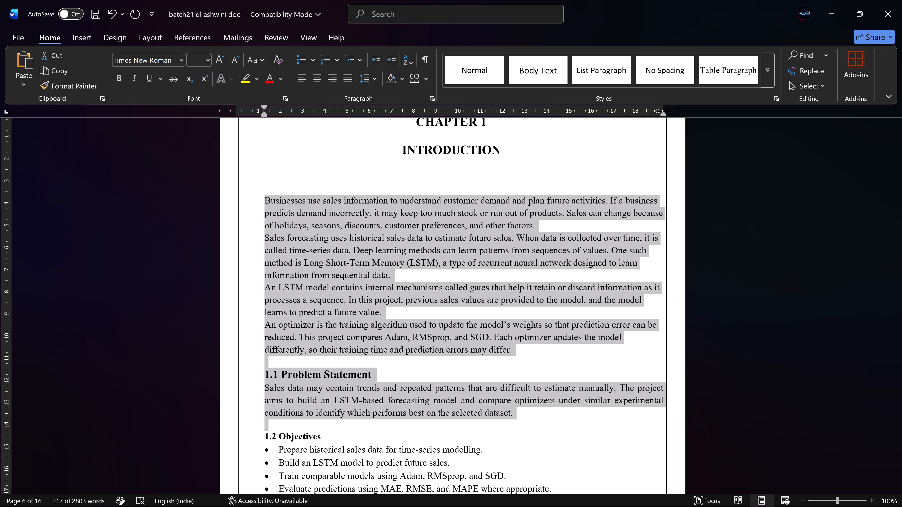
{"action": "left_click_drag", "start_coordinate": [666, 114], "coordinate": [648, 116]}
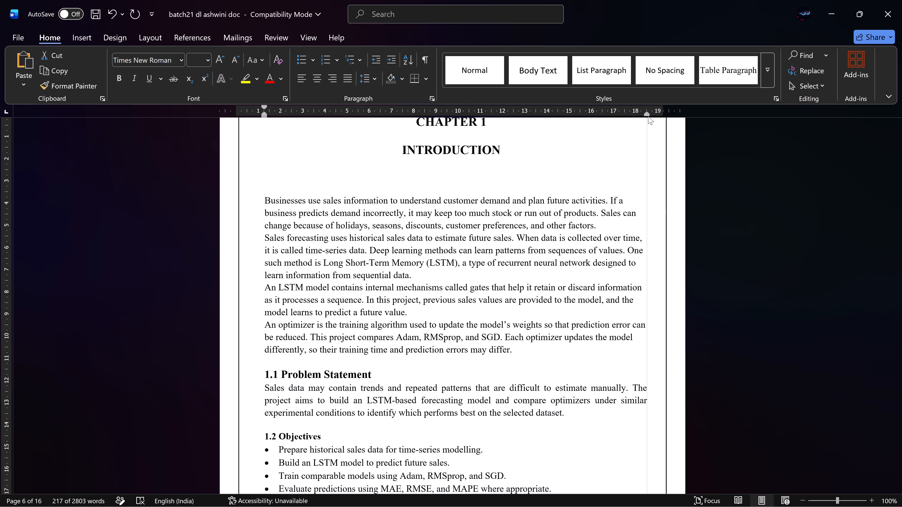
{"action": "left_click_drag", "start_coordinate": [648, 116], "coordinate": [649, 116]}
{"action": "key", "text": "ctrl+j"}
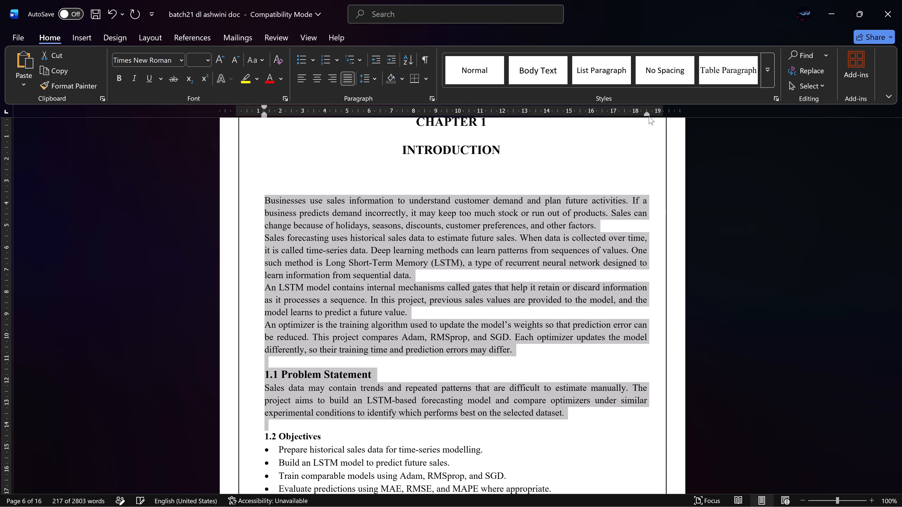
Set the right indent of the whole Chapter 2 body text, through section 2.3 Optimizers Compared, to about 18.5 cm and keep it justified.
{"action": "scroll", "coordinate": [649, 116], "scroll_direction": "down", "scroll_amount": 2}
{"action": "scroll", "coordinate": [676, 260], "scroll_direction": "down", "scroll_amount": 4}
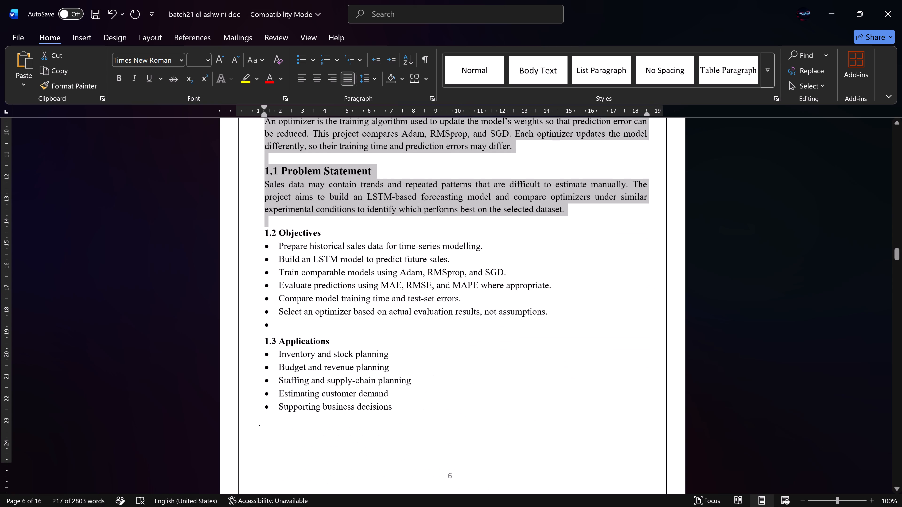
{"action": "scroll", "coordinate": [676, 260], "scroll_direction": "down", "scroll_amount": 3}
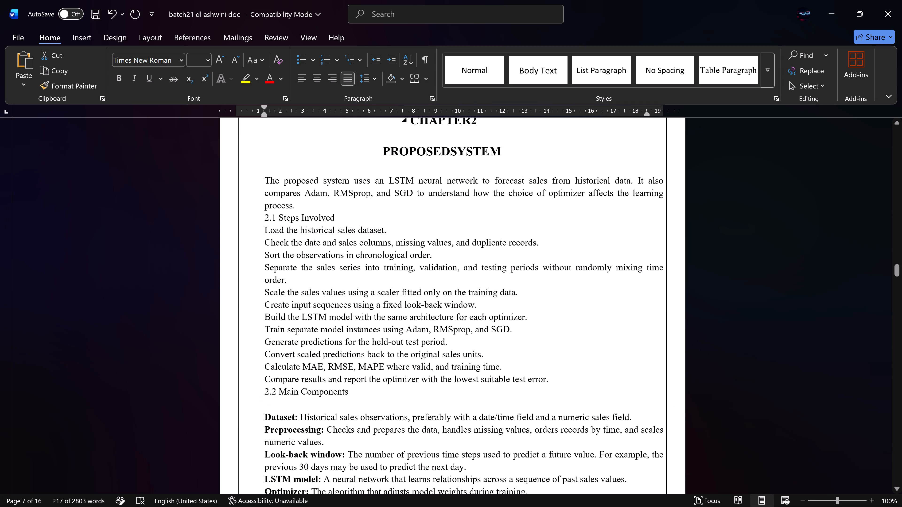
{"action": "left_click_drag", "start_coordinate": [264, 177], "coordinate": [629, 412]}
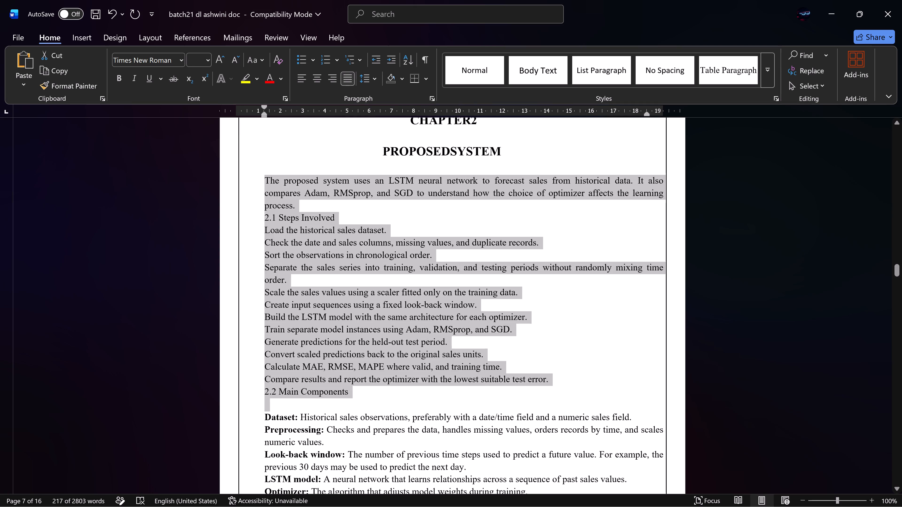
{"action": "left_click_drag", "start_coordinate": [629, 412], "coordinate": [656, 318]}
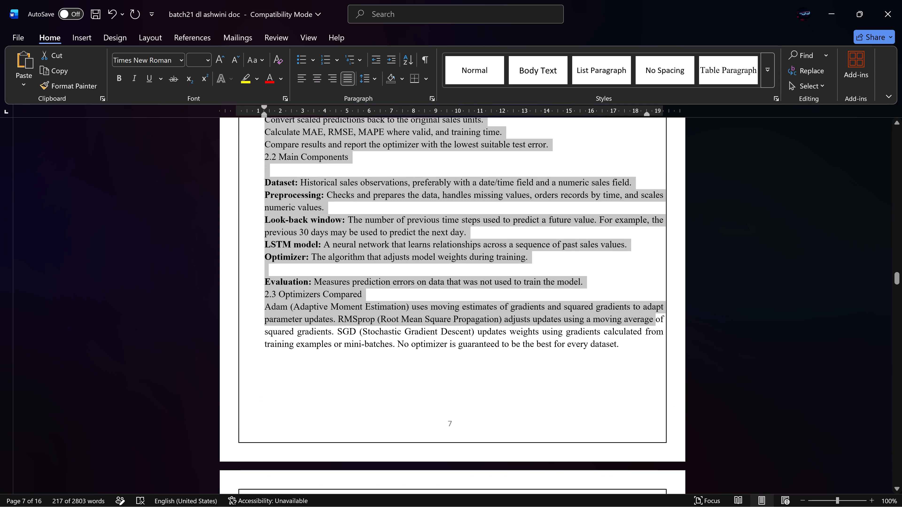
{"action": "left_click_drag", "start_coordinate": [656, 318], "coordinate": [632, 351]}
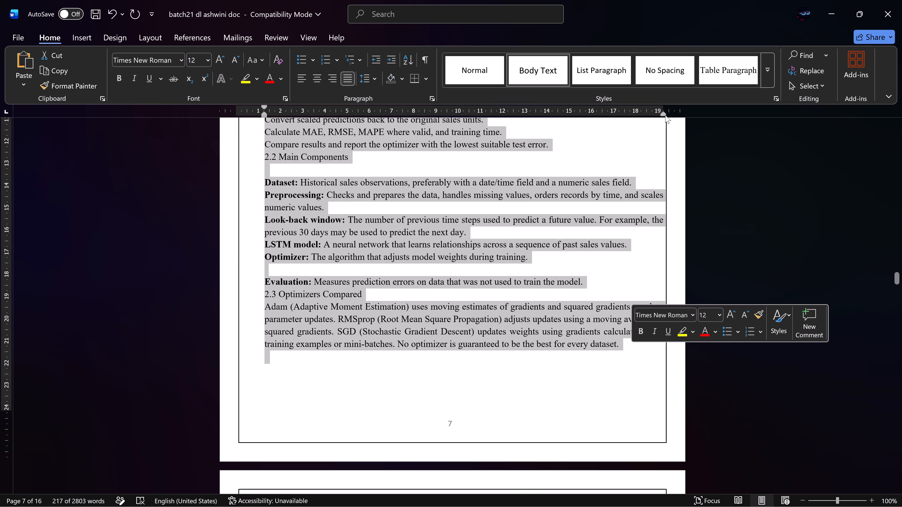
{"action": "left_click_drag", "start_coordinate": [665, 114], "coordinate": [644, 115]}
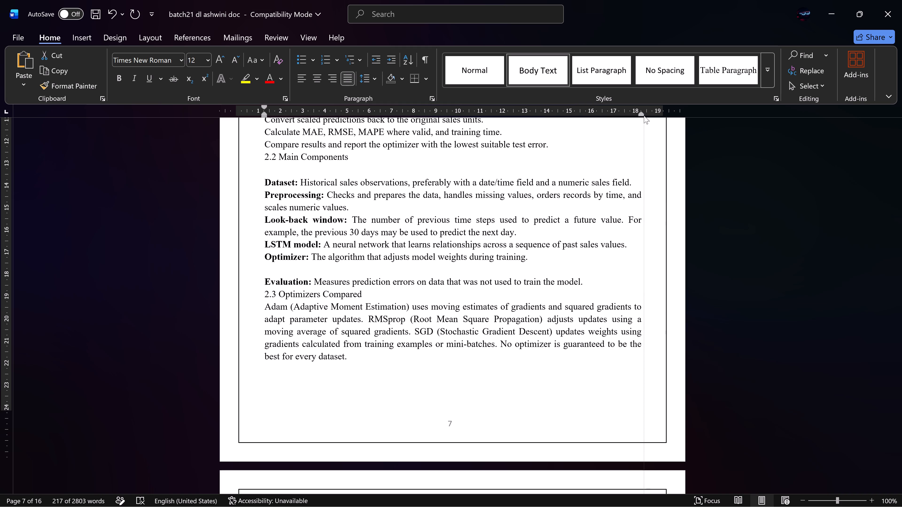
{"action": "left_click_drag", "start_coordinate": [644, 115], "coordinate": [648, 115]}
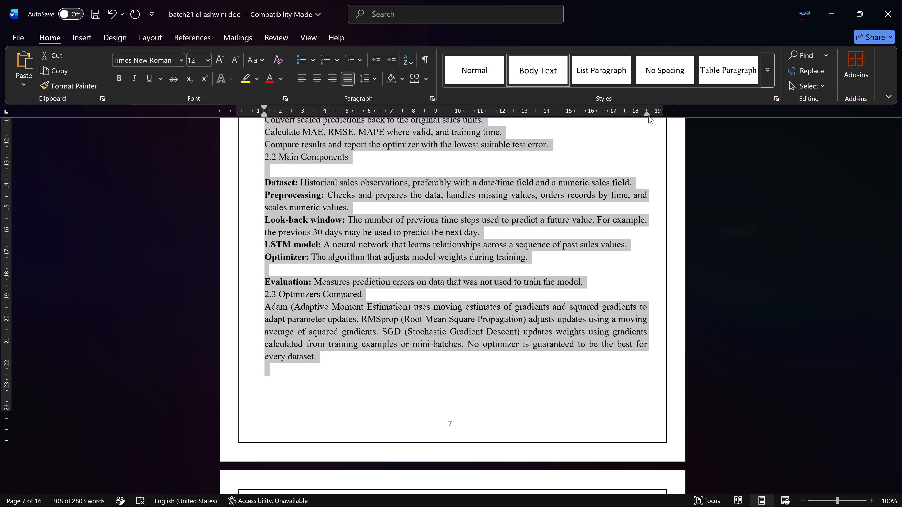
{"action": "key", "text": "ctrl+j"}
{"action": "key", "text": "ctrl+j"}
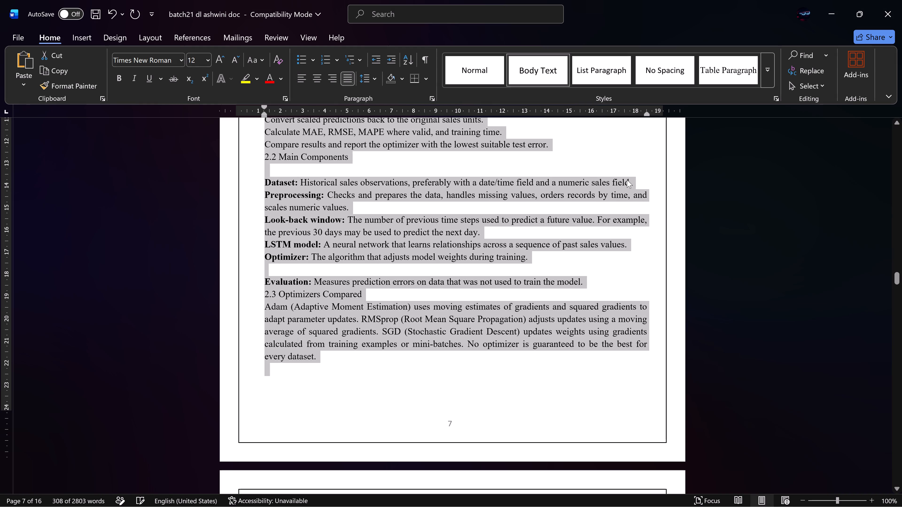
{"action": "scroll", "coordinate": [617, 240], "scroll_direction": "up", "scroll_amount": 3}
{"action": "scroll", "coordinate": [617, 240], "scroll_direction": "down", "scroll_amount": 1}
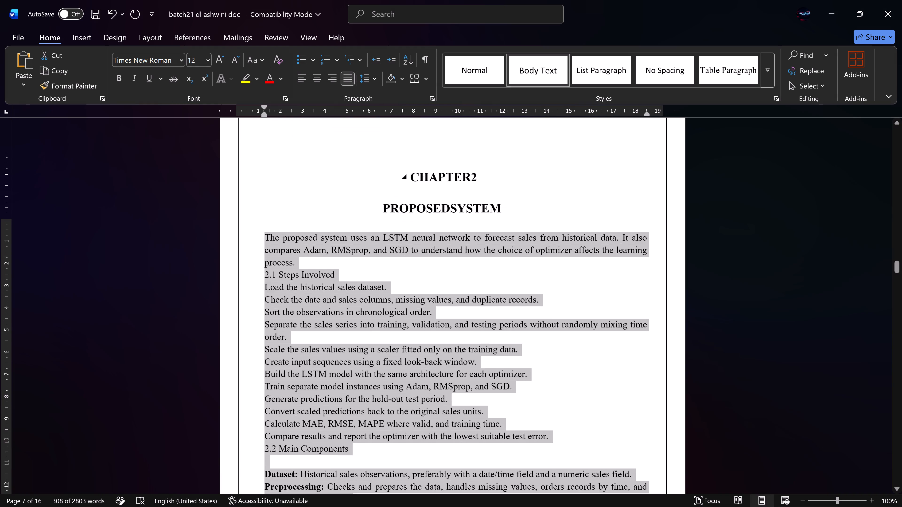
Remove the empty line above the CHAPTER 3 heading, keeping the heading's original indentation.
{"action": "scroll", "coordinate": [617, 240], "scroll_direction": "down", "scroll_amount": 2}
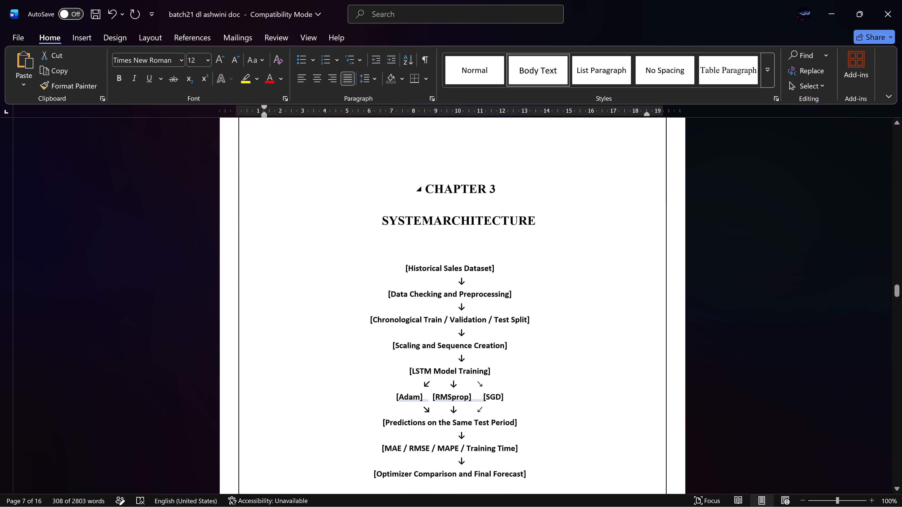
{"action": "scroll", "coordinate": [617, 240], "scroll_direction": "up", "scroll_amount": 1}
{"action": "left_click", "coordinate": [460, 172]}
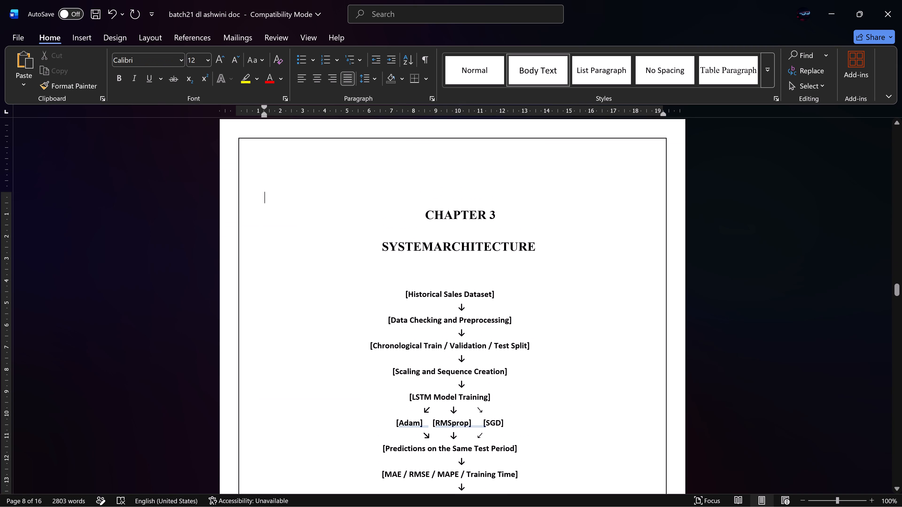
{"action": "key", "text": "Delete"}
{"action": "key", "text": "BackSpace"}
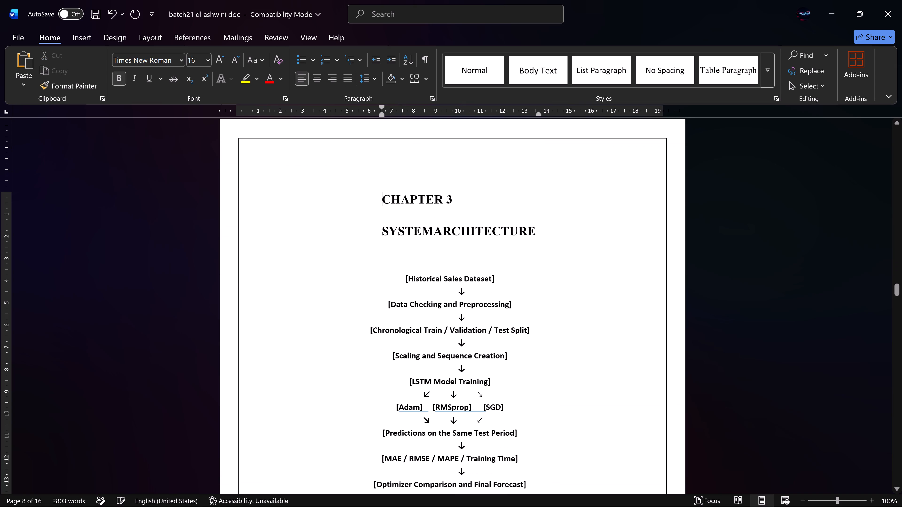
{"action": "key", "text": "ctrl+z"}
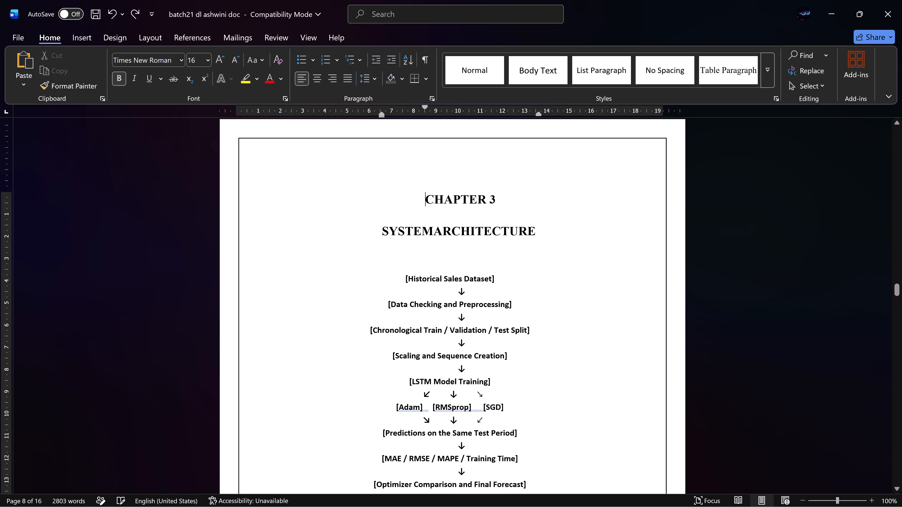
Set the right indent of the section 3.1 Architecture Explanation text to about 18.5 cm on the ruler and keep it justified.
{"action": "scroll", "coordinate": [460, 172], "scroll_direction": "right", "scroll_amount": 1}
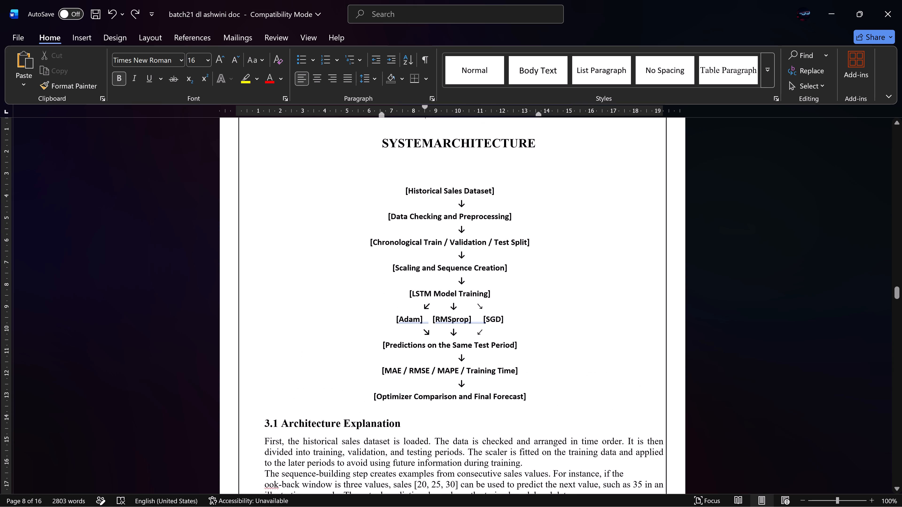
{"action": "scroll", "coordinate": [460, 172], "scroll_direction": "right", "scroll_amount": 1}
{"action": "scroll", "coordinate": [460, 172], "scroll_direction": "down", "scroll_amount": 2}
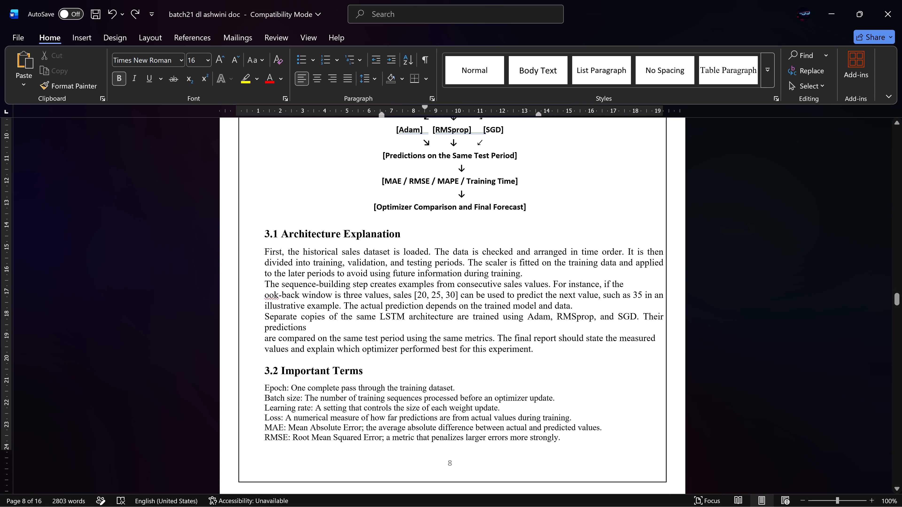
{"action": "left_click_drag", "start_coordinate": [262, 251], "coordinate": [552, 358]}
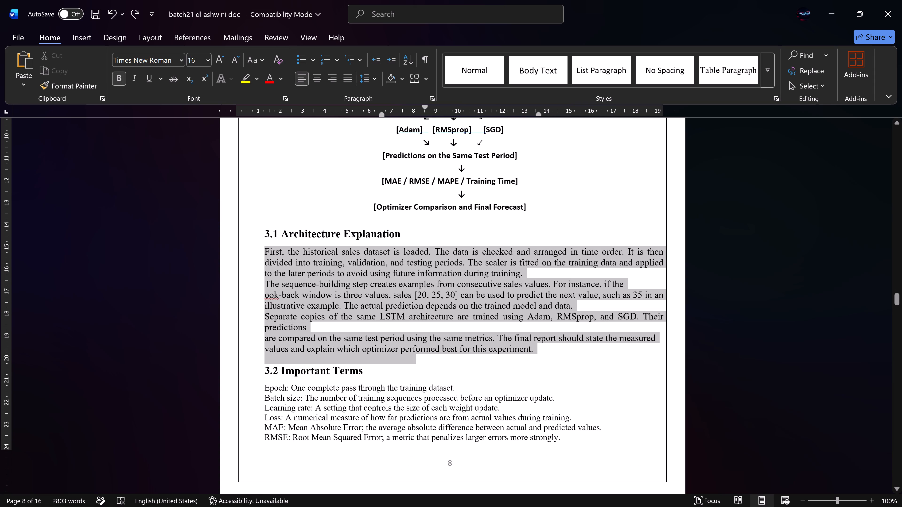
{"action": "left_click_drag", "start_coordinate": [552, 358], "coordinate": [552, 357]}
{"action": "key", "text": "ctrl+j"}
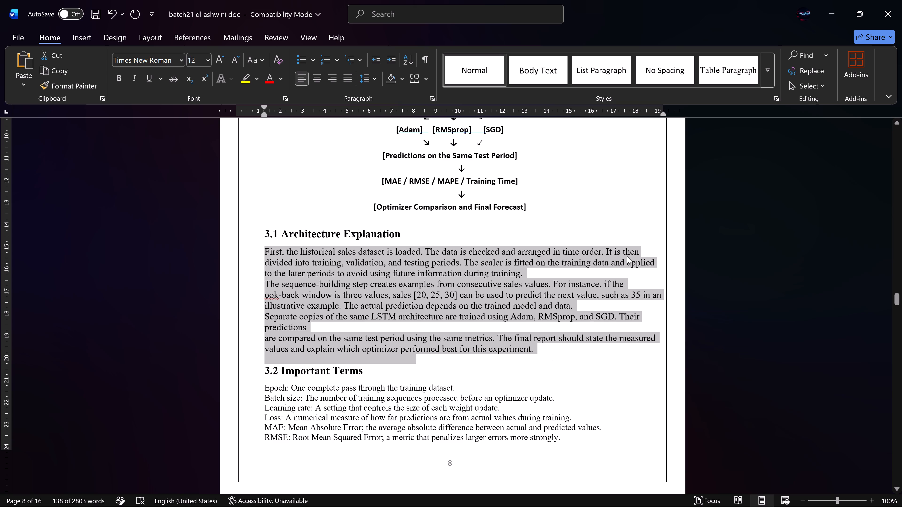
{"action": "key", "text": "ctrl+j"}
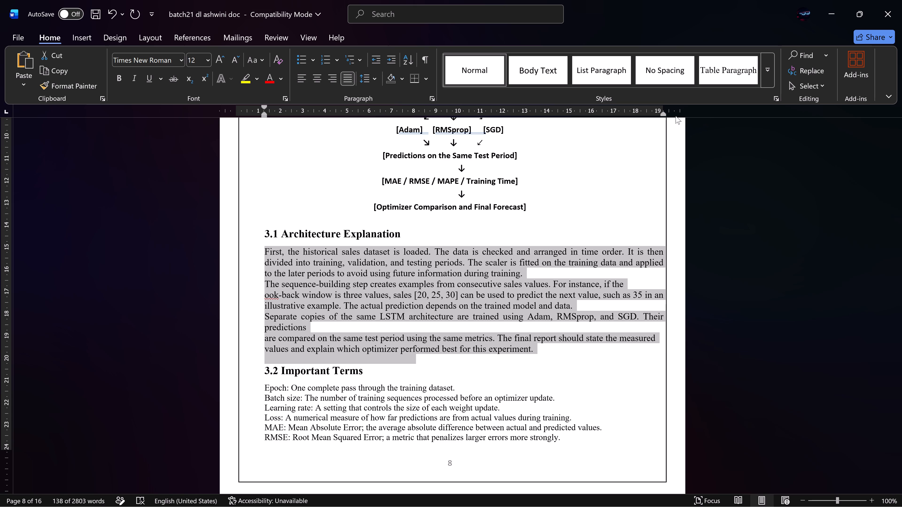
{"action": "left_click_drag", "start_coordinate": [662, 115], "coordinate": [644, 115]}
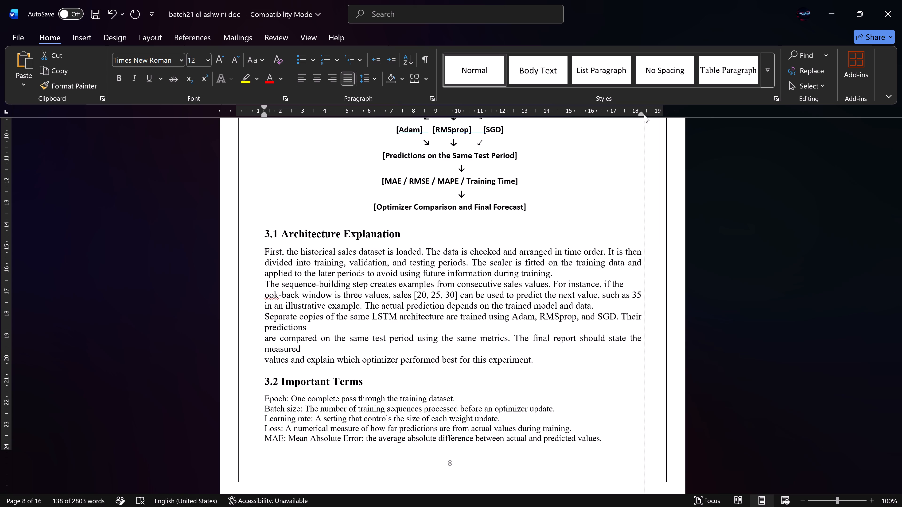
{"action": "left_click_drag", "start_coordinate": [644, 115], "coordinate": [645, 117]}
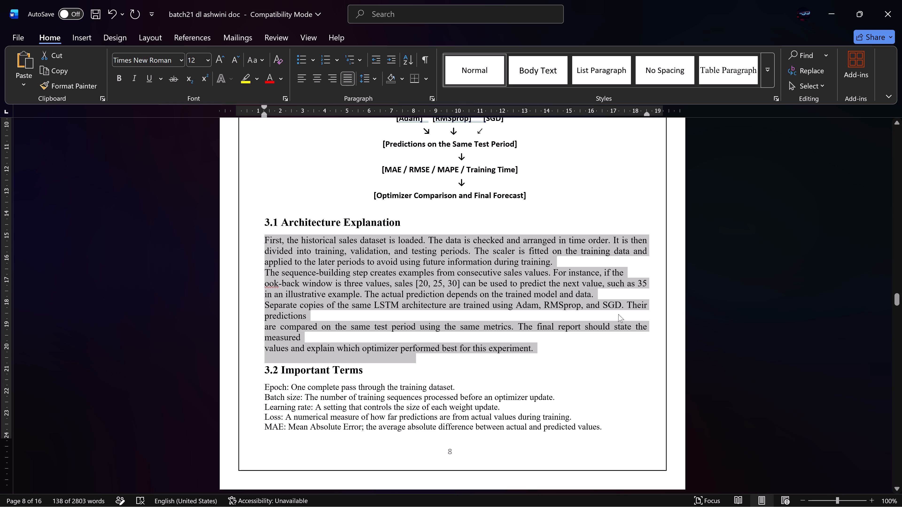
{"action": "left_click", "coordinate": [618, 314]}
{"action": "left_click_drag", "start_coordinate": [542, 349], "coordinate": [459, 339]}
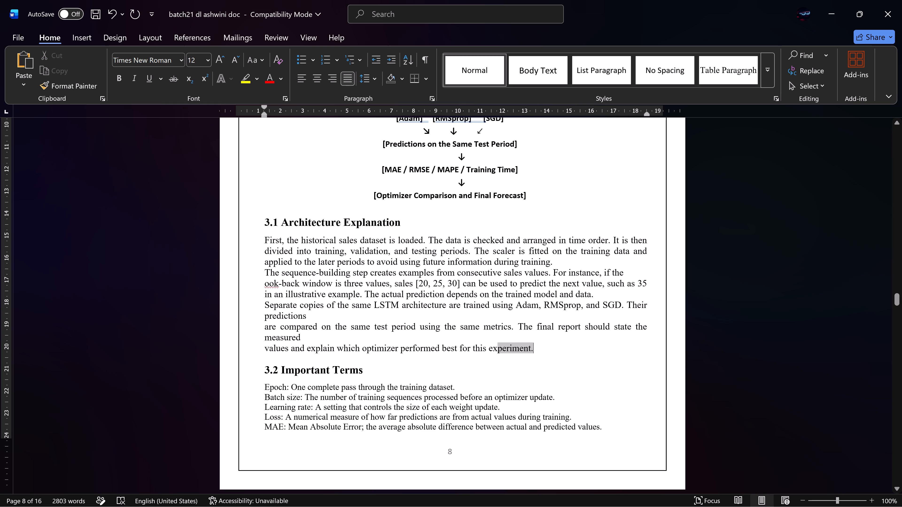
{"action": "left_click_drag", "start_coordinate": [459, 339], "coordinate": [272, 240]}
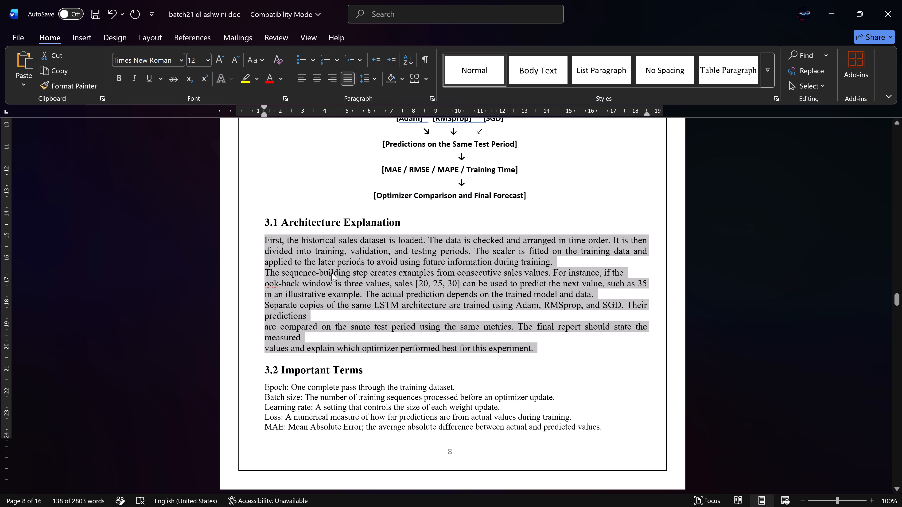
Change the misspelled word "ook-back" in section 3.1 to "book-back".
{"action": "left_click", "coordinate": [265, 284]}
{"action": "key", "text": "b"}
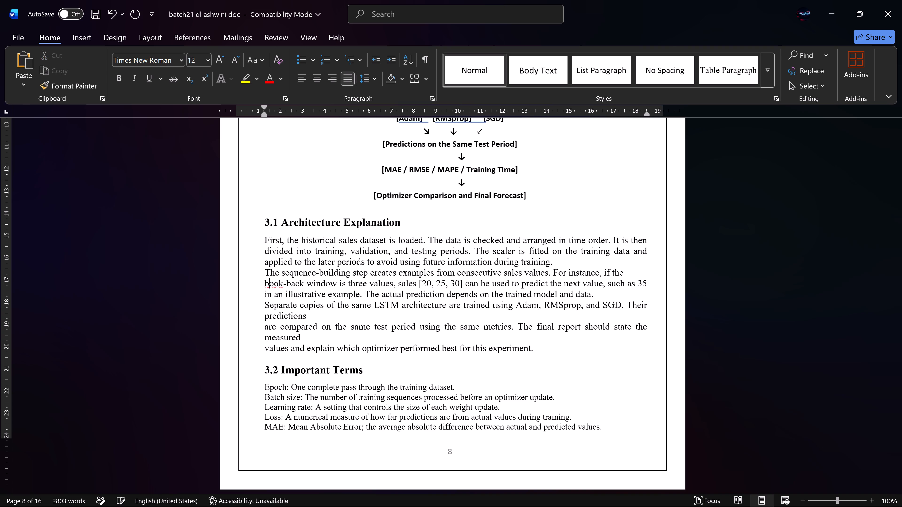
{"action": "left_click", "coordinate": [447, 338]}
Insert six line breaks after the last line of section 3.1 so that the 3.2 Important Terms heading starts on the following page.
{"action": "scroll", "coordinate": [421, 364], "scroll_direction": "down", "scroll_amount": 2}
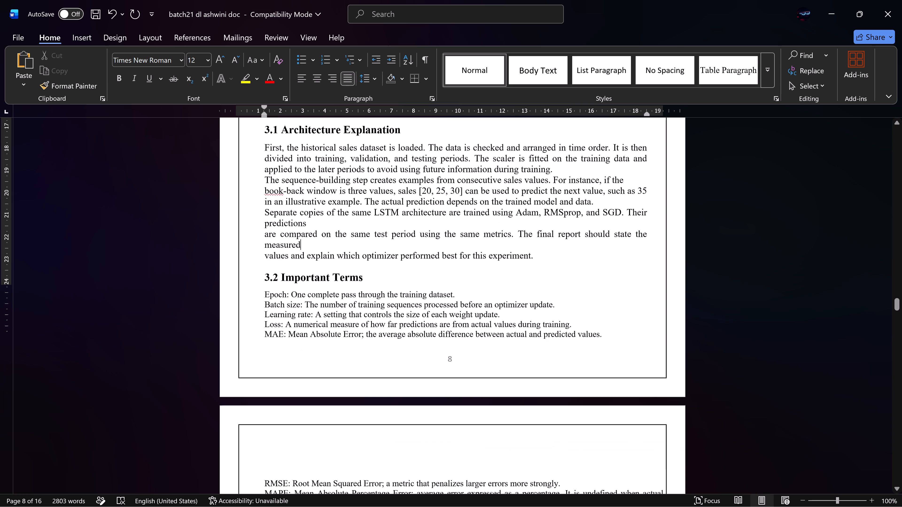
{"action": "scroll", "coordinate": [421, 364], "scroll_direction": "down", "scroll_amount": 1}
{"action": "scroll", "coordinate": [421, 364], "scroll_direction": "up", "scroll_amount": 3}
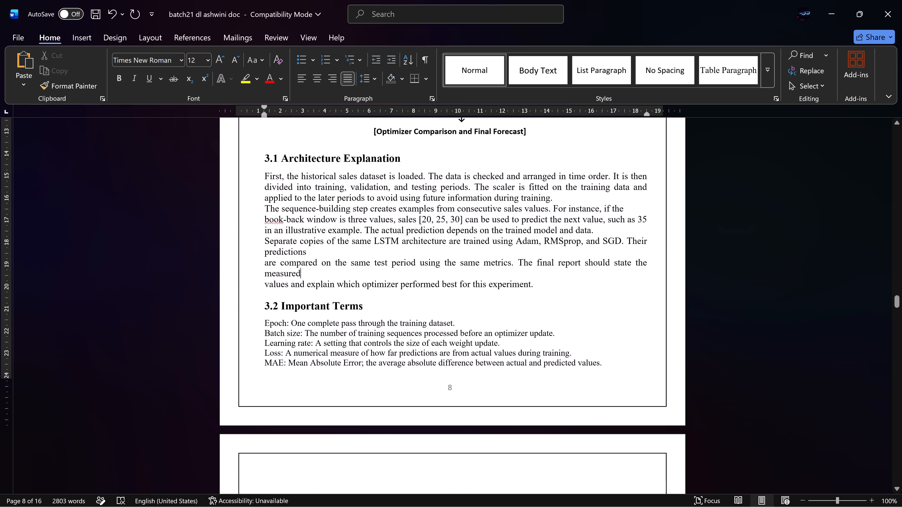
{"action": "left_click", "coordinate": [558, 286]}
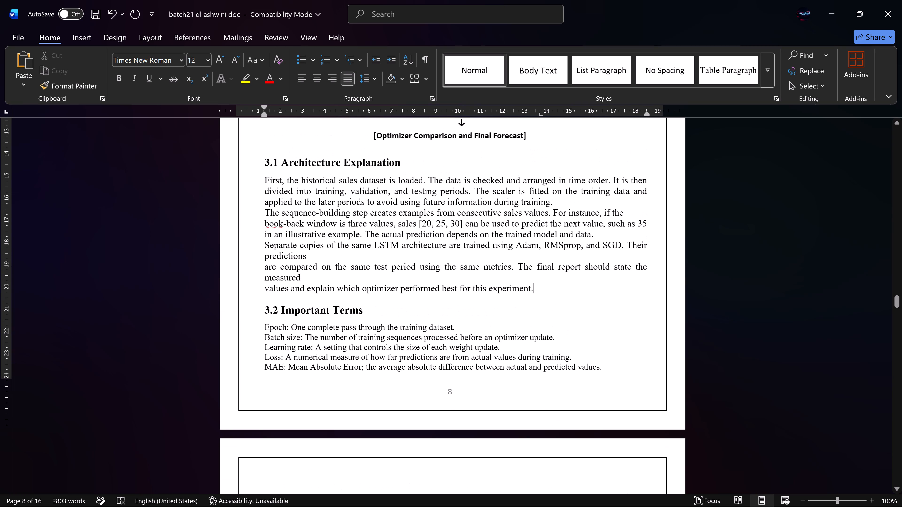
{"action": "key", "text": "Return"}
{"action": "key", "text": "Return"}
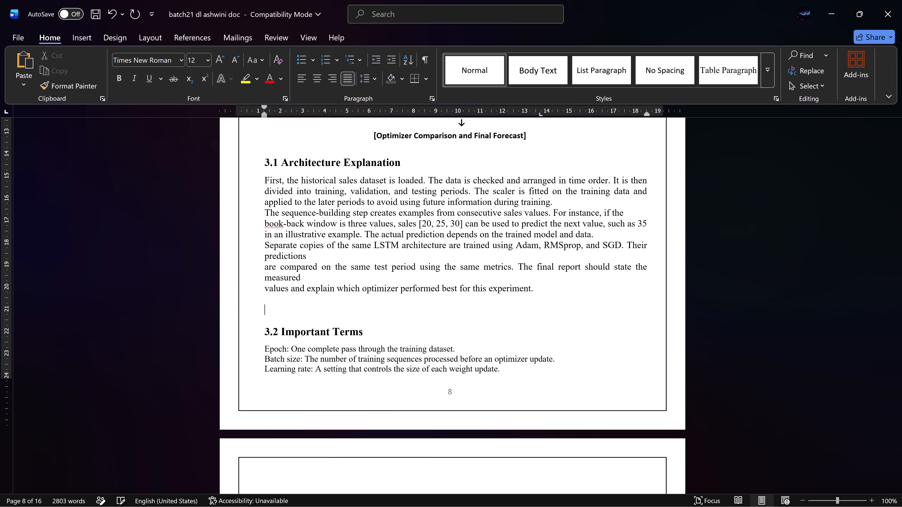
{"action": "key", "text": "Return"}
{"action": "key", "text": "Return"}
{"action": "key", "text": "Return"}
{"action": "key", "text": "Return"}
{"action": "scroll", "coordinate": [558, 286], "scroll_direction": "down", "scroll_amount": 2}
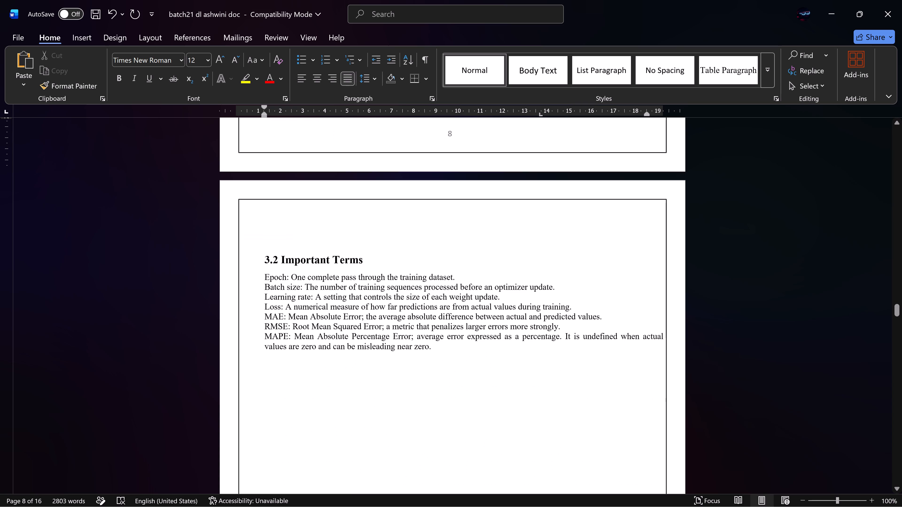
{"action": "scroll", "coordinate": [558, 286], "scroll_direction": "right", "scroll_amount": 1}
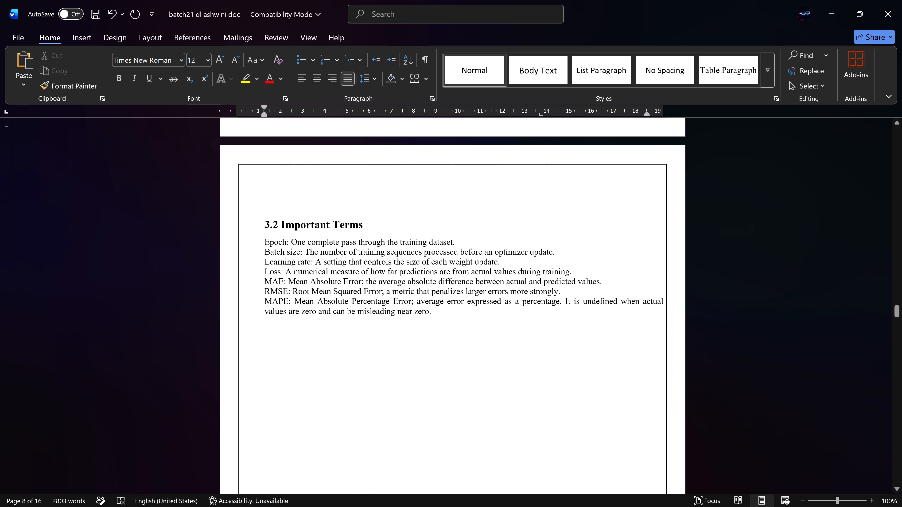
{"action": "left_click", "coordinate": [298, 205]}
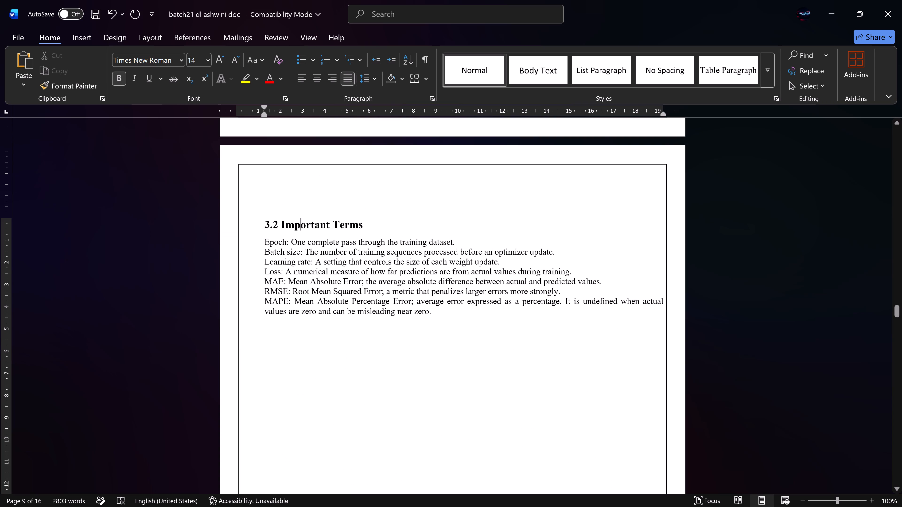
{"action": "key", "text": "Up"}
{"action": "key", "text": "Down"}
Review the page layout and spacing from Chapter 2 through section 4.2 Python Implementation.
{"action": "scroll", "coordinate": [288, 203], "scroll_direction": "down", "scroll_amount": 2}
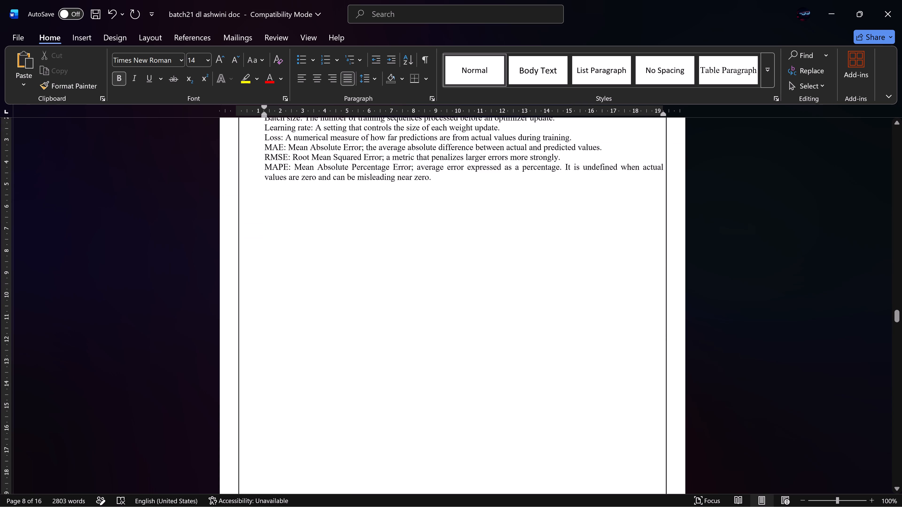
{"action": "scroll", "coordinate": [288, 203], "scroll_direction": "down", "scroll_amount": 4}
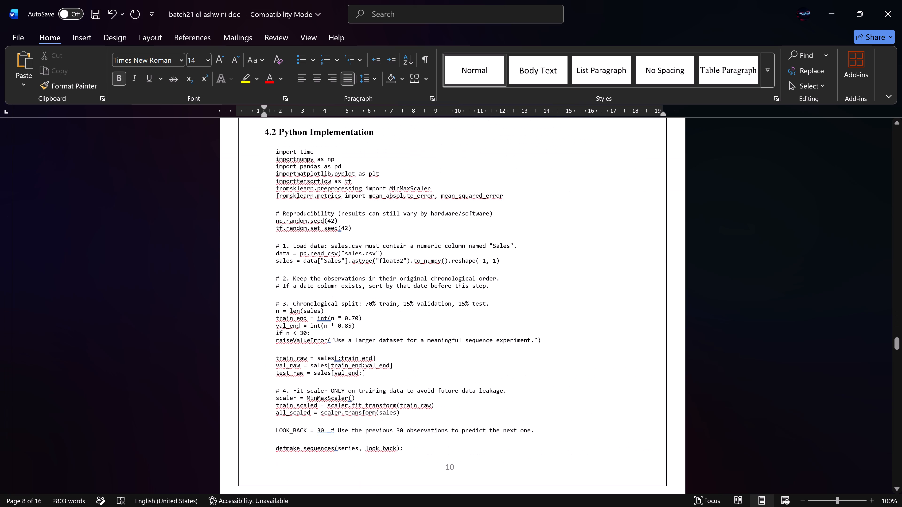
{"action": "scroll", "coordinate": [288, 203], "scroll_direction": "up", "scroll_amount": 7}
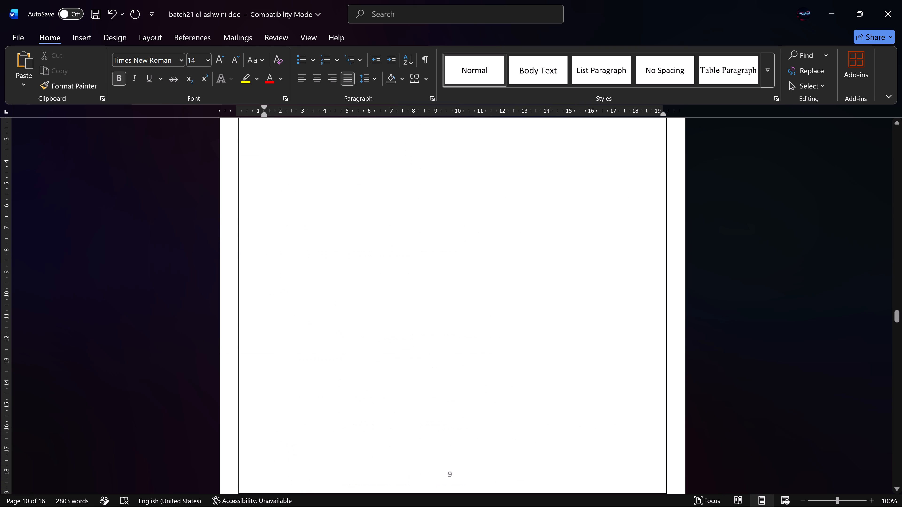
{"action": "scroll", "coordinate": [288, 203], "scroll_direction": "up", "scroll_amount": 6}
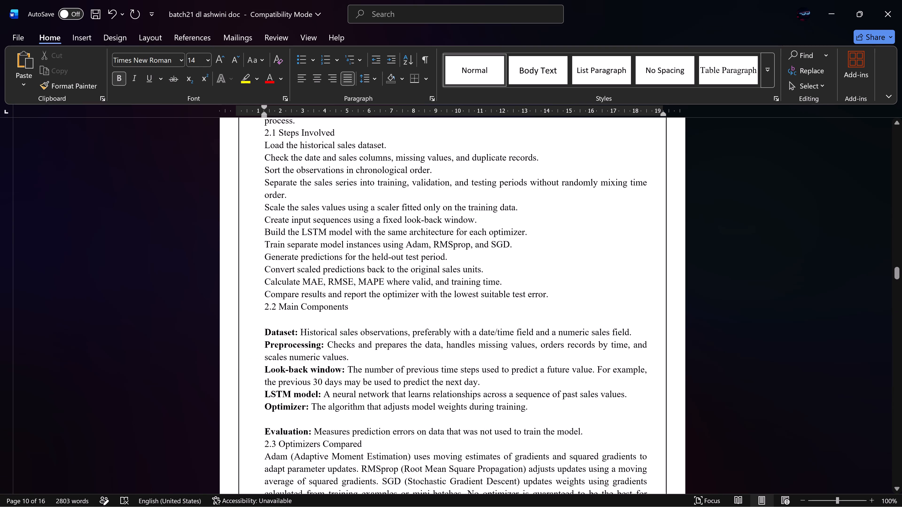
{"action": "scroll", "coordinate": [288, 203], "scroll_direction": "up", "scroll_amount": 1}
{"action": "left_click", "coordinate": [288, 203]}
{"action": "scroll", "coordinate": [288, 203], "scroll_direction": "down", "scroll_amount": 4}
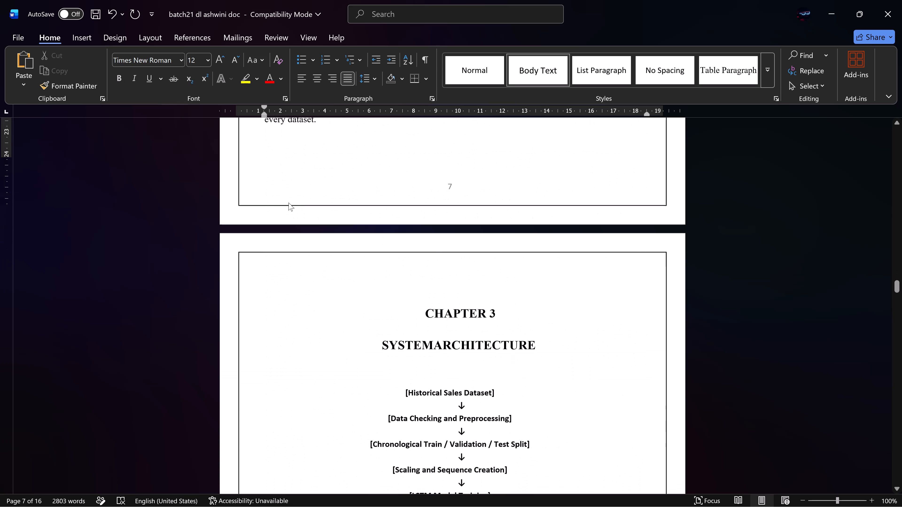
{"action": "scroll", "coordinate": [288, 203], "scroll_direction": "down", "scroll_amount": 2}
{"action": "left_click", "coordinate": [305, 272]}
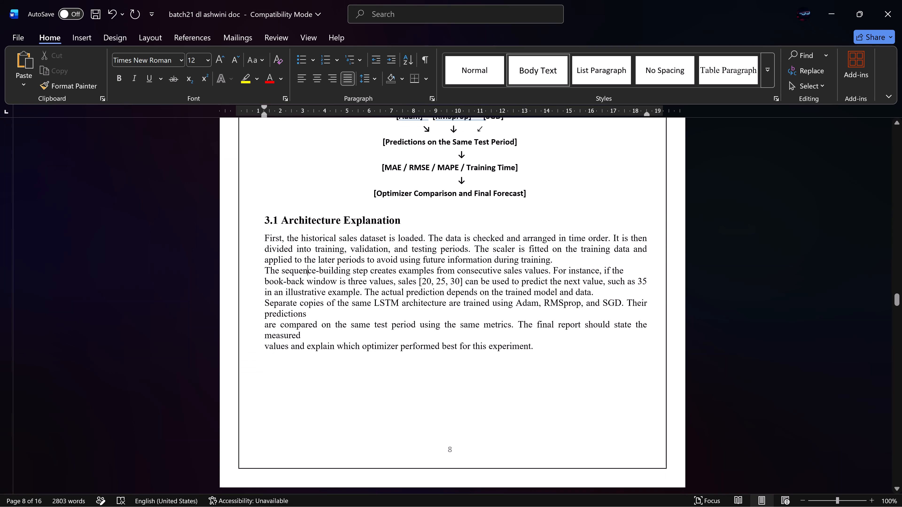
Set the font size of all the definitions under 3.2 Important Terms to 12, undoing any accidental overwriting of the text.
{"action": "scroll", "coordinate": [305, 272], "scroll_direction": "down", "scroll_amount": 3}
{"action": "left_click", "coordinate": [355, 182]}
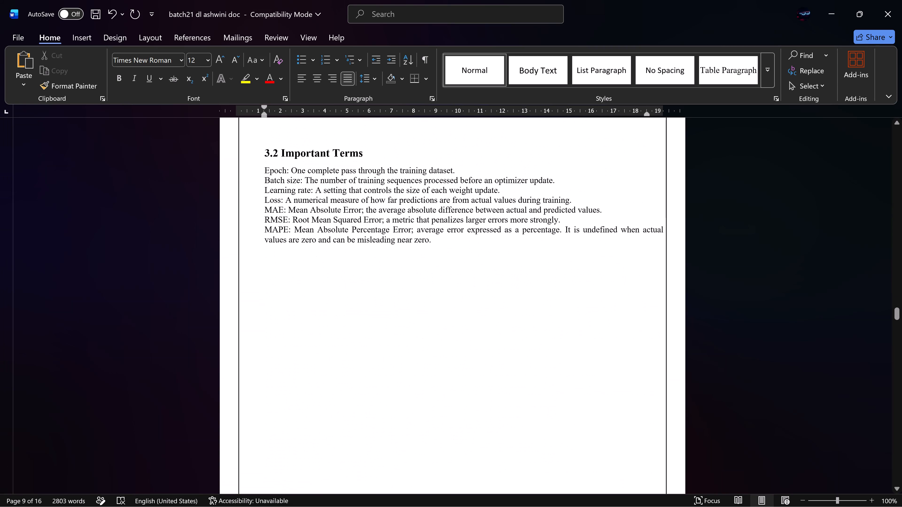
{"action": "left_click_drag", "start_coordinate": [263, 169], "coordinate": [268, 170]}
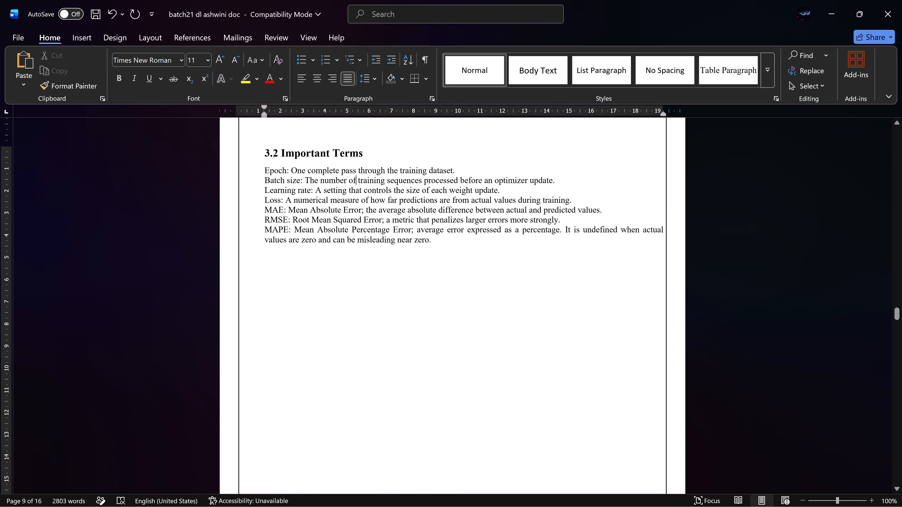
{"action": "left_click_drag", "start_coordinate": [268, 170], "coordinate": [508, 258]}
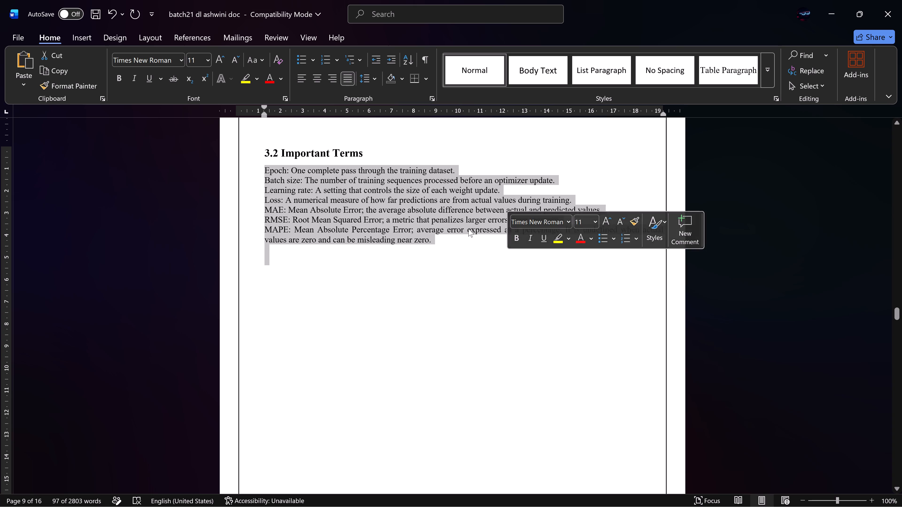
{"action": "left_click", "coordinate": [197, 58]}
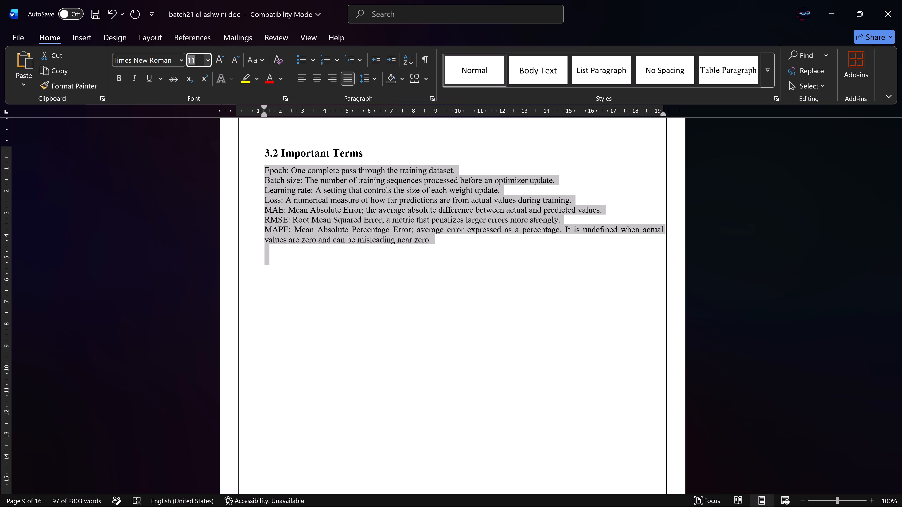
{"action": "type", "text": "12"}
{"action": "key", "text": "Return"}
{"action": "key", "text": "backslash"}
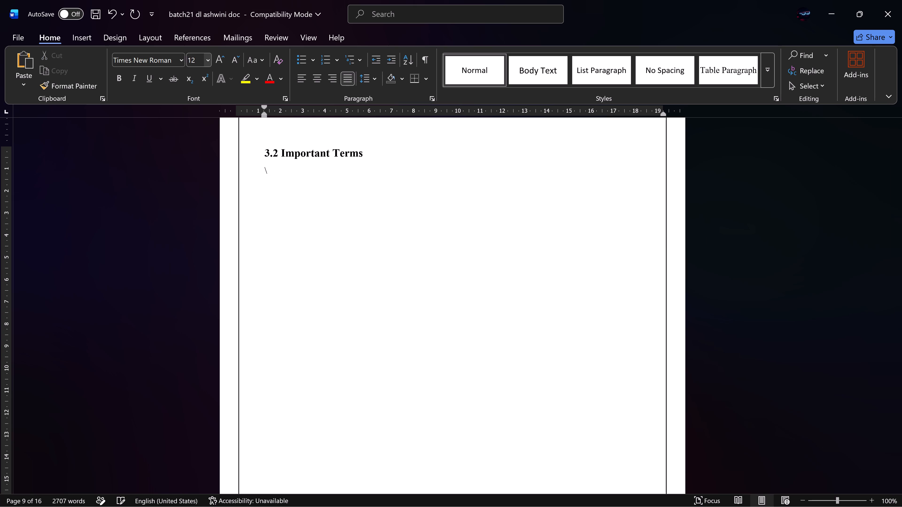
{"action": "key", "text": "ctrl+z"}
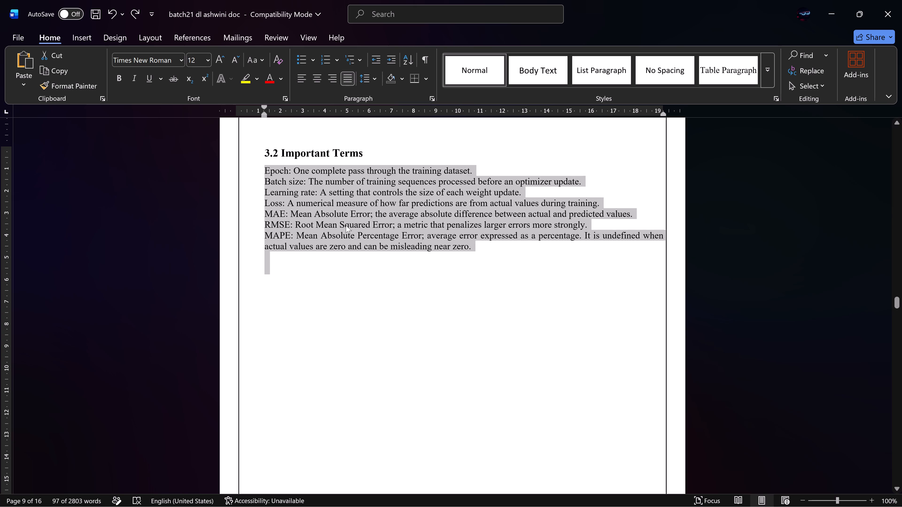
{"action": "left_click", "coordinate": [337, 284]}
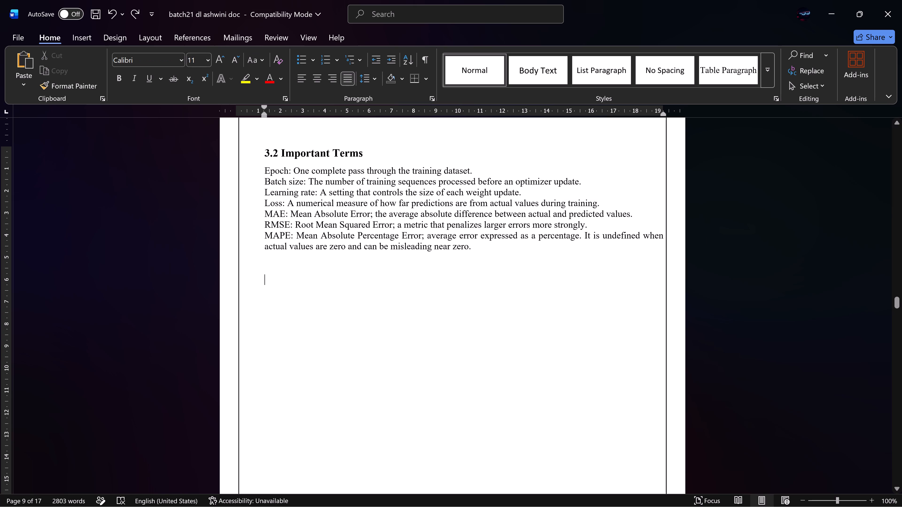
Set the line spacing of all the definitions under 3.2 Important Terms to 1.0.
{"action": "left_click_drag", "start_coordinate": [482, 243], "coordinate": [266, 193]}
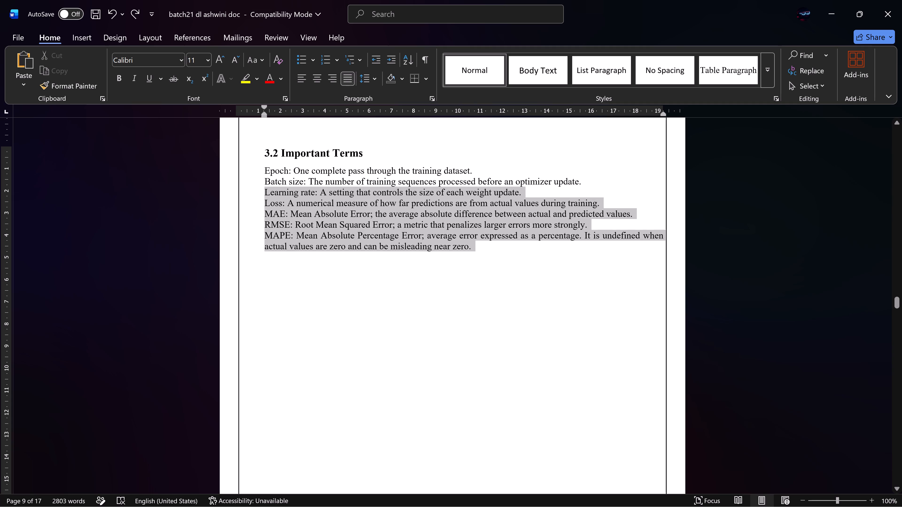
{"action": "left_click_drag", "start_coordinate": [266, 193], "coordinate": [251, 172]}
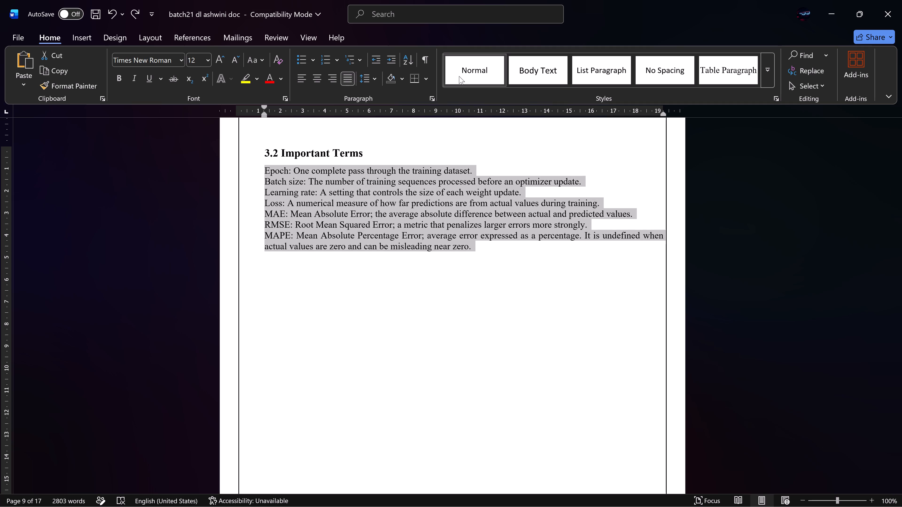
{"action": "left_click", "coordinate": [374, 76]}
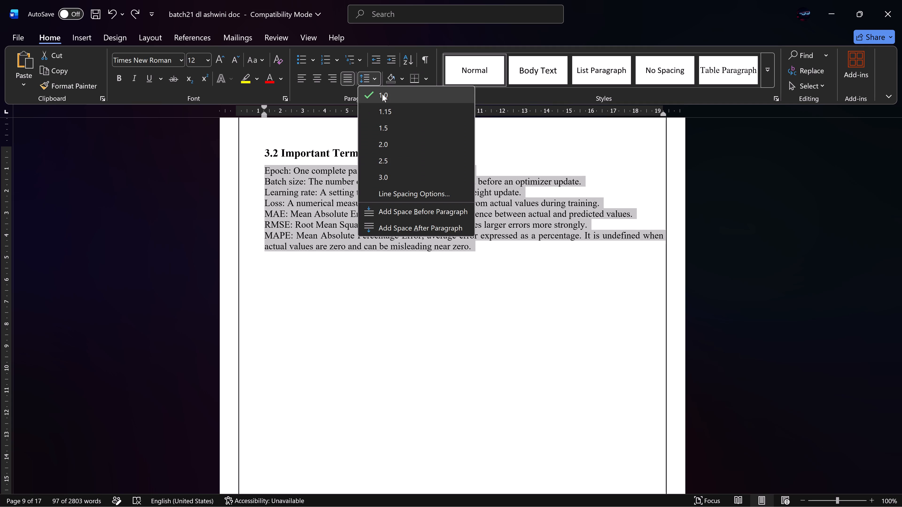
{"action": "left_click", "coordinate": [382, 94]}
{"action": "left_click", "coordinate": [484, 169]}
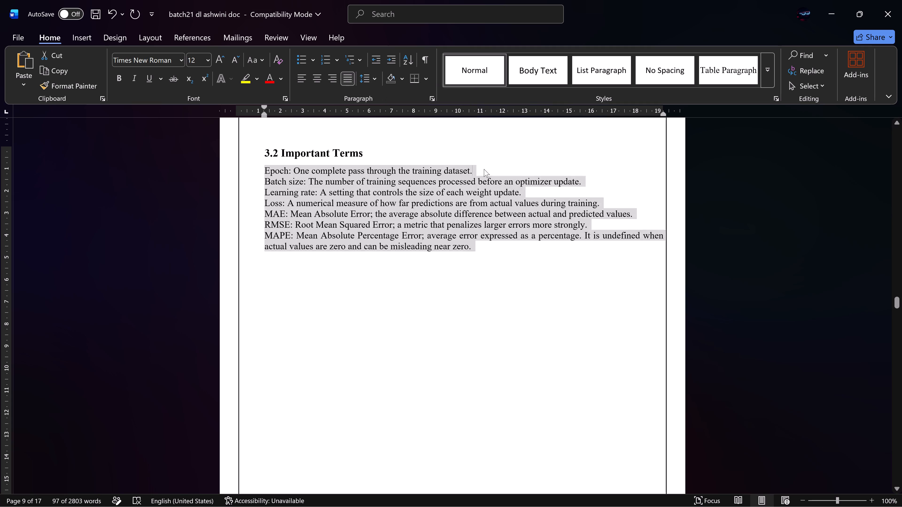
Bold the terms Epoch, Batch size, Learning rate, Loss, MAE, RMSE and MAPE under 3.2 Important Terms.
{"action": "double_click", "coordinate": [269, 169]}
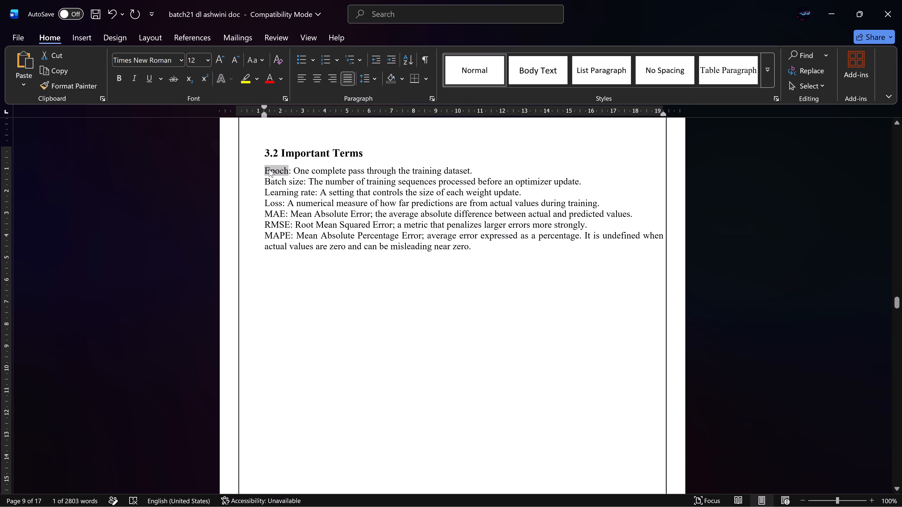
{"action": "double_click", "coordinate": [272, 181], "text": "ctrl"}
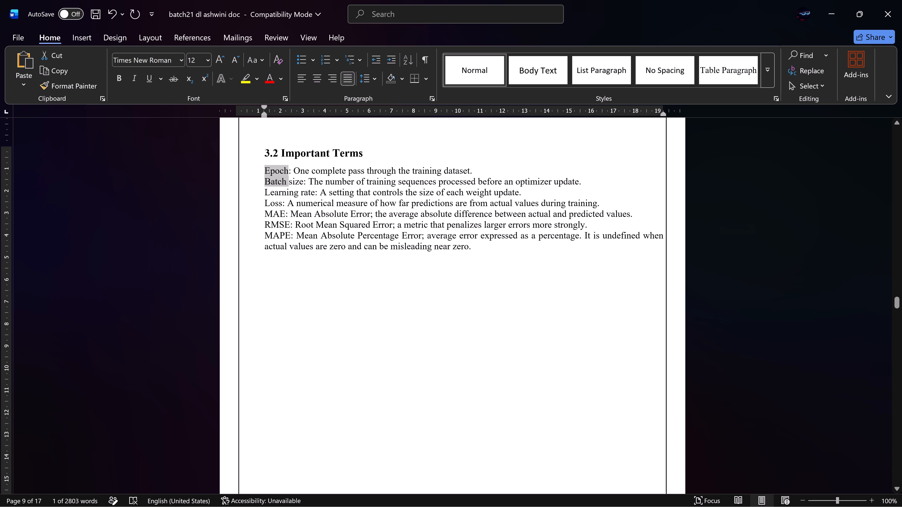
{"action": "double_click", "coordinate": [293, 181], "text": "ctrl"}
{"action": "double_click", "coordinate": [278, 194], "text": "ctrl"}
{"action": "double_click", "coordinate": [304, 190], "text": "ctrl"}
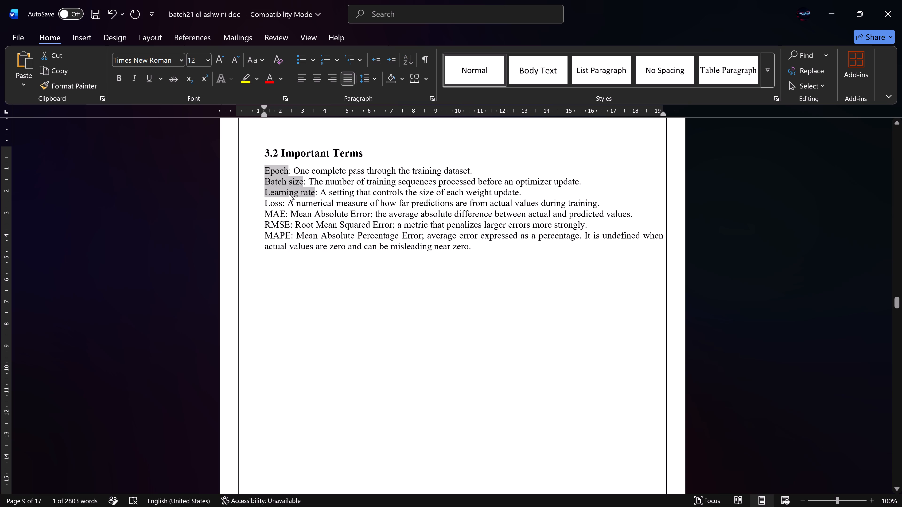
{"action": "double_click", "coordinate": [274, 200], "text": "ctrl"}
{"action": "double_click", "coordinate": [270, 212], "text": "ctrl"}
{"action": "double_click", "coordinate": [271, 224], "text": "ctrl"}
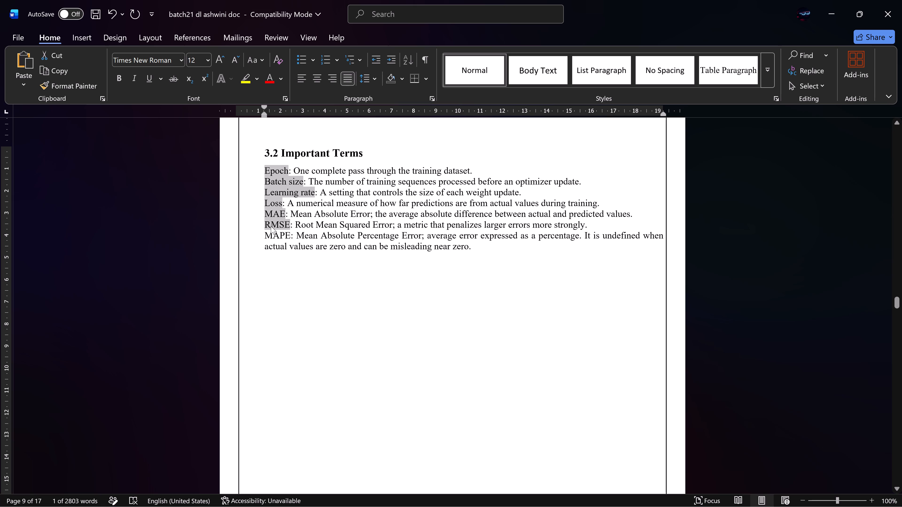
{"action": "double_click", "coordinate": [270, 235], "text": "ctrl"}
{"action": "key", "text": "ctrl+b"}
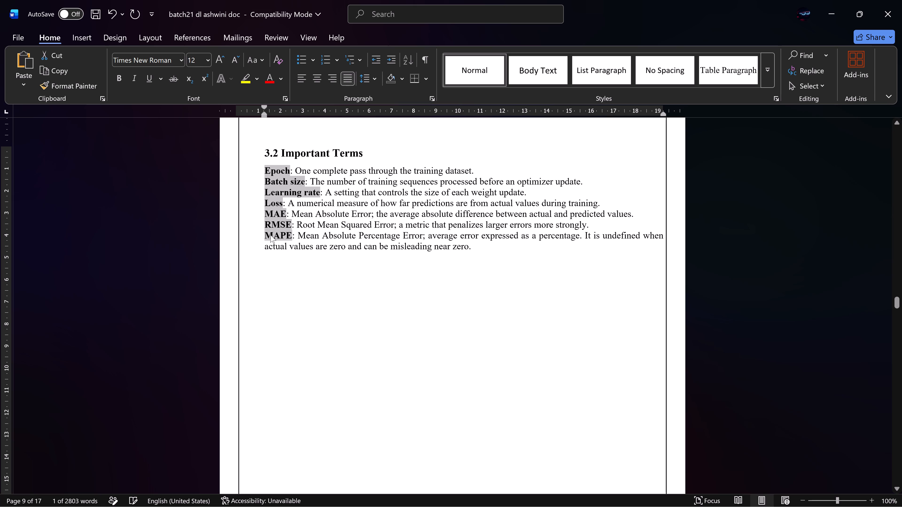
{"action": "left_click", "coordinate": [400, 319]}
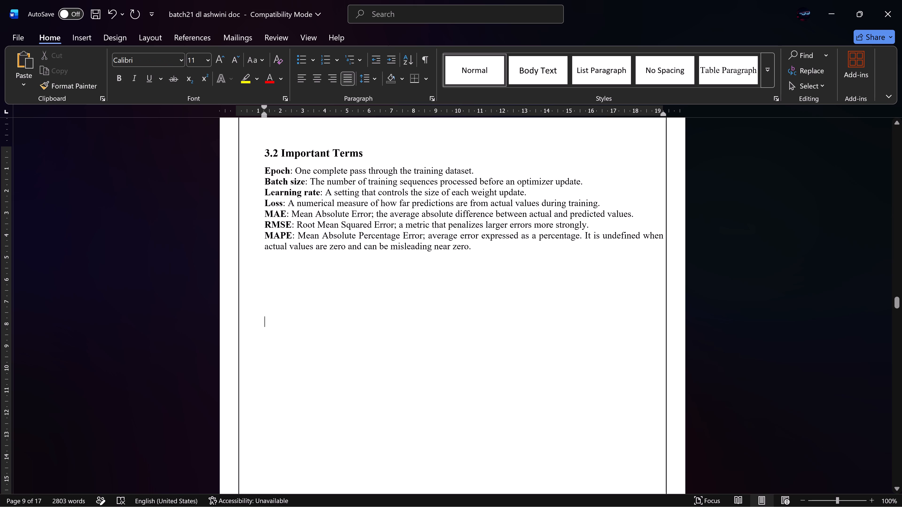
Remove the surplus blank lines before the CHAPTER 4 heading, keeping the heading together with SOURCECODE near the top of the following page.
{"action": "scroll", "coordinate": [469, 324], "scroll_direction": "down", "scroll_amount": 5}
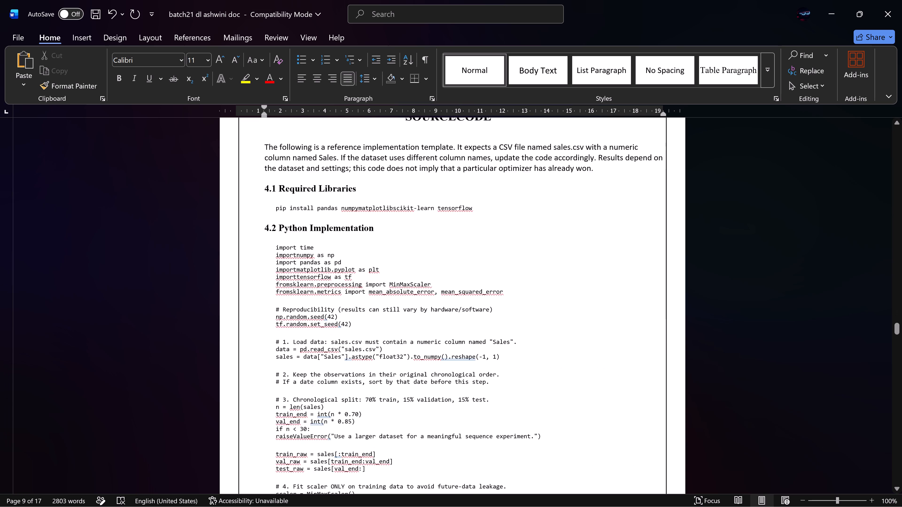
{"action": "scroll", "coordinate": [478, 291], "scroll_direction": "up", "scroll_amount": 1}
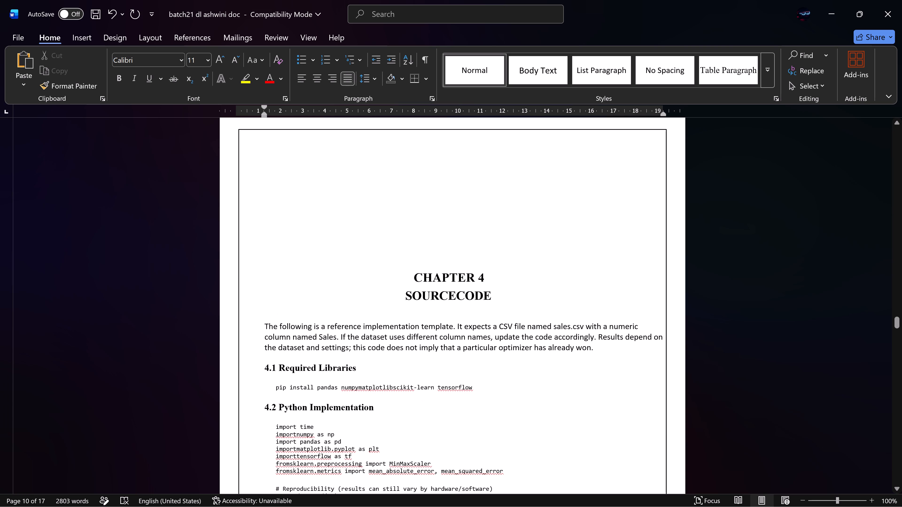
{"action": "scroll", "coordinate": [433, 147], "scroll_direction": "up", "scroll_amount": 1}
{"action": "left_click", "coordinate": [409, 195]}
{"action": "key", "text": "Delete"}
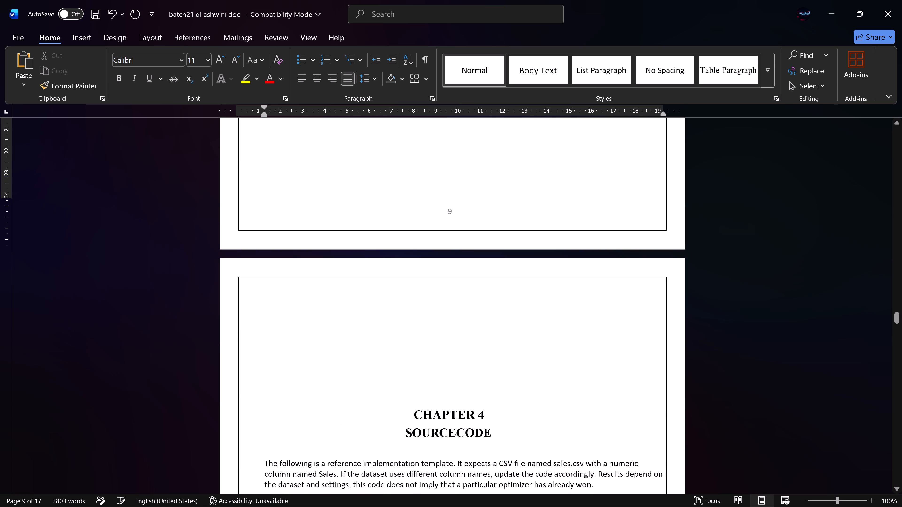
{"action": "key", "text": "Delete"}
{"action": "key", "text": "Delete"}
{"action": "key", "text": "Delete"}
{"action": "key", "text": "Delete"}
{"action": "key", "text": "Delete"}
{"action": "key", "text": "Delete"}
{"action": "key", "text": "Delete"}
{"action": "key", "text": "Delete"}
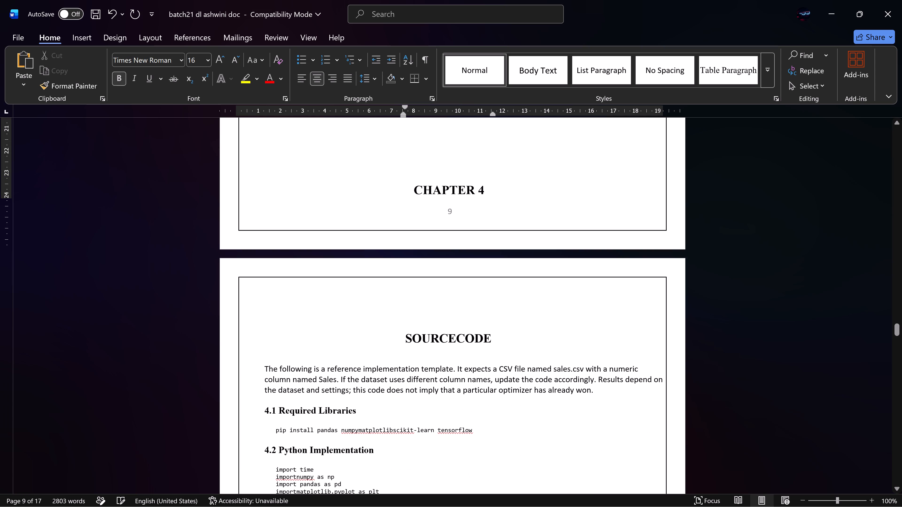
{"action": "key", "text": "Return"}
Set the introductory paragraph of Chapter 4 to Times New Roman at font size 12.
{"action": "scroll", "coordinate": [409, 195], "scroll_direction": "down", "scroll_amount": 1}
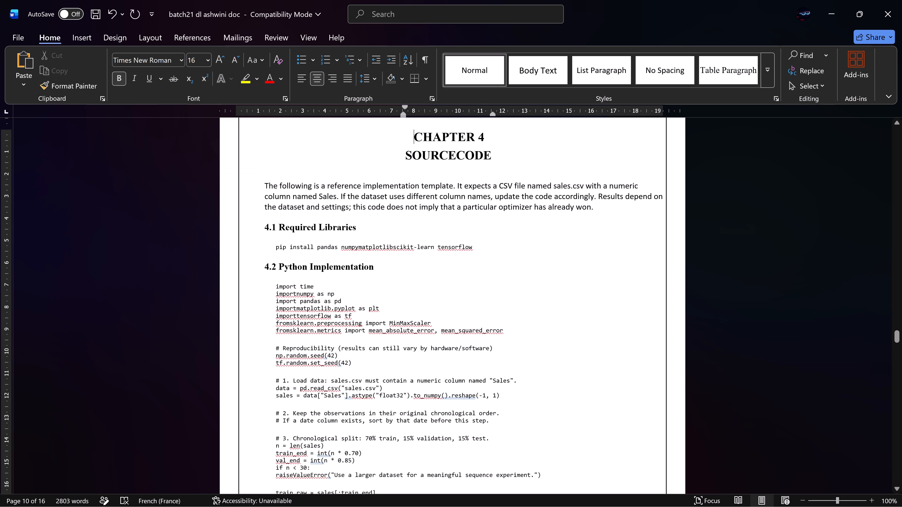
{"action": "left_click_drag", "start_coordinate": [253, 187], "coordinate": [593, 199]}
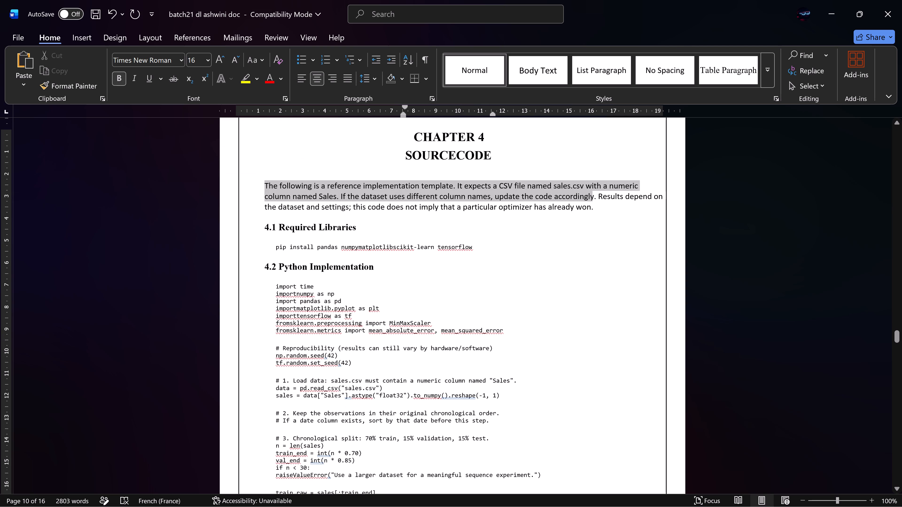
{"action": "left_click_drag", "start_coordinate": [593, 199], "coordinate": [612, 210]}
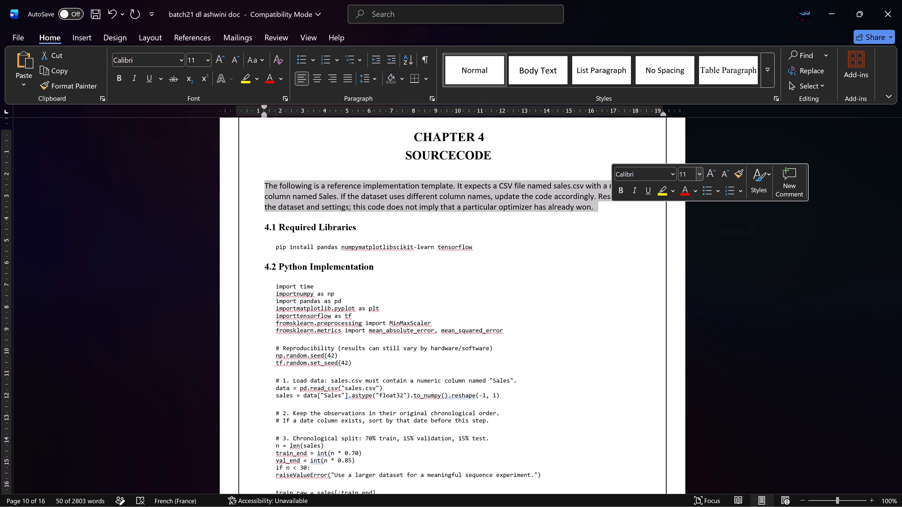
{"action": "left_click", "coordinate": [690, 170]}
{"action": "type", "text": "12"}
{"action": "left_click", "coordinate": [658, 175]}
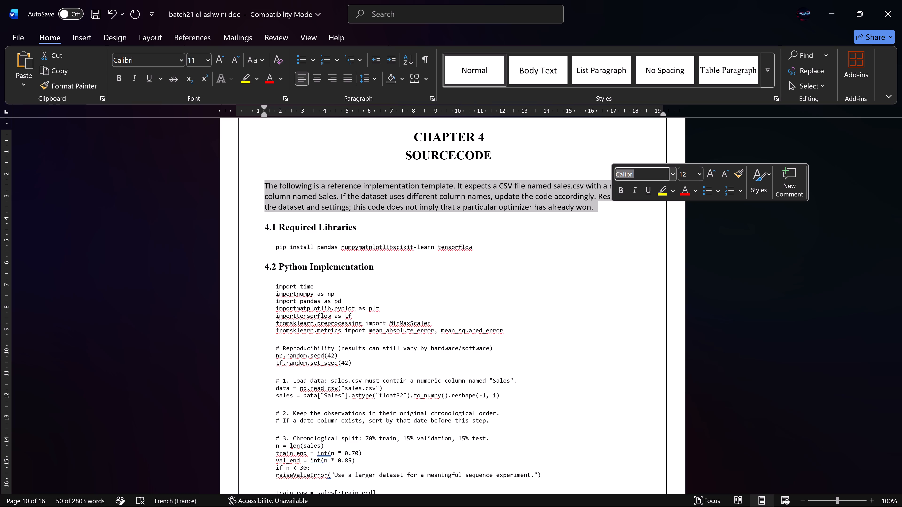
{"action": "type", "text": "tim"}
{"action": "key", "text": "Return"}
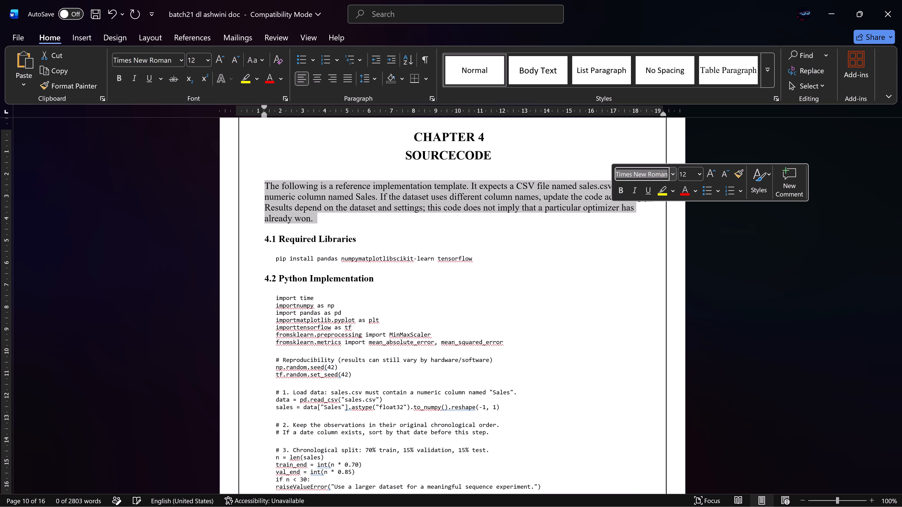
{"action": "left_click", "coordinate": [574, 220]}
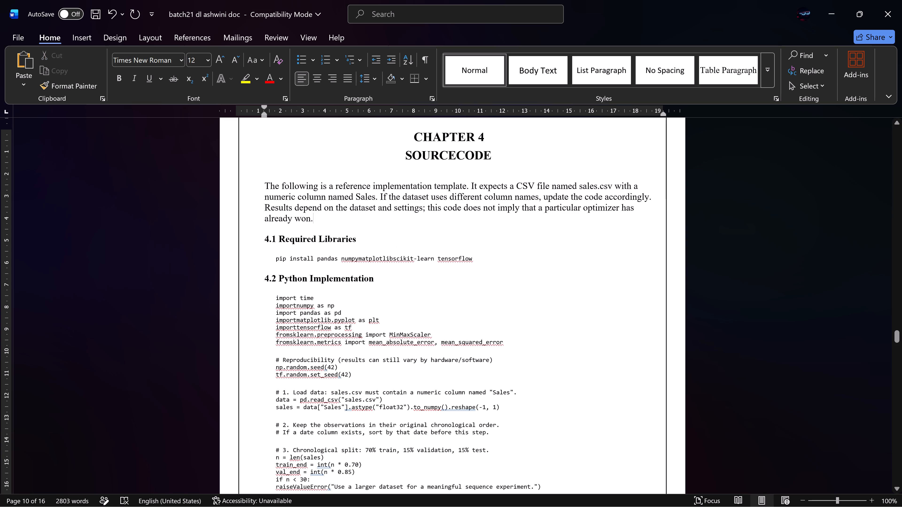
Justify the Chapter 4 introductory paragraph and bring its right indent in to about 18.5 on the ruler.
{"action": "left_click_drag", "start_coordinate": [321, 217], "coordinate": [269, 187]}
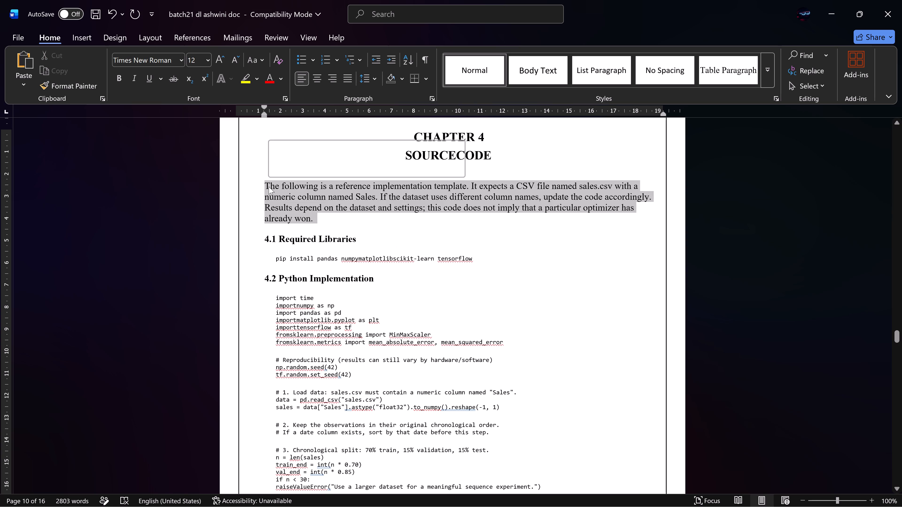
{"action": "key", "text": "ctrl+j"}
{"action": "key", "text": "ctrl+j"}
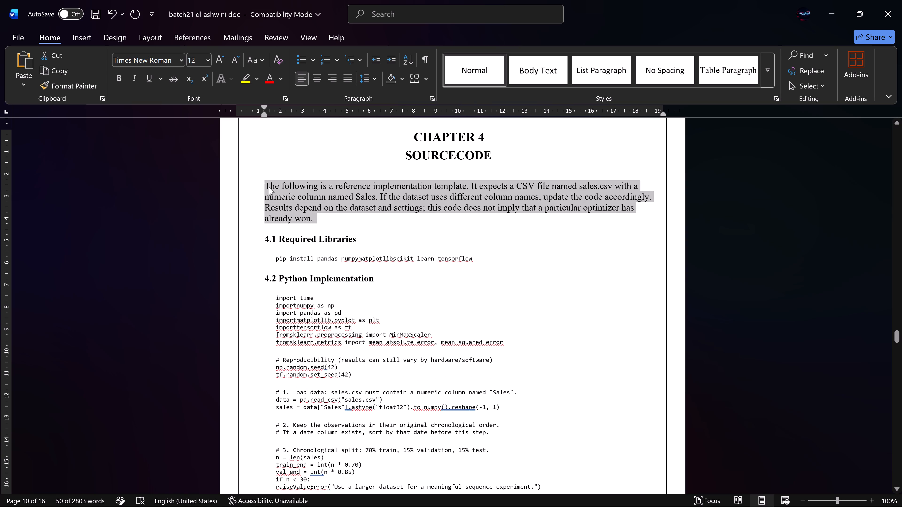
{"action": "key", "text": "ctrl+j"}
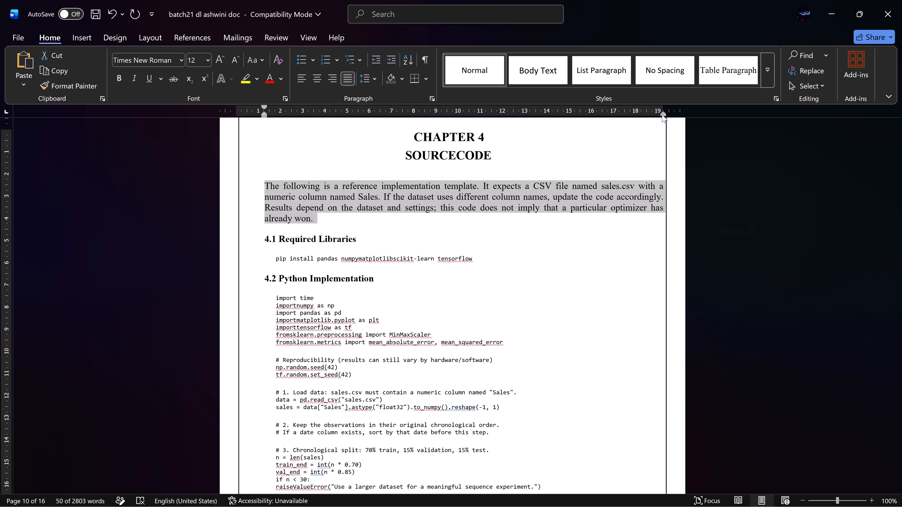
{"action": "left_click_drag", "start_coordinate": [662, 115], "coordinate": [648, 115]}
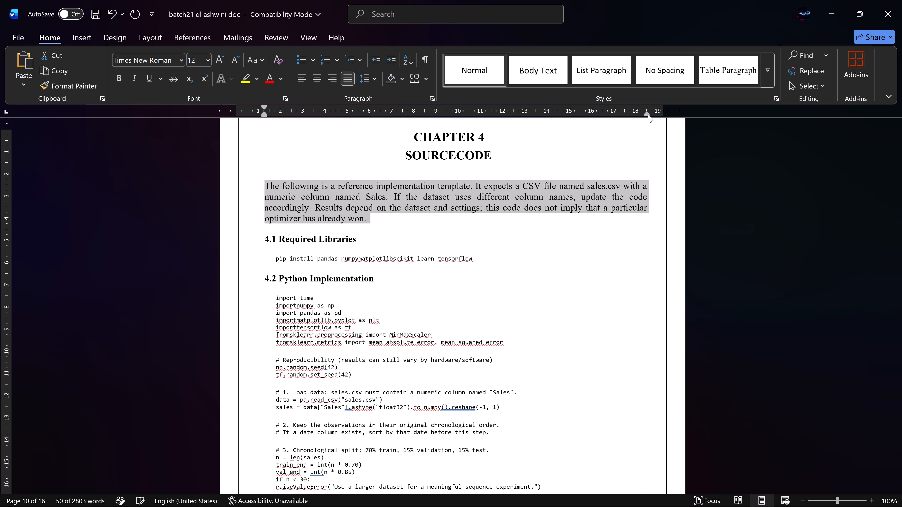
Bring the right indent of the definitions under 3.2 Important Terms in to about 18.5 on the ruler.
{"action": "scroll", "coordinate": [607, 200], "scroll_direction": "up", "scroll_amount": 6}
{"action": "scroll", "coordinate": [607, 200], "scroll_direction": "down", "scroll_amount": 1}
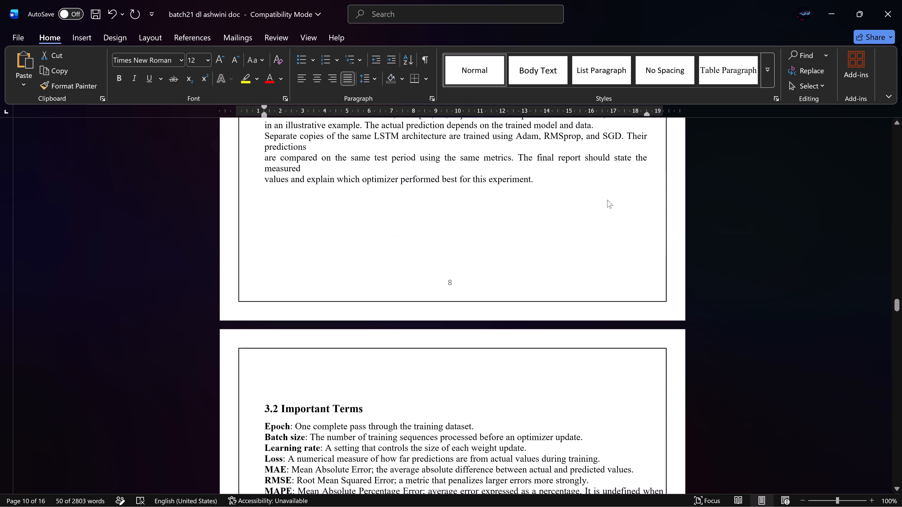
{"action": "scroll", "coordinate": [607, 200], "scroll_direction": "down", "scroll_amount": 1}
{"action": "left_click_drag", "start_coordinate": [263, 305], "coordinate": [582, 400]}
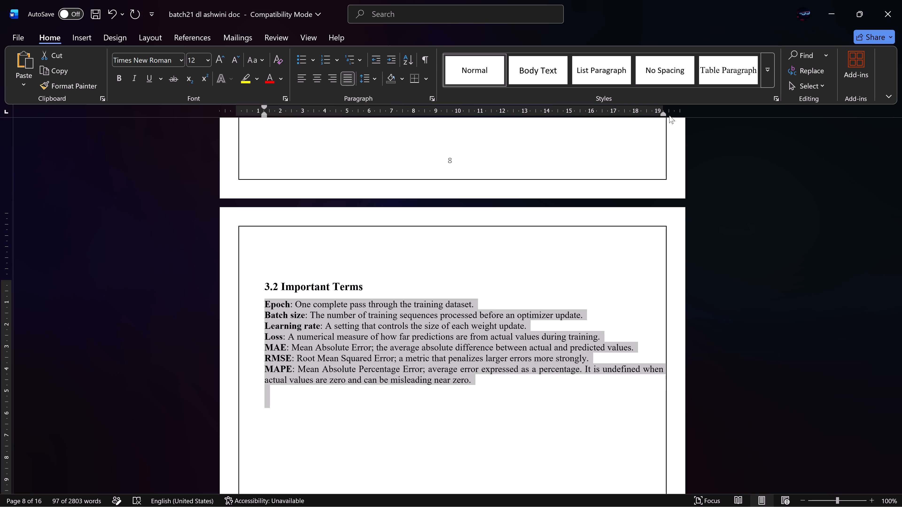
{"action": "left_click_drag", "start_coordinate": [663, 117], "coordinate": [648, 117]}
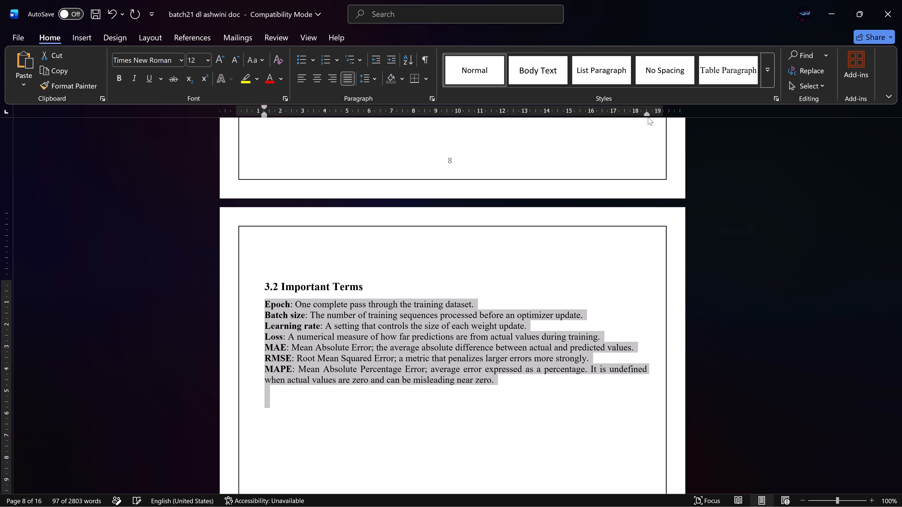
Apply justified alignment to all the body text of section 3.1 Architecture Explanation.
{"action": "scroll", "coordinate": [585, 303], "scroll_direction": "up", "scroll_amount": 3}
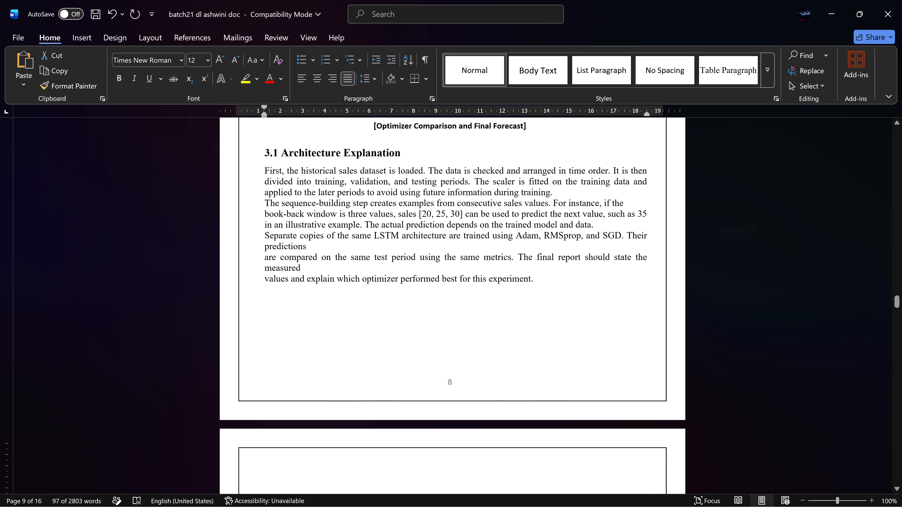
{"action": "scroll", "coordinate": [585, 303], "scroll_direction": "up", "scroll_amount": 1}
{"action": "left_click_drag", "start_coordinate": [535, 306], "coordinate": [329, 212]}
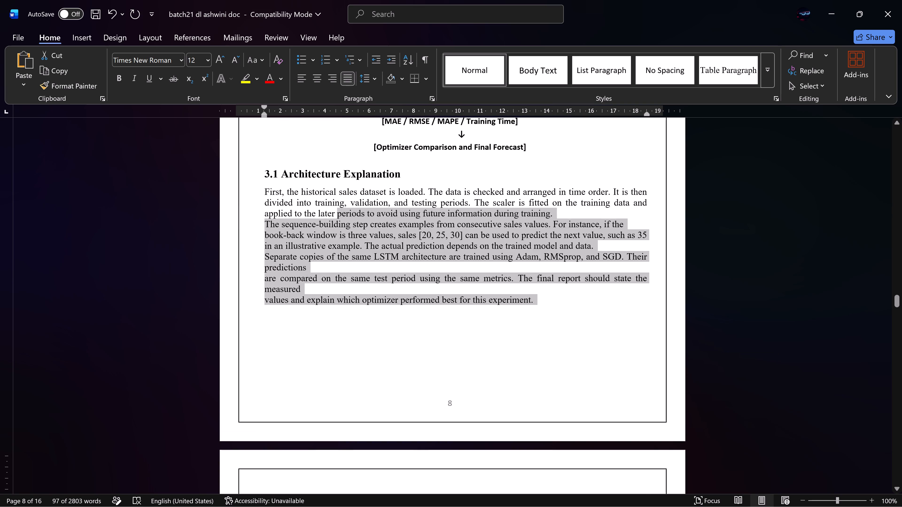
{"action": "left_click_drag", "start_coordinate": [329, 212], "coordinate": [272, 195]}
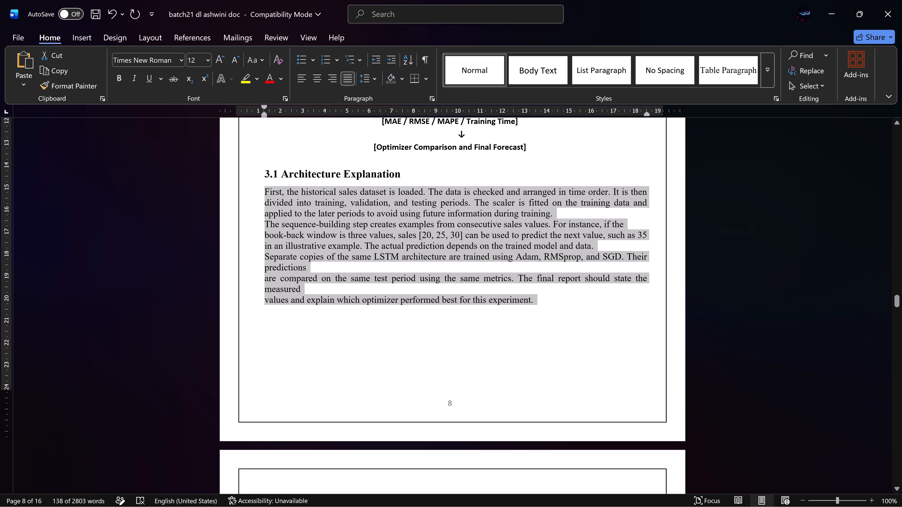
{"action": "key", "text": "ctrl+j"}
{"action": "key", "text": "ctrl+j"}
{"action": "left_click", "coordinate": [598, 332]}
Review the page layout and text formatting from section 3.2 through the end of the Chapter 4 source code.
{"action": "scroll", "coordinate": [598, 332], "scroll_direction": "down", "scroll_amount": 3}
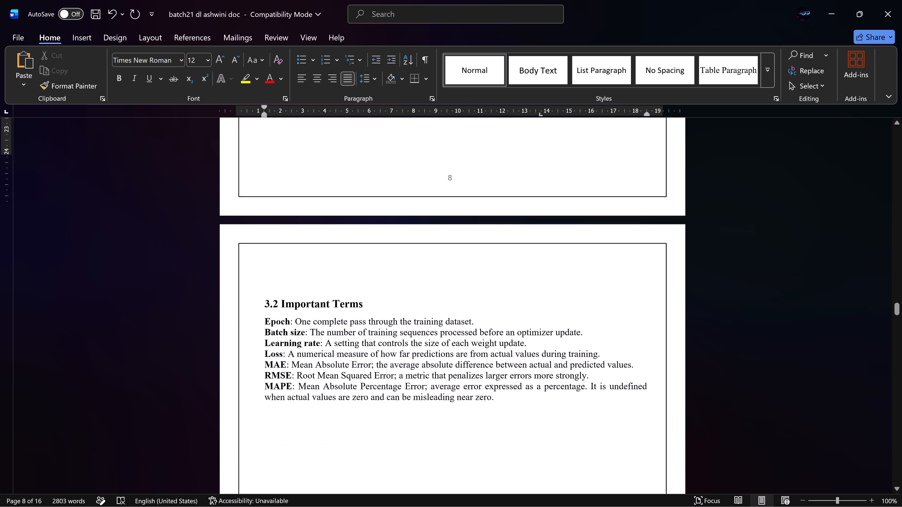
{"action": "scroll", "coordinate": [598, 332], "scroll_direction": "down", "scroll_amount": 7}
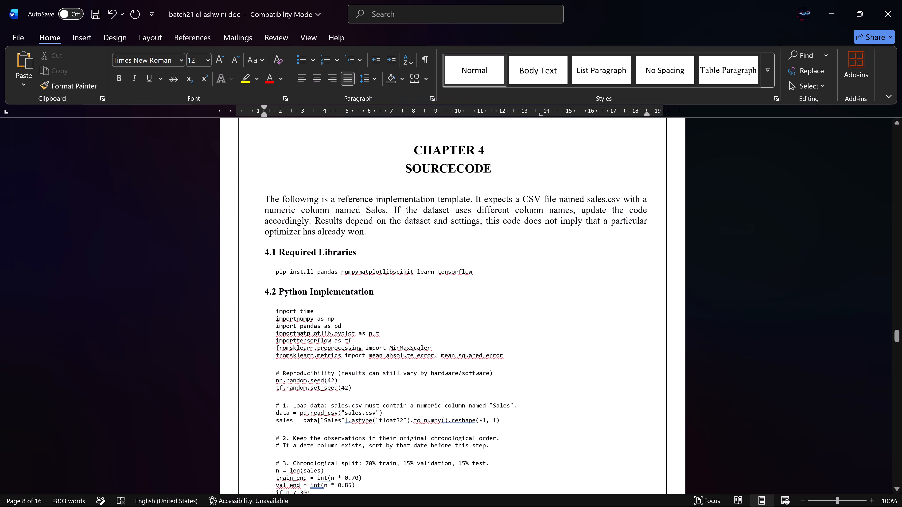
{"action": "scroll", "coordinate": [598, 332], "scroll_direction": "down", "scroll_amount": 1}
{"action": "scroll", "coordinate": [598, 332], "scroll_direction": "up", "scroll_amount": 1}
{"action": "scroll", "coordinate": [598, 332], "scroll_direction": "right", "scroll_amount": 1}
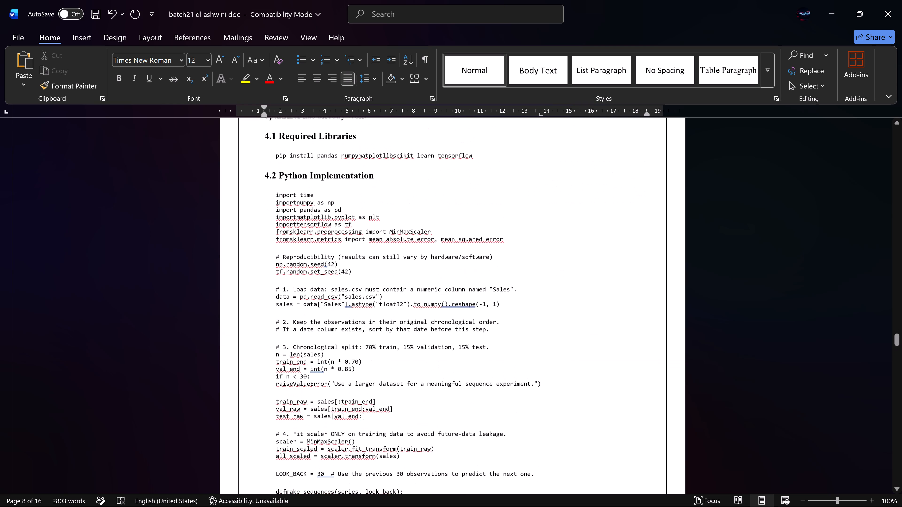
{"action": "scroll", "coordinate": [598, 332], "scroll_direction": "right", "scroll_amount": 1}
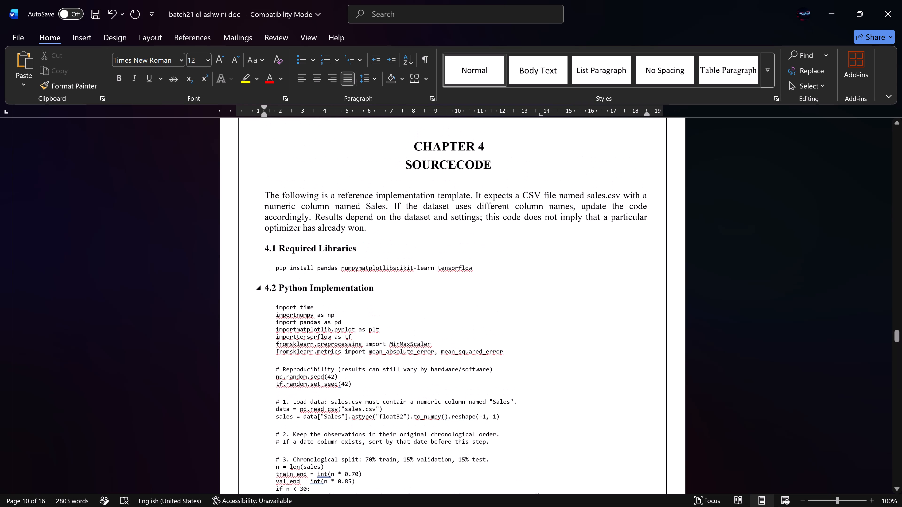
{"action": "scroll", "coordinate": [486, 277], "scroll_direction": "down", "scroll_amount": 3}
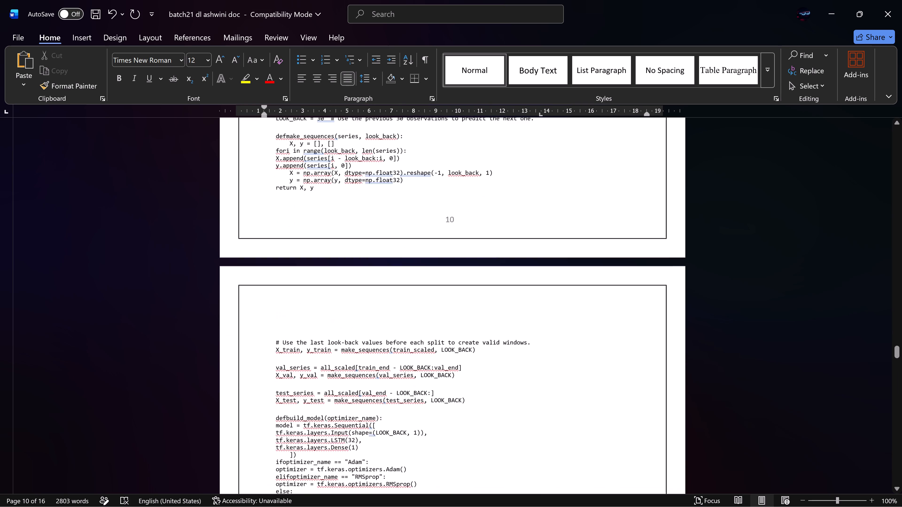
{"action": "scroll", "coordinate": [486, 277], "scroll_direction": "down", "scroll_amount": 5}
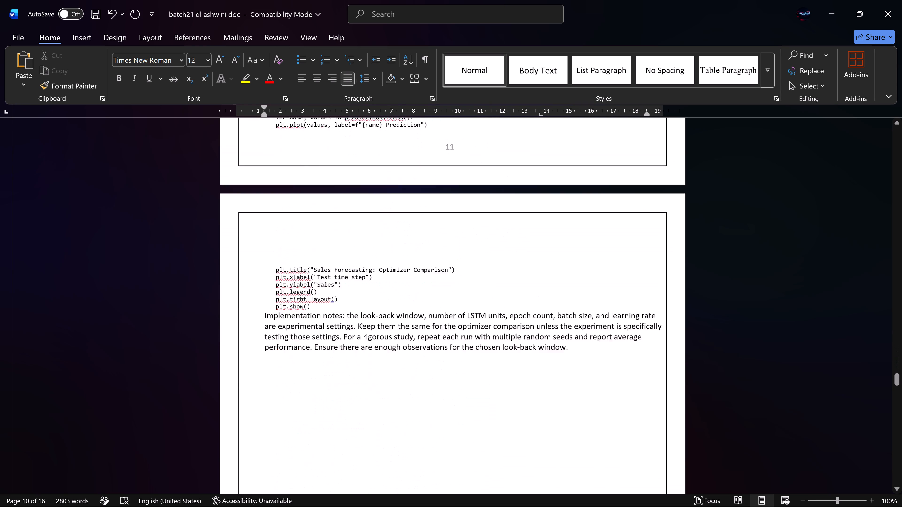
{"action": "scroll", "coordinate": [486, 277], "scroll_direction": "right", "scroll_amount": 1}
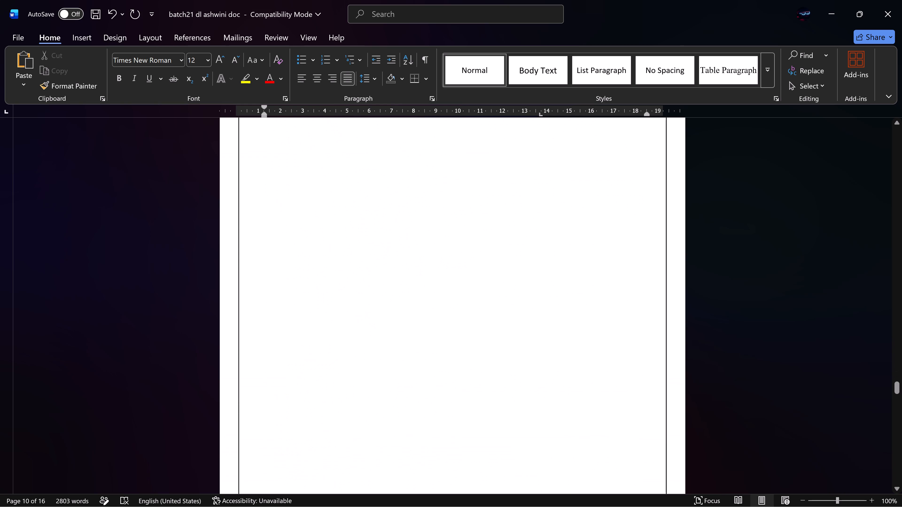
{"action": "scroll", "coordinate": [486, 277], "scroll_direction": "right", "scroll_amount": 1}
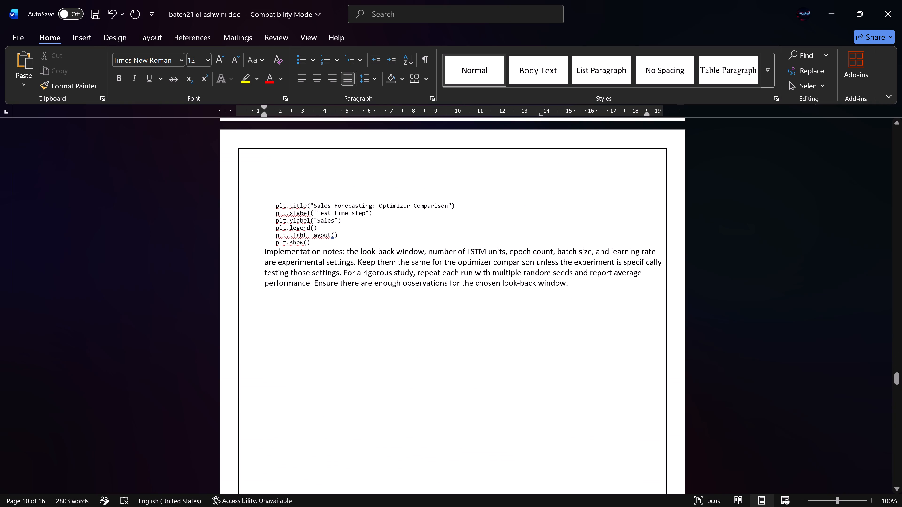
Insert two blank lines between the final plt.show() code line and the implementation notes paragraph.
{"action": "left_click", "coordinate": [346, 239]}
{"action": "key", "text": "Return"}
{"action": "key", "text": "Return"}
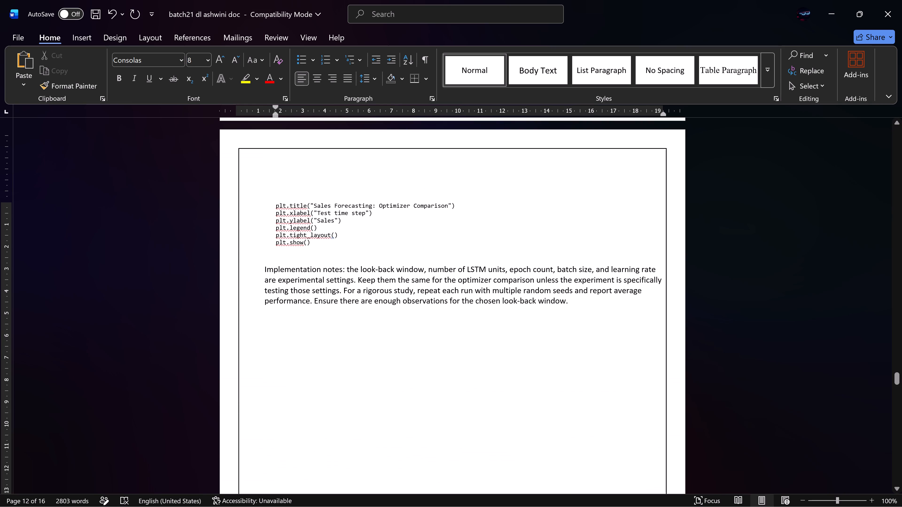
Bring the right indent of the implementation notes paragraph in to about 18.5 on the ruler and justify it.
{"action": "left_click_drag", "start_coordinate": [570, 300], "coordinate": [268, 279]}
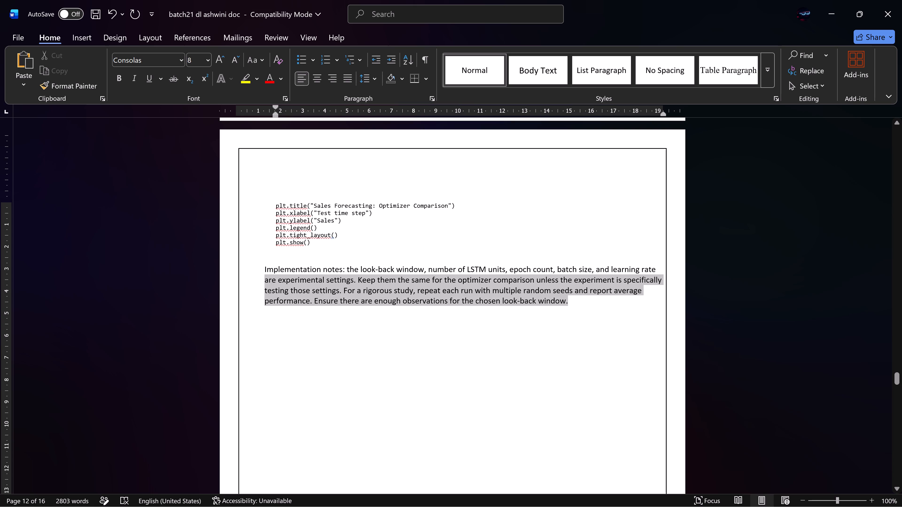
{"action": "left_click_drag", "start_coordinate": [268, 279], "coordinate": [259, 264]}
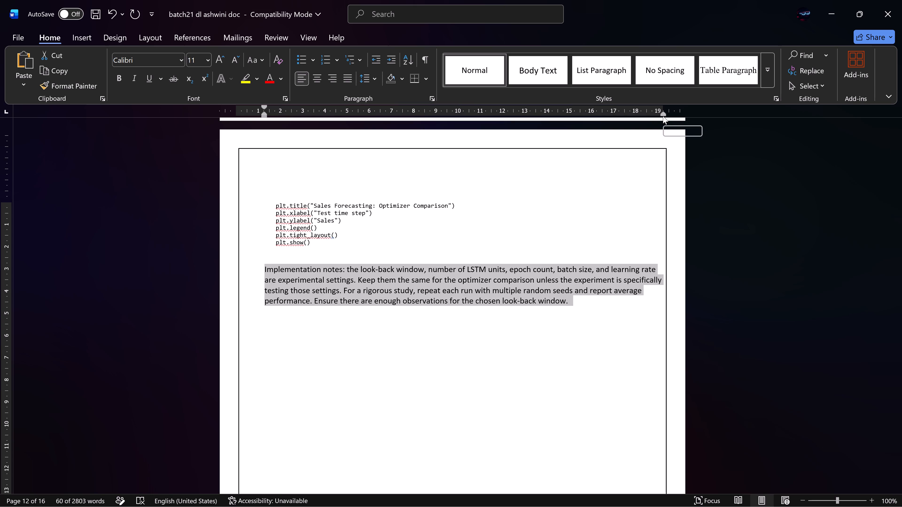
{"action": "left_click_drag", "start_coordinate": [662, 113], "coordinate": [647, 118]}
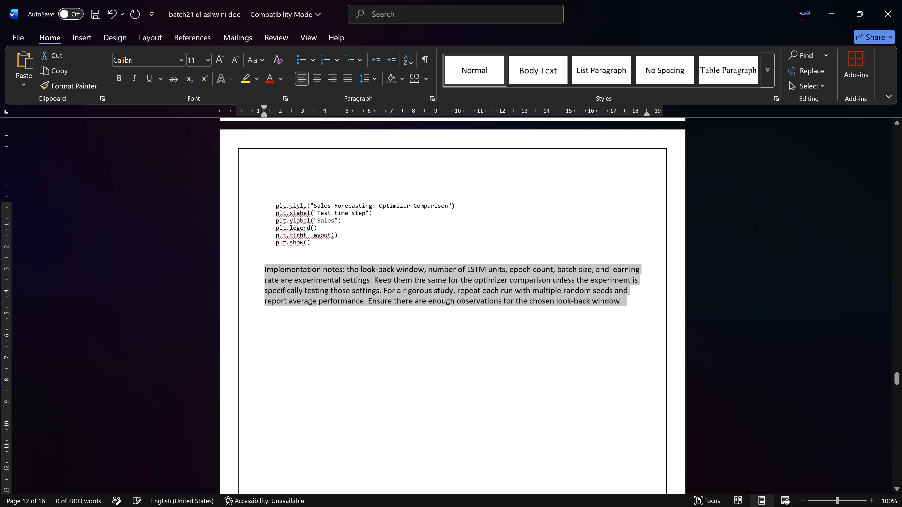
{"action": "key", "text": "ctrl+j"}
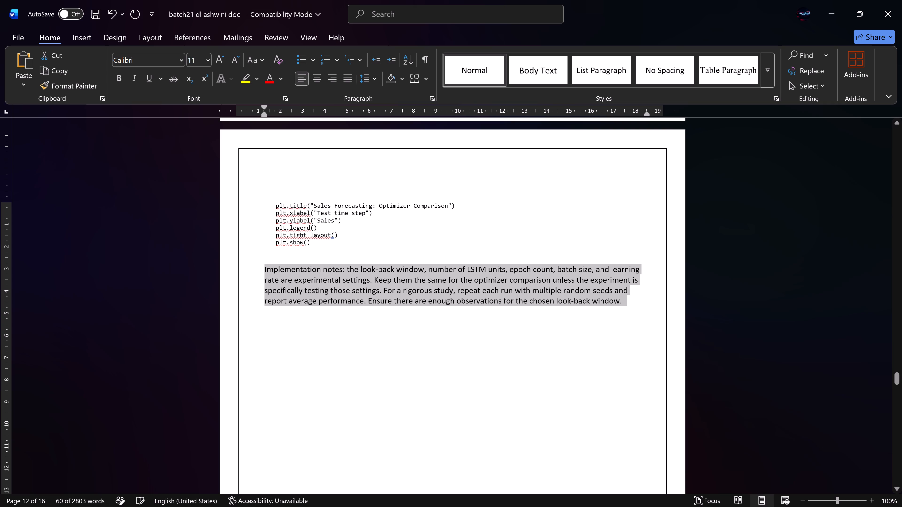
Make the lead-in words "Implementation notes" bold.
{"action": "left_click", "coordinate": [343, 268]}
{"action": "double_click", "coordinate": [338, 269], "text": "ctrl"}
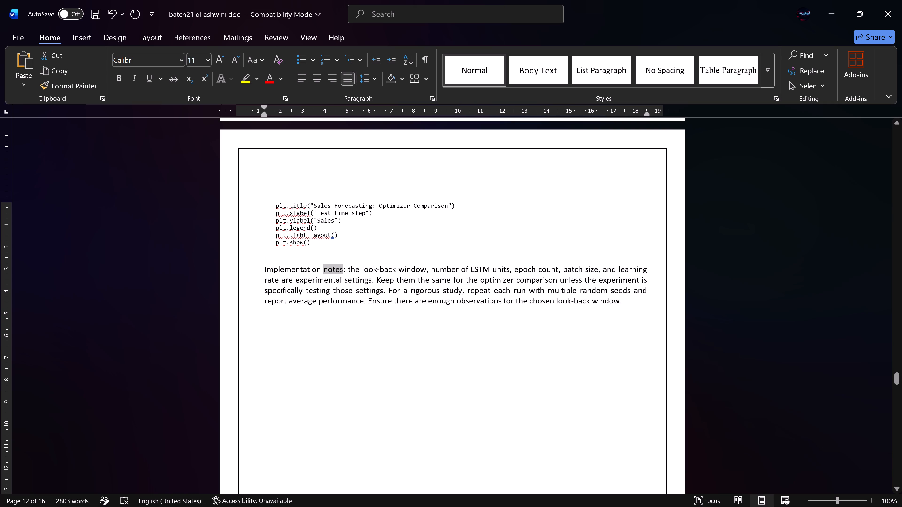
{"action": "double_click", "coordinate": [302, 269], "text": "ctrl"}
{"action": "key", "text": "ctrl+b"}
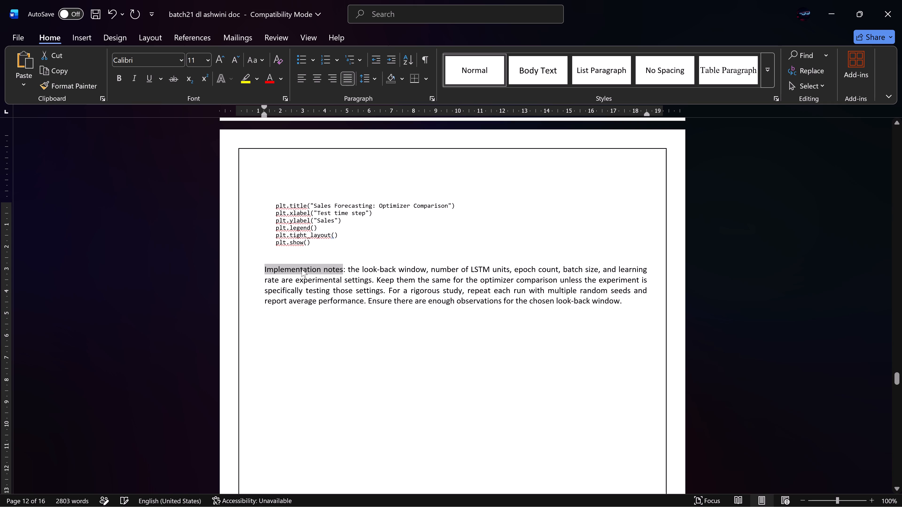
{"action": "left_click", "coordinate": [329, 269]}
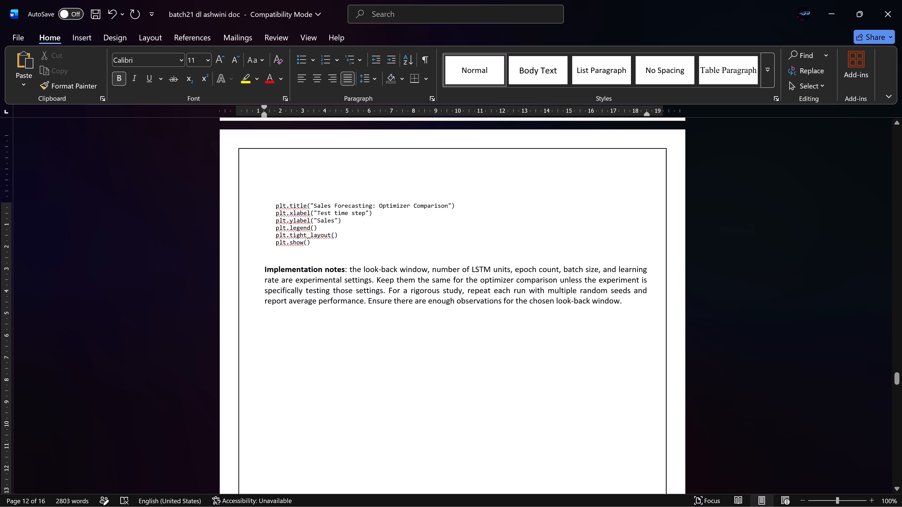
Set the whole implementation notes paragraph to Times New Roman at font size 12.
{"action": "left_click_drag", "start_coordinate": [264, 270], "coordinate": [631, 308]}
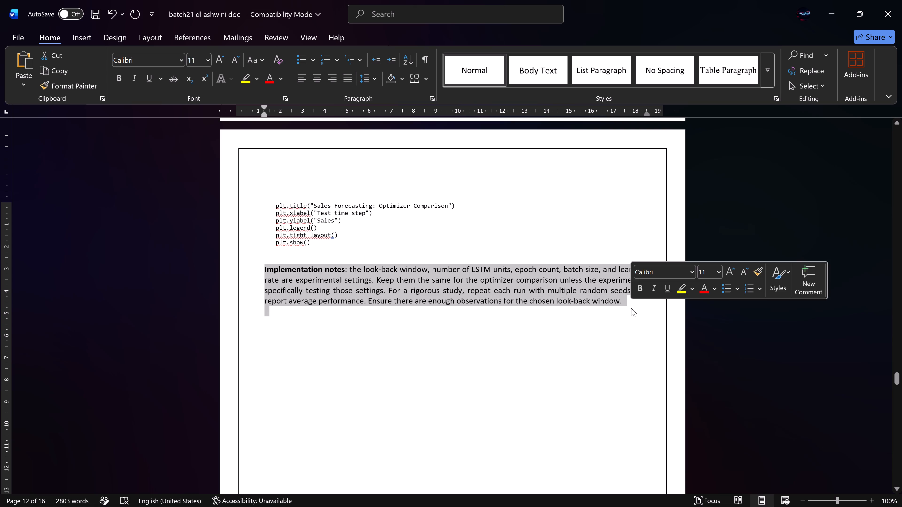
{"action": "left_click", "coordinate": [152, 64]}
{"action": "type", "text": "ti"}
{"action": "key", "text": "Return"}
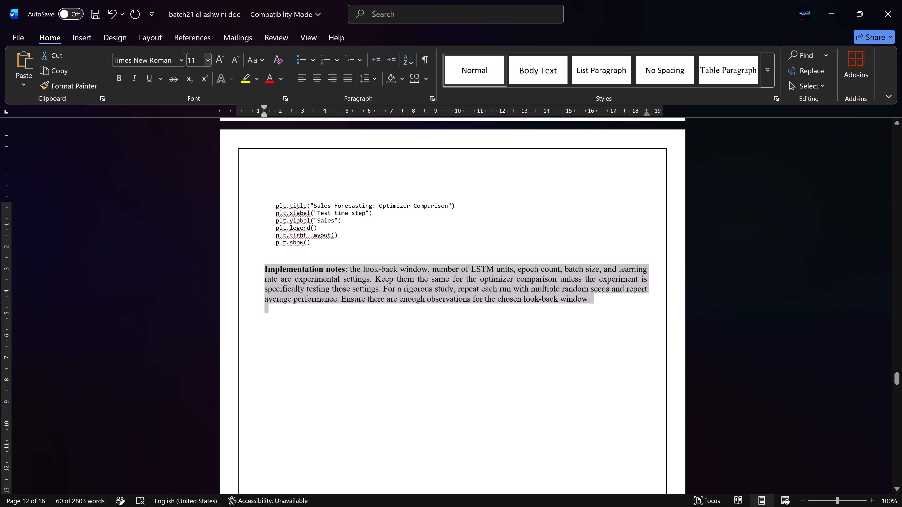
{"action": "left_click", "coordinate": [192, 61]}
{"action": "type", "text": "12"}
{"action": "key", "text": "Return"}
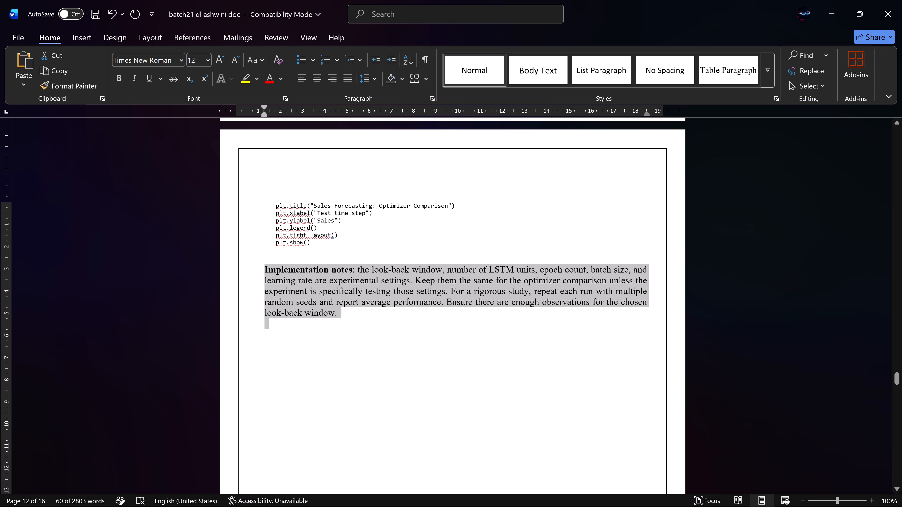
{"action": "left_click", "coordinate": [347, 354]}
Remove the surplus blank lines before the Chapter 5 title, keeping the title at the top of its own page.
{"action": "scroll", "coordinate": [347, 354], "scroll_direction": "down", "scroll_amount": 3}
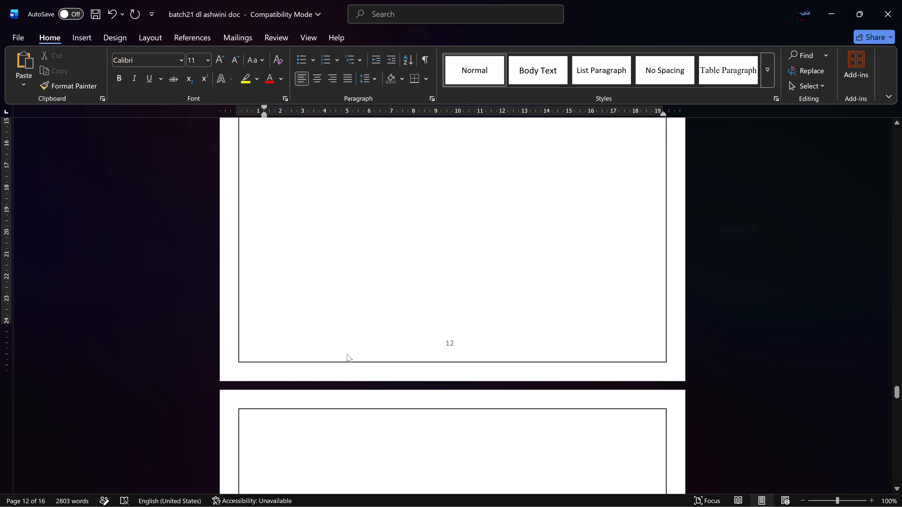
{"action": "scroll", "coordinate": [347, 354], "scroll_direction": "down", "scroll_amount": 3}
{"action": "scroll", "coordinate": [347, 354], "scroll_direction": "up", "scroll_amount": 2}
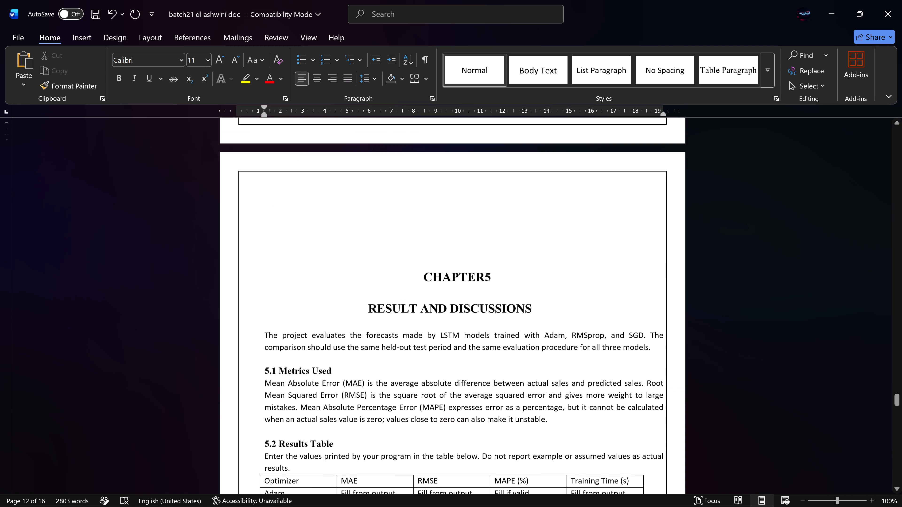
{"action": "scroll", "coordinate": [466, 187], "scroll_direction": "up", "scroll_amount": 1}
{"action": "left_click", "coordinate": [443, 190]}
{"action": "key", "text": "Delete"}
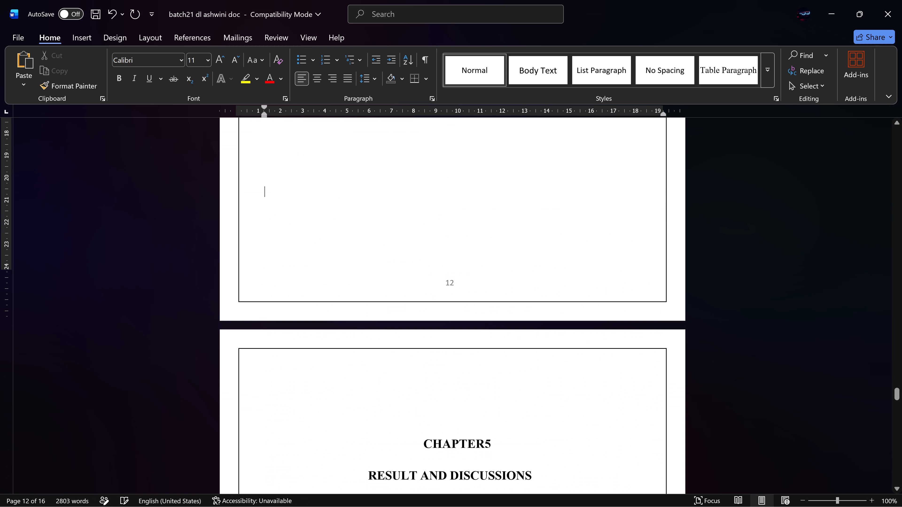
{"action": "key", "text": "Delete"}
{"action": "key", "text": "Delete"}
{"action": "key", "text": "Delete"}
{"action": "key", "text": "Delete"}
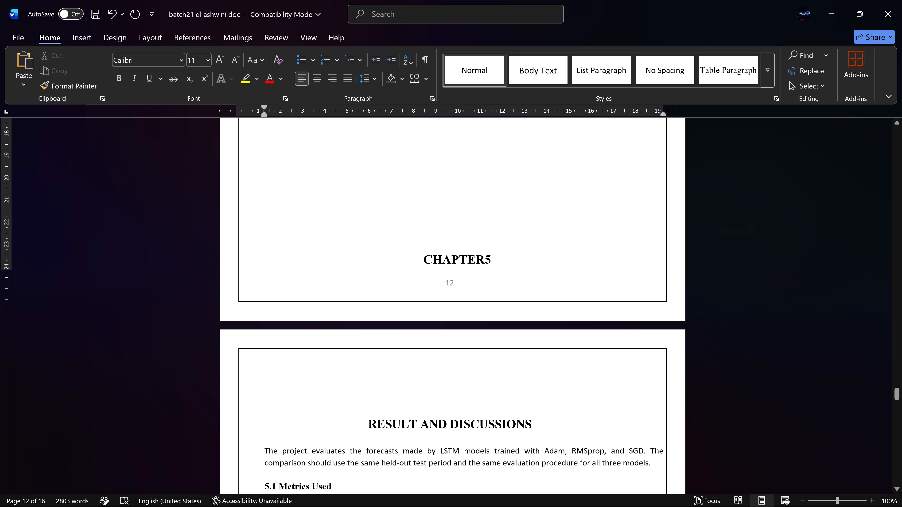
{"action": "key", "text": "Return"}
{"action": "scroll", "coordinate": [443, 190], "scroll_direction": "down", "scroll_amount": 2}
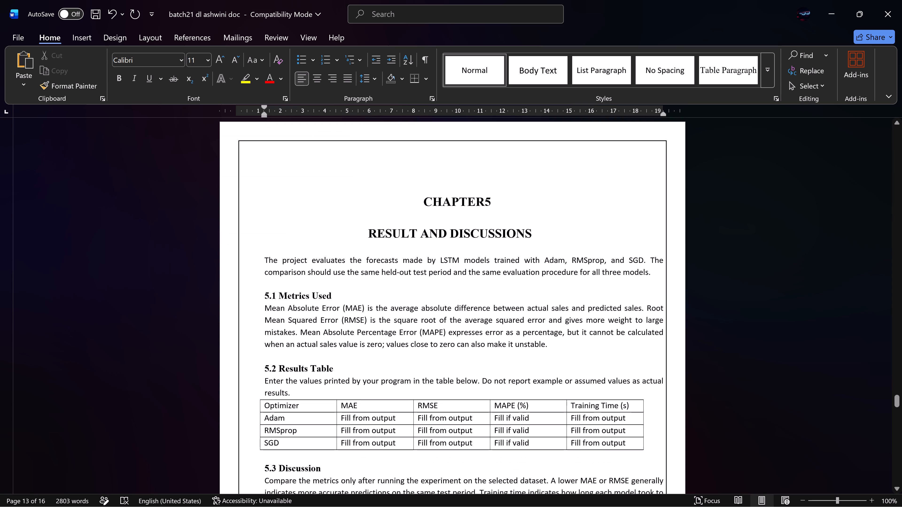
Set the Chapter 5, 6 and 7 body text, Limitations bullets and numbered references to Times New Roman at font size 12, excluding headings and table.
{"action": "left_click_drag", "start_coordinate": [259, 228], "coordinate": [643, 242]}
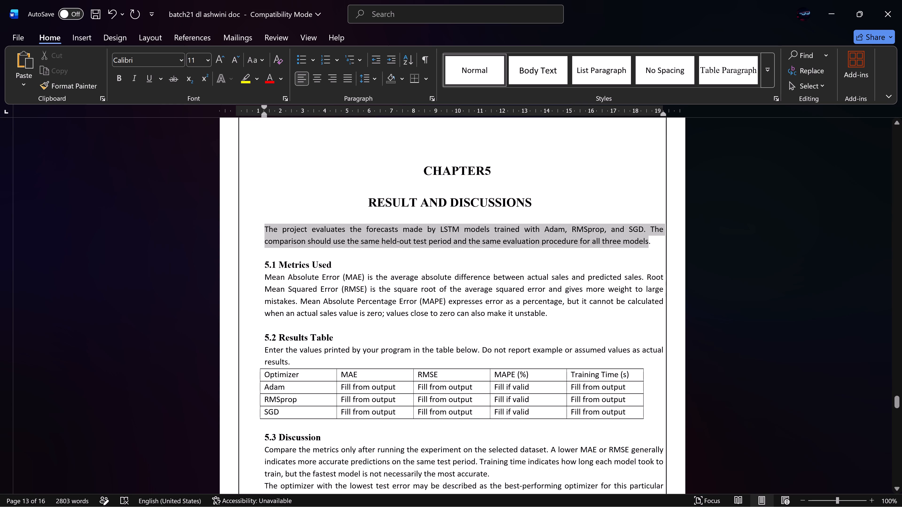
{"action": "left_click_drag", "start_coordinate": [643, 242], "coordinate": [651, 245]}
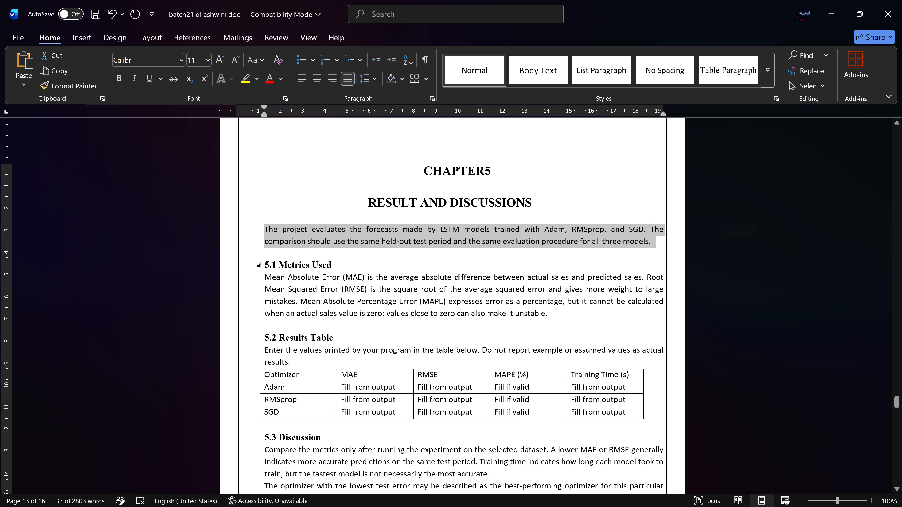
{"action": "left_click_drag", "start_coordinate": [261, 279], "coordinate": [555, 314], "text": "ctrl"}
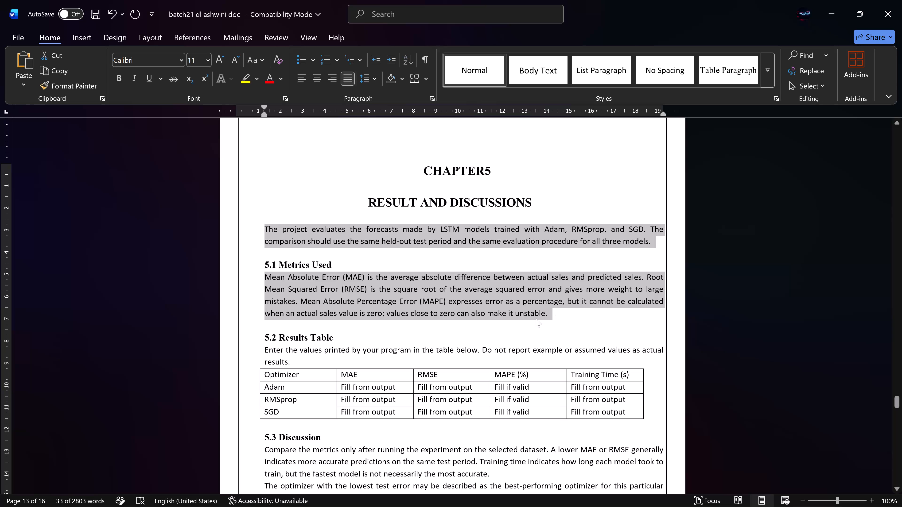
{"action": "left_click_drag", "start_coordinate": [261, 350], "coordinate": [302, 362], "text": "ctrl"}
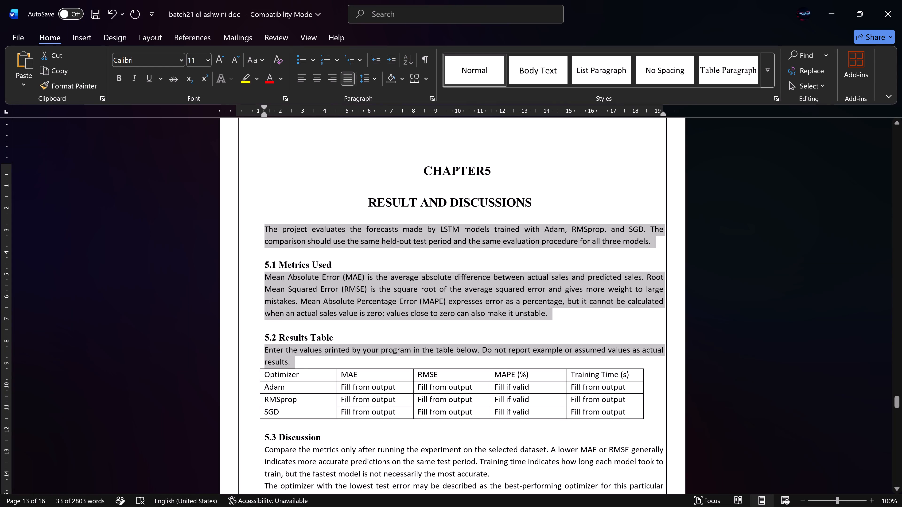
{"action": "left_click_drag", "start_coordinate": [302, 362], "coordinate": [303, 362], "text": "ctrl"}
{"action": "scroll", "coordinate": [303, 362], "scroll_direction": "down", "scroll_amount": 2}
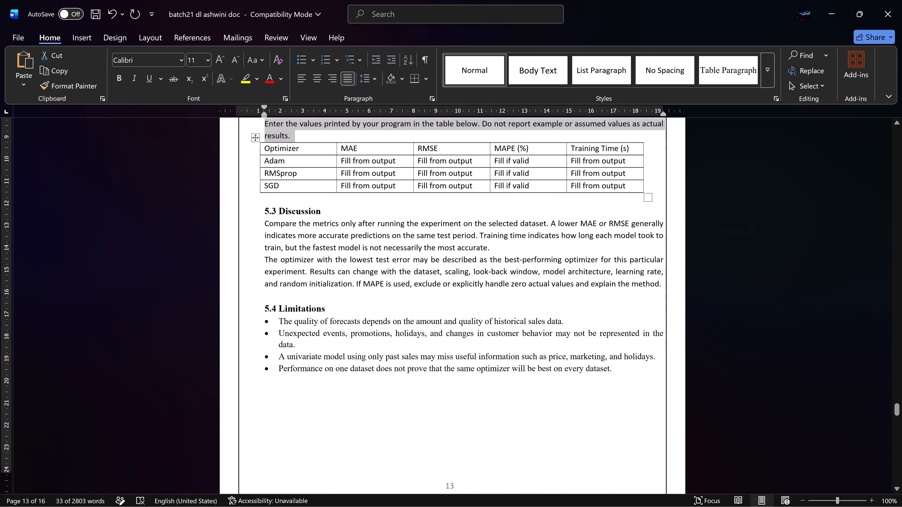
{"action": "left_click_drag", "start_coordinate": [262, 225], "coordinate": [477, 274], "text": "ctrl"}
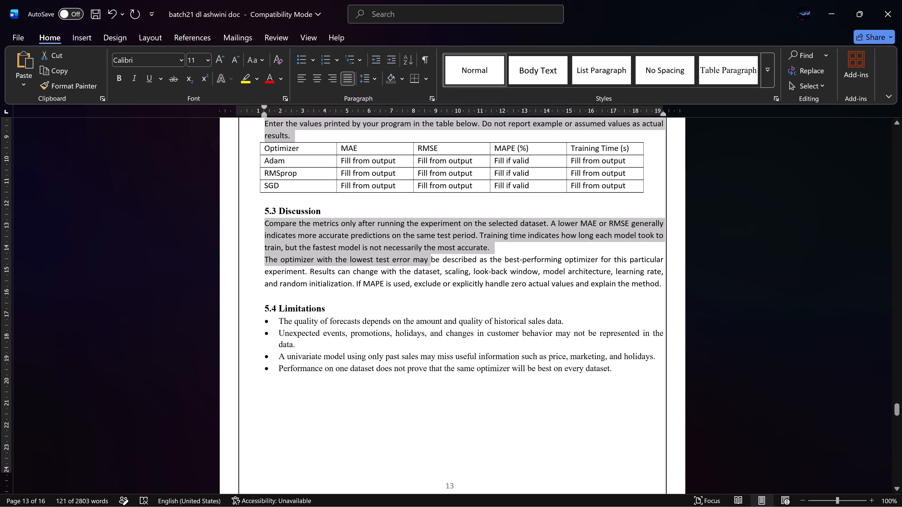
{"action": "left_click_drag", "start_coordinate": [477, 274], "coordinate": [658, 284], "text": "ctrl"}
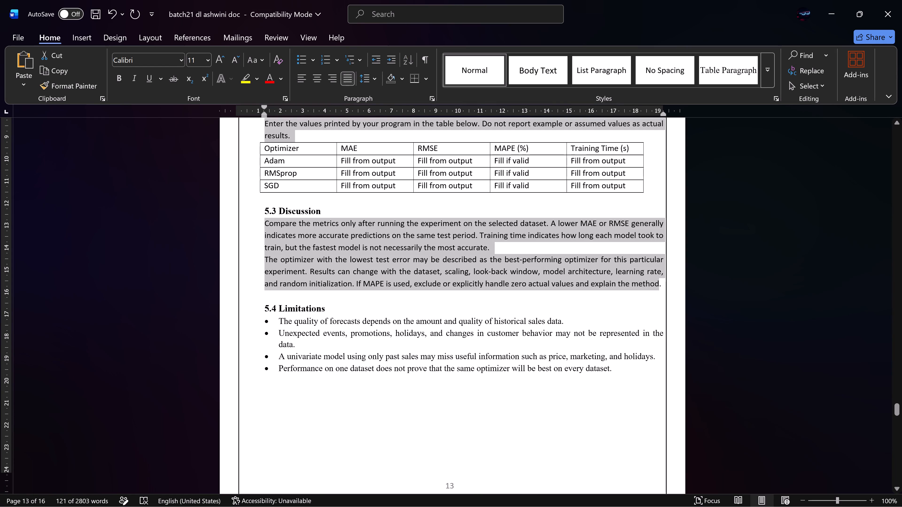
{"action": "left_click_drag", "start_coordinate": [658, 284], "coordinate": [661, 284], "text": "ctrl"}
{"action": "left_click_drag", "start_coordinate": [275, 319], "coordinate": [616, 379], "text": "ctrl"}
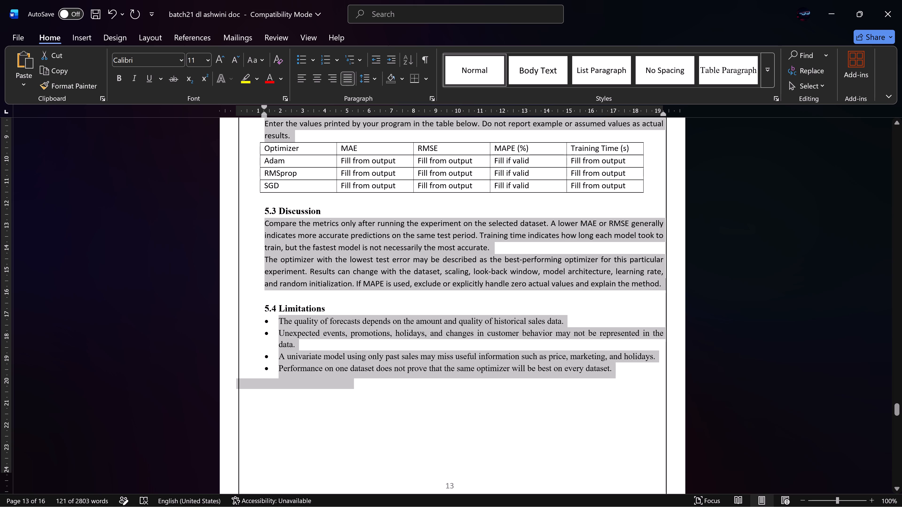
{"action": "left_click_drag", "start_coordinate": [616, 379], "coordinate": [625, 381], "text": "ctrl"}
{"action": "scroll", "coordinate": [625, 381], "scroll_direction": "down", "scroll_amount": 3}
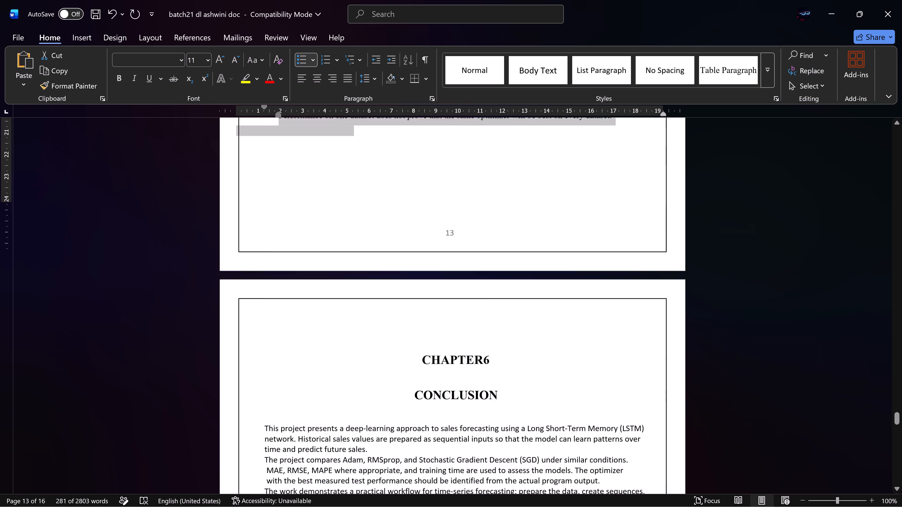
{"action": "scroll", "coordinate": [625, 381], "scroll_direction": "down", "scroll_amount": 2}
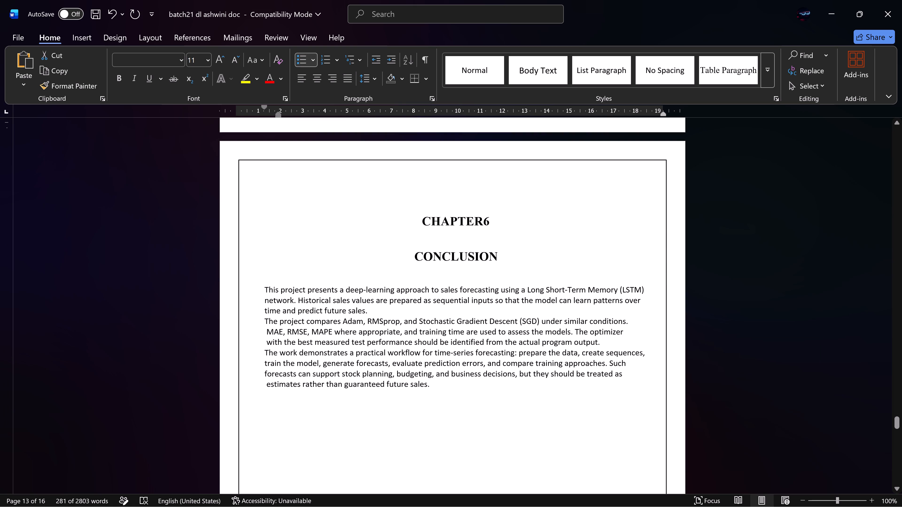
{"action": "left_click_drag", "start_coordinate": [261, 288], "coordinate": [459, 387], "text": "ctrl"}
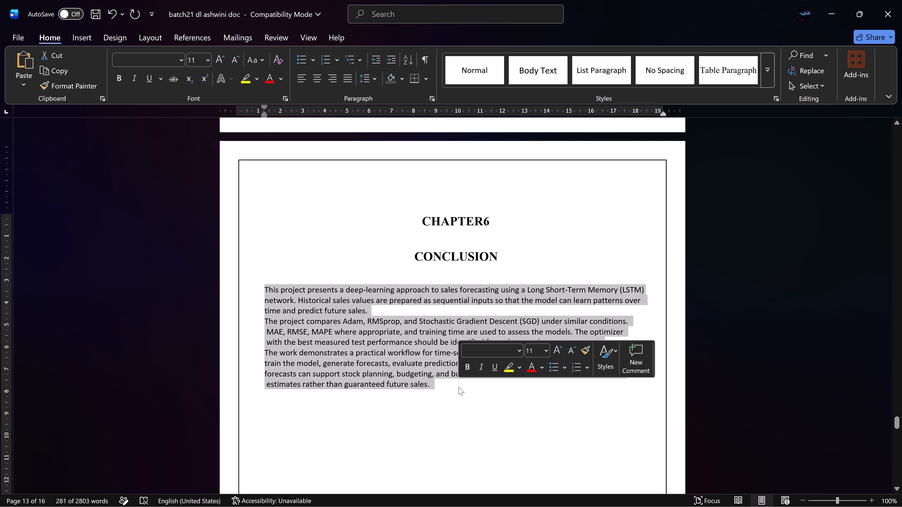
{"action": "scroll", "coordinate": [459, 387], "scroll_direction": "down", "scroll_amount": 7}
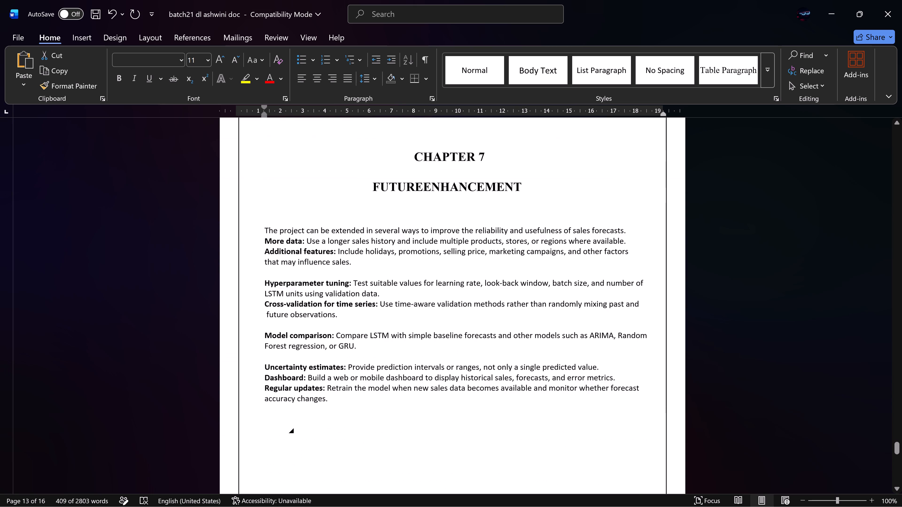
{"action": "scroll", "coordinate": [459, 387], "scroll_direction": "down", "scroll_amount": 1}
{"action": "left_click_drag", "start_coordinate": [263, 190], "coordinate": [393, 365], "text": "ctrl"}
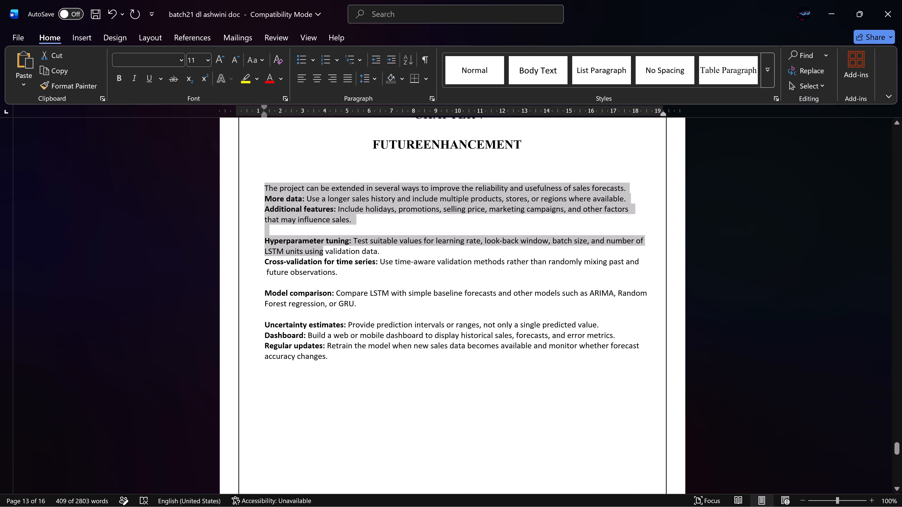
{"action": "left_click_drag", "start_coordinate": [393, 365], "coordinate": [403, 380], "text": "ctrl"}
{"action": "scroll", "coordinate": [403, 380], "scroll_direction": "down", "scroll_amount": 4}
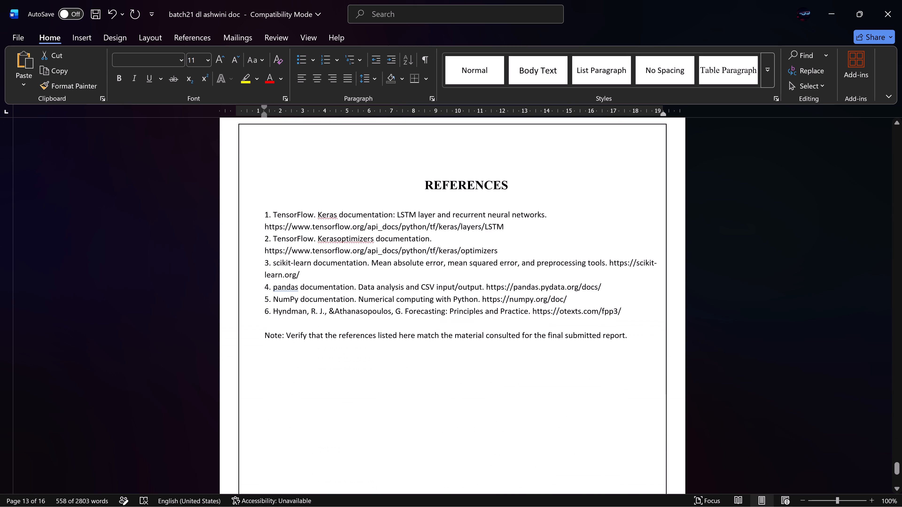
{"action": "left_click_drag", "start_coordinate": [257, 199], "coordinate": [607, 305], "text": "ctrl"}
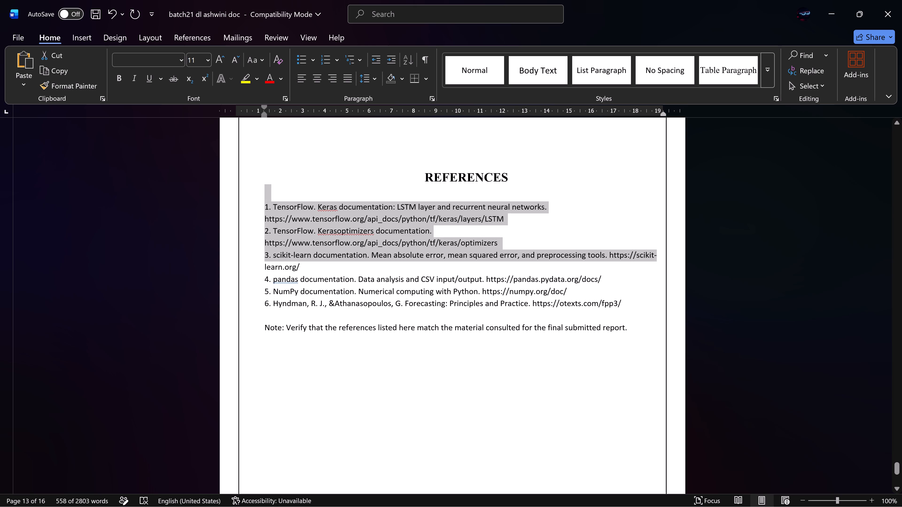
{"action": "left_click_drag", "start_coordinate": [607, 305], "coordinate": [644, 319], "text": "ctrl"}
{"action": "scroll", "coordinate": [644, 319], "scroll_direction": "down", "scroll_amount": 1}
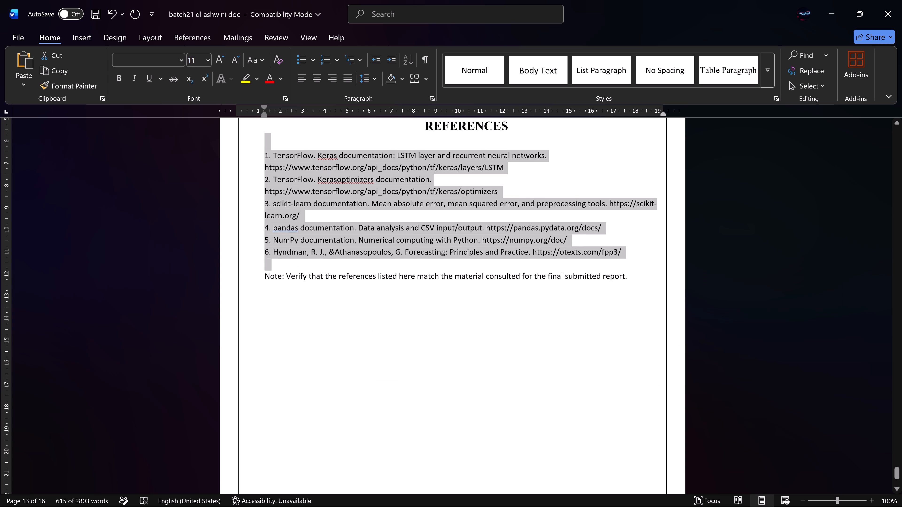
{"action": "scroll", "coordinate": [644, 319], "scroll_direction": "down", "scroll_amount": 1}
{"action": "scroll", "coordinate": [644, 319], "scroll_direction": "up", "scroll_amount": 1}
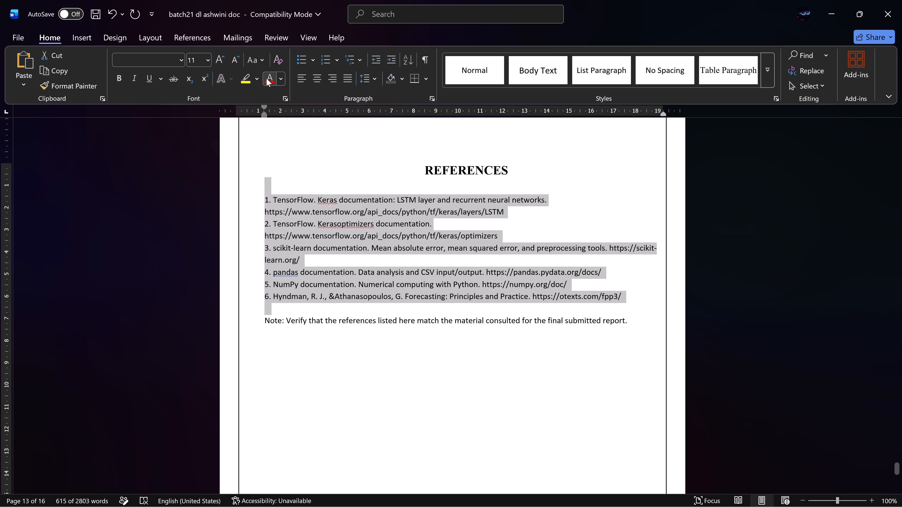
{"action": "left_click", "coordinate": [141, 57]}
{"action": "type", "text": "tim"}
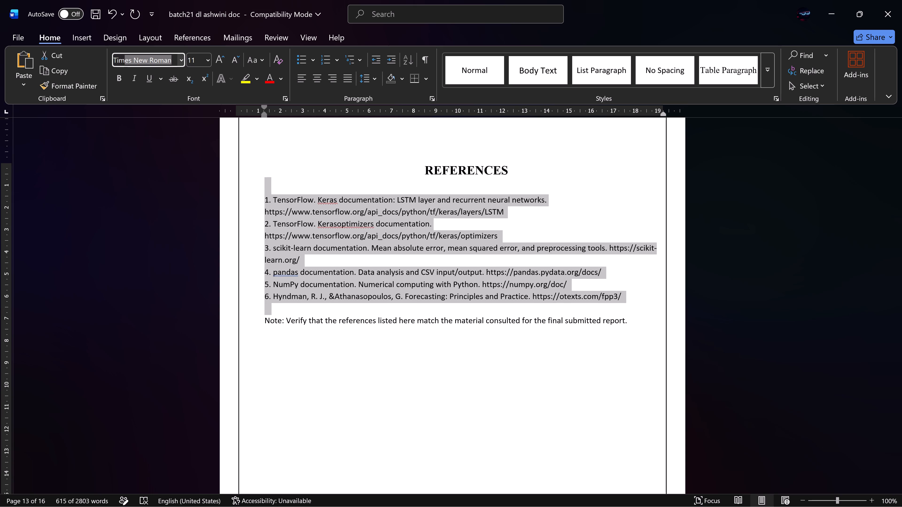
{"action": "key", "text": "Return"}
{"action": "left_click", "coordinate": [195, 64]}
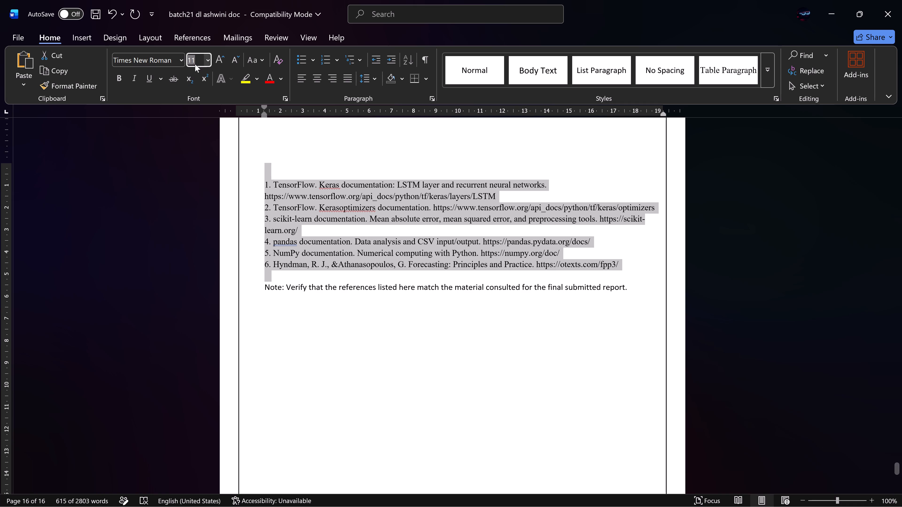
{"action": "type", "text": "12"}
{"action": "key", "text": "Return"}
Bring the right indent of the selected Chapter 5–7 body text and references in to about 18.5 on the ruler and justify it.
{"action": "scroll", "coordinate": [245, 184], "scroll_direction": "up", "scroll_amount": 1}
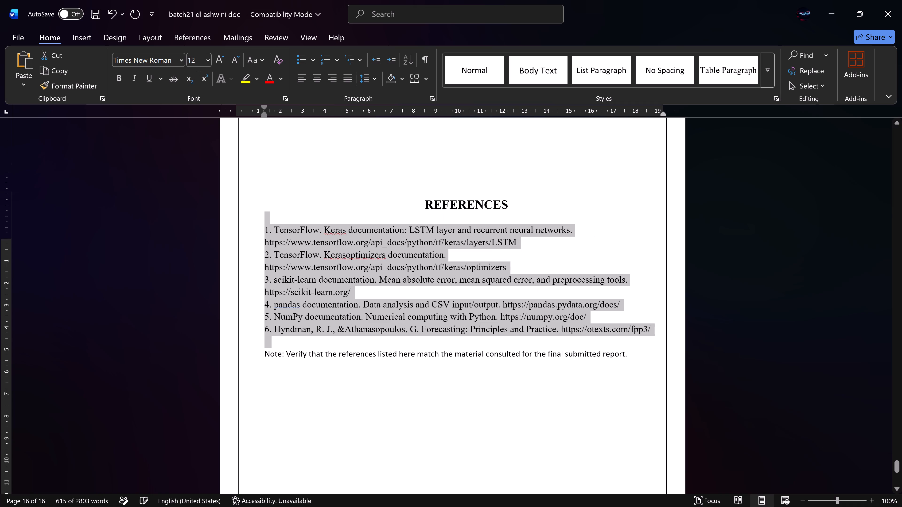
{"action": "scroll", "coordinate": [245, 184], "scroll_direction": "up", "scroll_amount": 7}
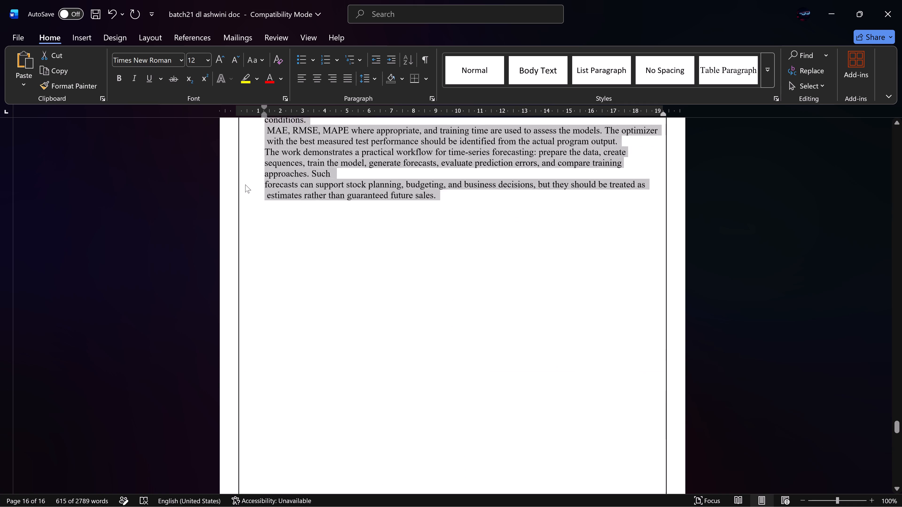
{"action": "scroll", "coordinate": [245, 184], "scroll_direction": "up", "scroll_amount": 4}
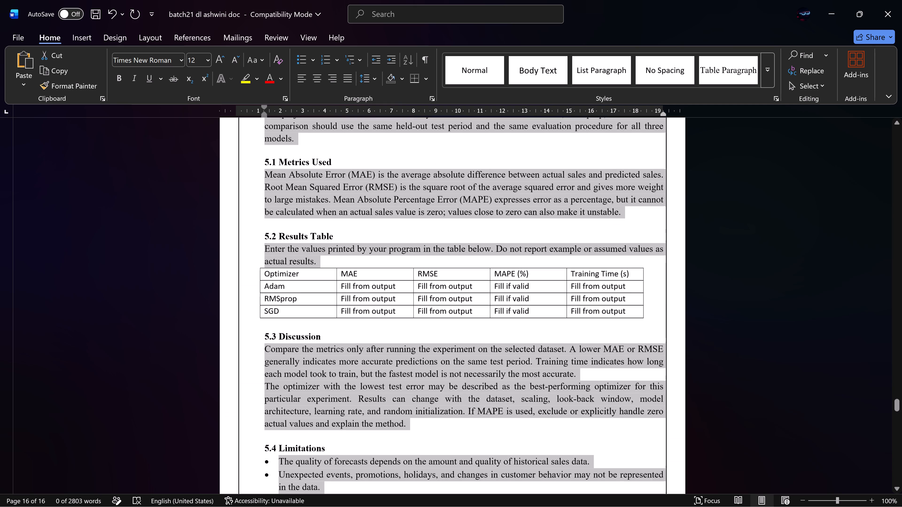
{"action": "scroll", "coordinate": [245, 184], "scroll_direction": "up", "scroll_amount": 3}
{"action": "scroll", "coordinate": [245, 184], "scroll_direction": "down", "scroll_amount": 1}
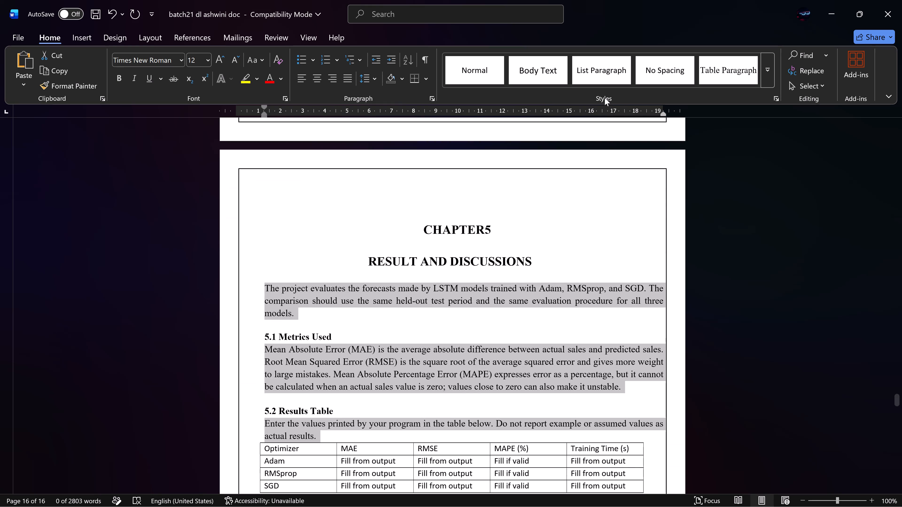
{"action": "left_click_drag", "start_coordinate": [662, 114], "coordinate": [648, 118]}
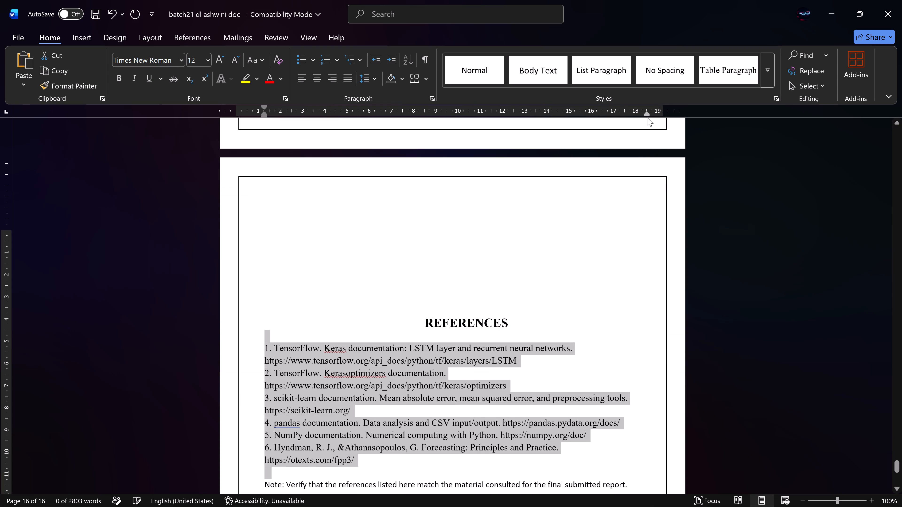
{"action": "key", "text": "ctrl+j"}
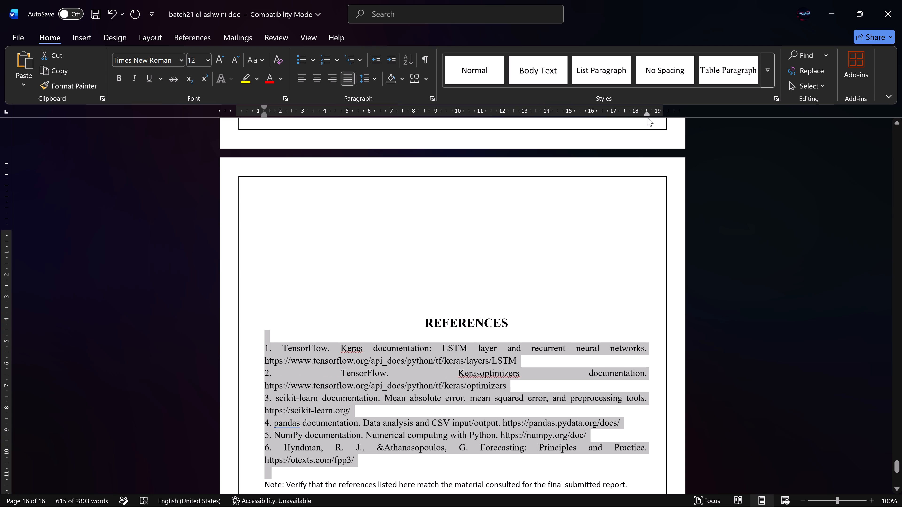
{"action": "key", "text": "ctrl+j"}
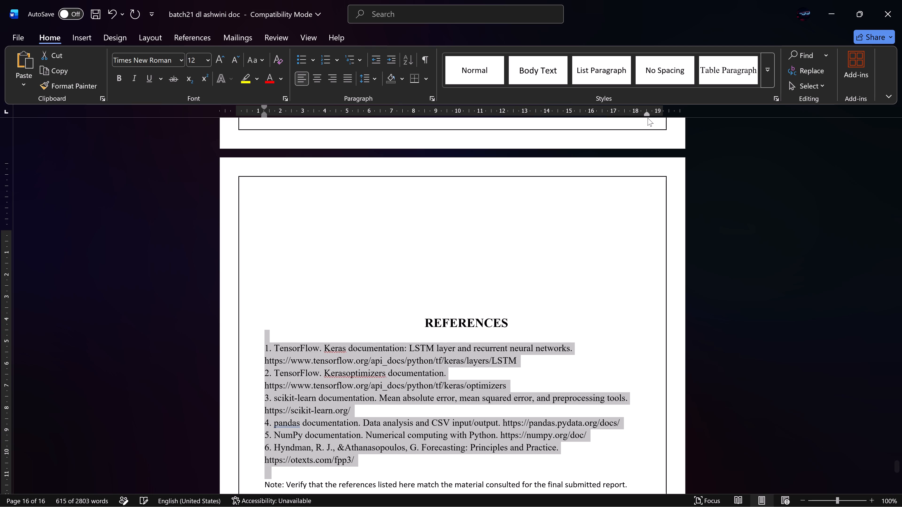
{"action": "scroll", "coordinate": [595, 190], "scroll_direction": "up", "scroll_amount": 4}
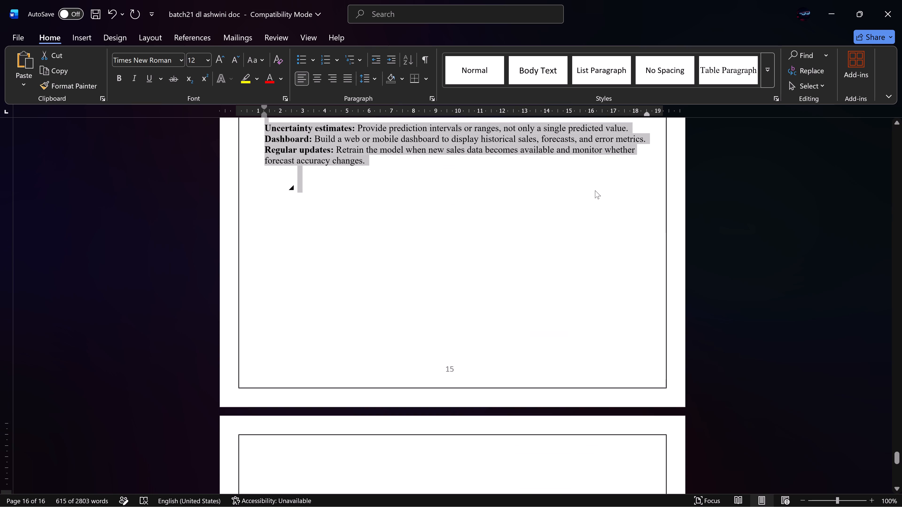
{"action": "scroll", "coordinate": [595, 190], "scroll_direction": "up", "scroll_amount": 1}
{"action": "key", "text": "ctrl+j"}
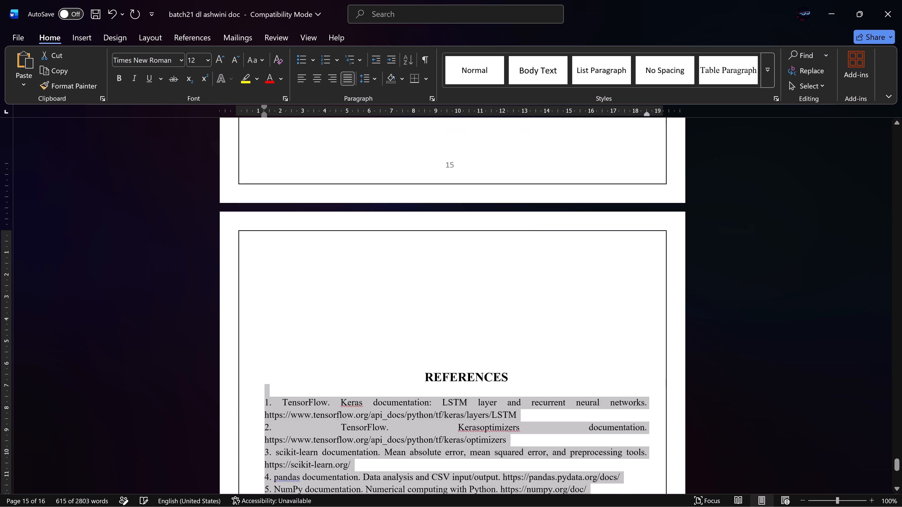
Remove the justification from the six numbered reference entries so they are left-aligned.
{"action": "scroll", "coordinate": [595, 190], "scroll_direction": "down", "scroll_amount": 1}
{"action": "scroll", "coordinate": [353, 179], "scroll_direction": "up", "scroll_amount": 1}
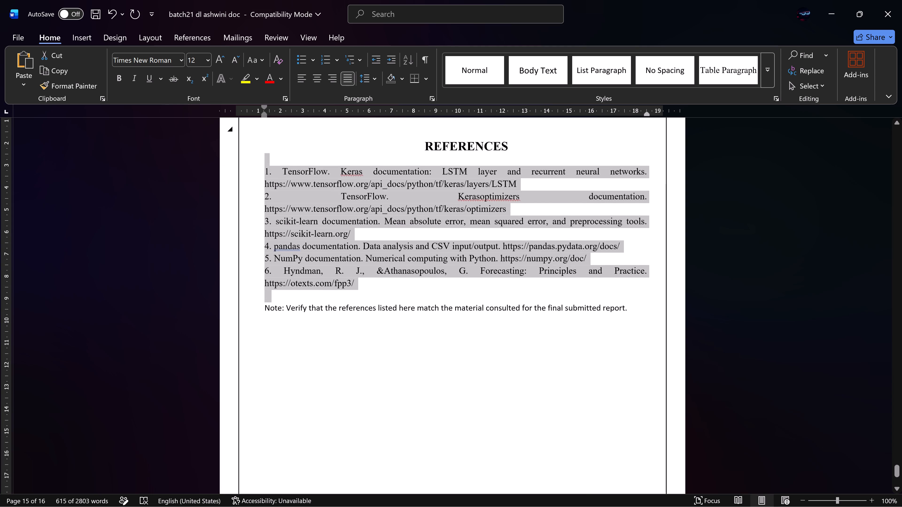
{"action": "left_click", "coordinate": [280, 202]}
{"action": "left_click_drag", "start_coordinate": [257, 220], "coordinate": [393, 333]}
{"action": "key", "text": "ctrl+j"}
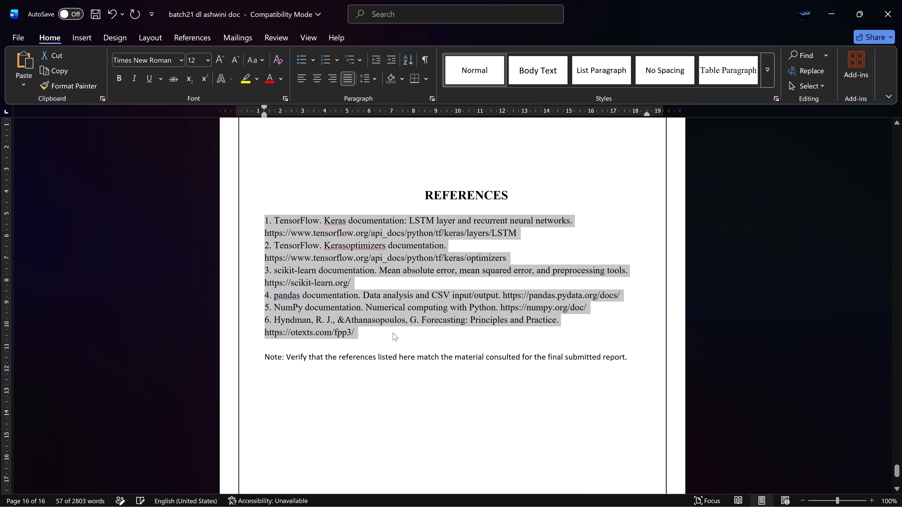
Remove the surplus blank lines before the Chapter 7 title, keeping the title at the top of its own page.
{"action": "scroll", "coordinate": [393, 333], "scroll_direction": "up", "scroll_amount": 5}
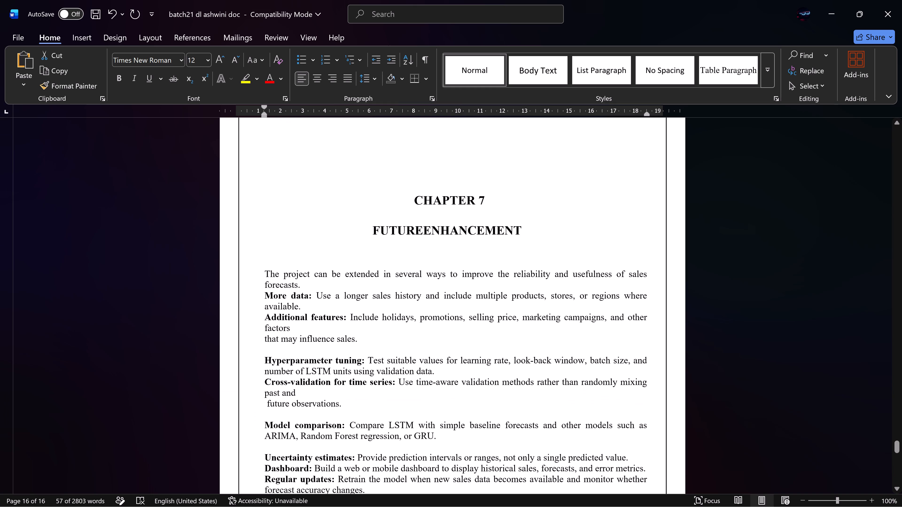
{"action": "scroll", "coordinate": [393, 333], "scroll_direction": "up", "scroll_amount": 3}
{"action": "scroll", "coordinate": [393, 333], "scroll_direction": "right", "scroll_amount": 1}
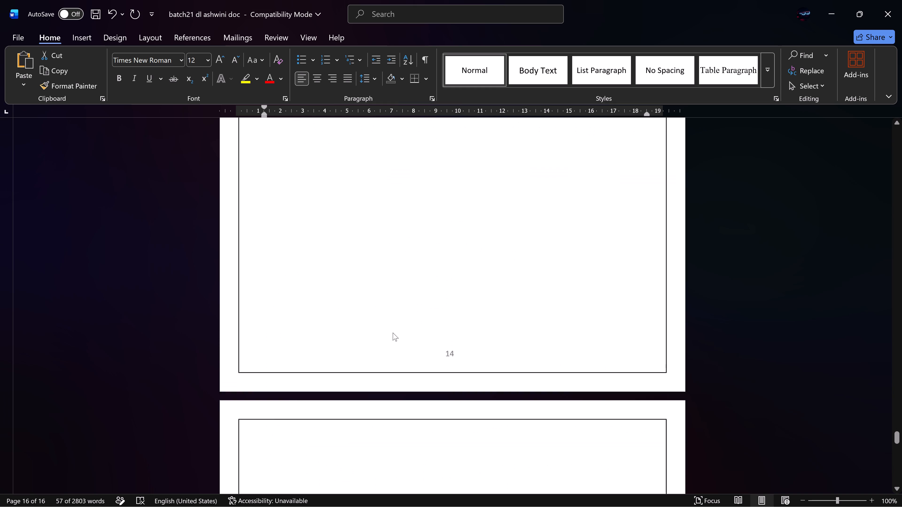
{"action": "left_click", "coordinate": [499, 262]}
{"action": "key", "text": "BackSpace"}
{"action": "key", "text": "BackSpace"}
{"action": "key", "text": "BackSpace"}
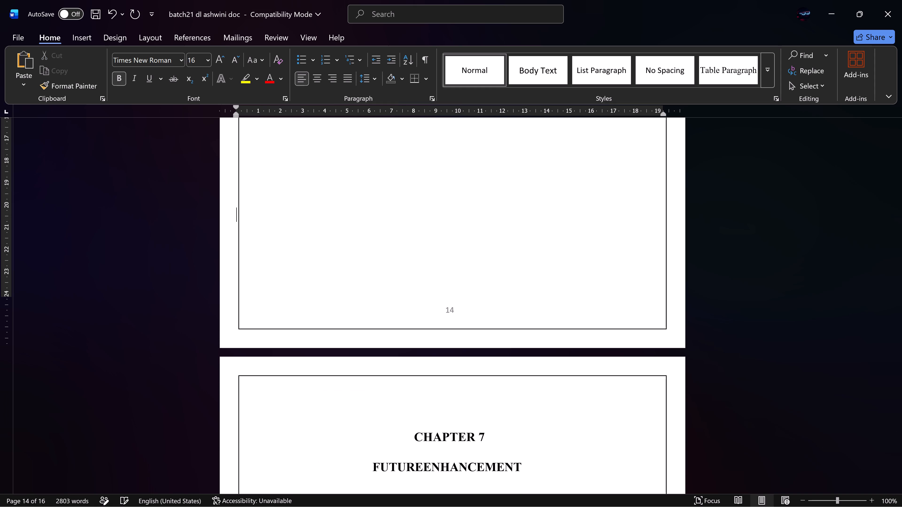
{"action": "key", "text": "BackSpace"}
{"action": "key", "text": "Return"}
{"action": "scroll", "coordinate": [499, 262], "scroll_direction": "up", "scroll_amount": 3}
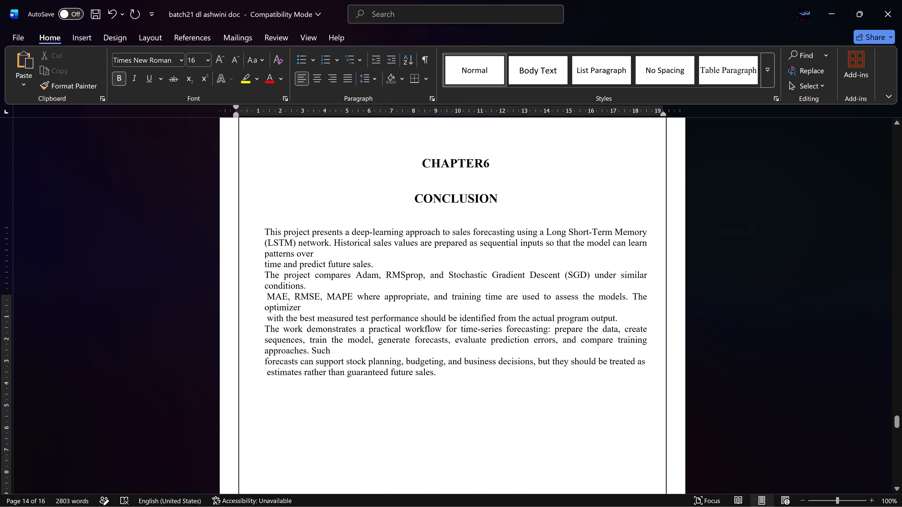
Change the Chapter 6 title to read "CHAPTER - 6", with a spaced hyphen before the number.
{"action": "scroll", "coordinate": [499, 262], "scroll_direction": "up", "scroll_amount": 3}
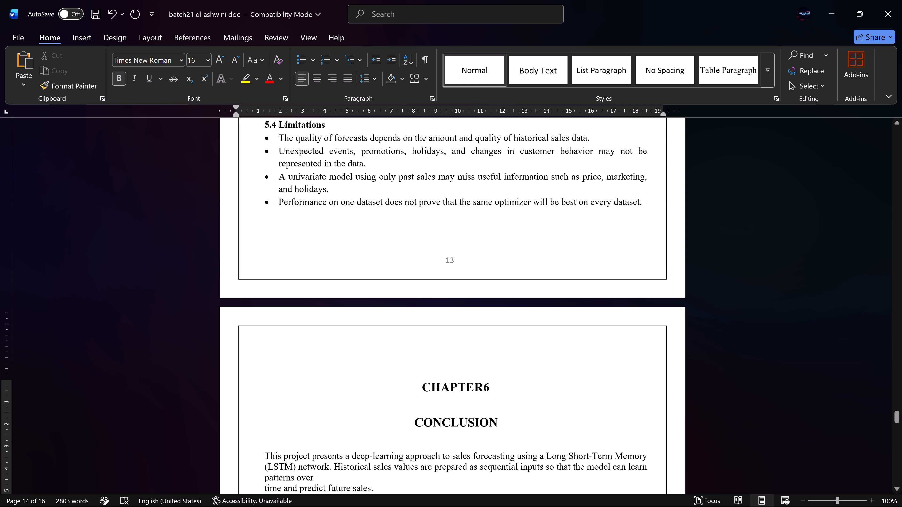
{"action": "left_click", "coordinate": [485, 390]}
{"action": "key", "text": "space"}
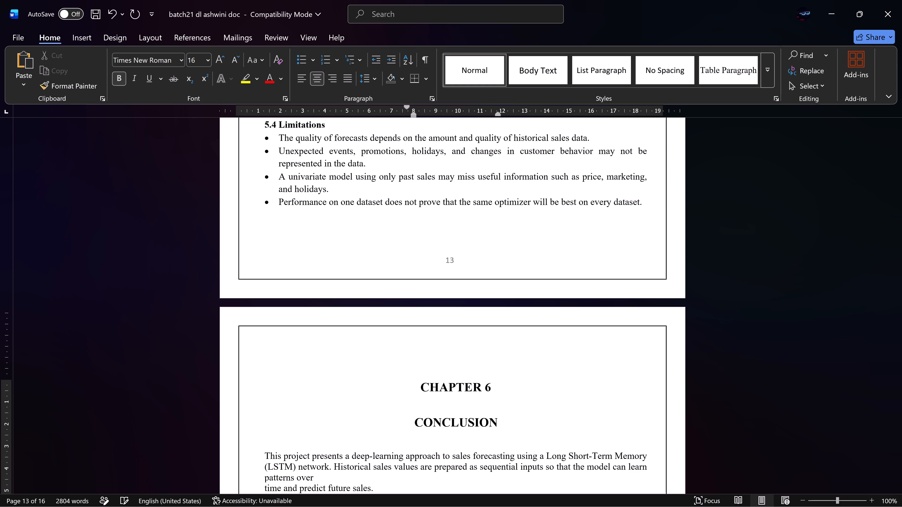
{"action": "key", "text": "BackSpace"}
{"action": "key", "text": "minus"}
{"action": "key", "text": "space"}
{"action": "key", "text": "Left"}
{"action": "key", "text": "Left"}
{"action": "key", "text": "space"}
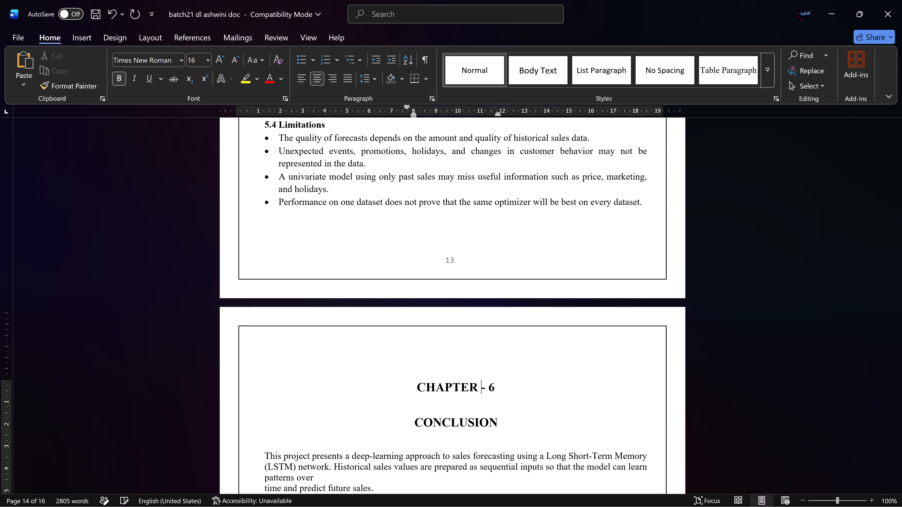
{"action": "key", "text": "Right"}
{"action": "key", "text": "Right"}
{"action": "key", "text": "Right"}
{"action": "key", "text": "Delete"}
{"action": "key", "text": "ctrl+z"}
{"action": "left_click", "coordinate": [490, 407]}
{"action": "left_click", "coordinate": [490, 407]}
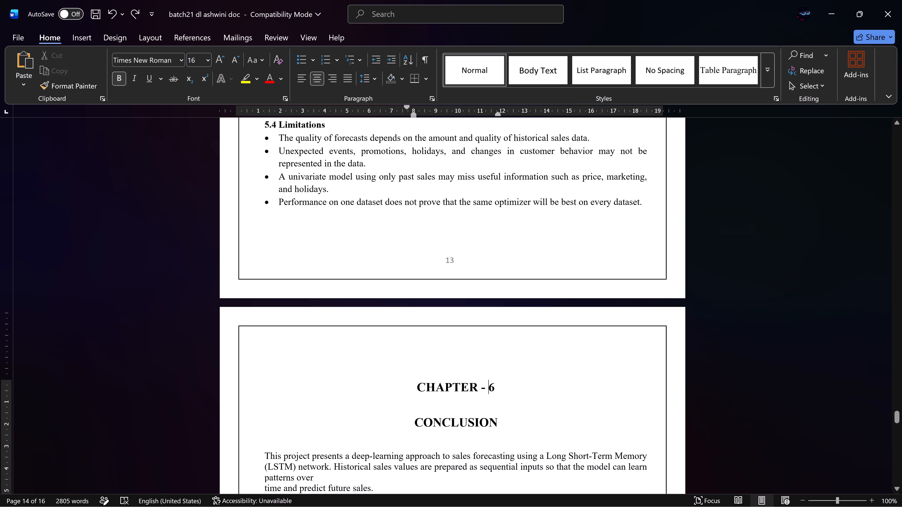
Set the line spacing of the "CHAPTER - 6" and "CONCLUSION" headings to 1.0.
{"action": "left_click_drag", "start_coordinate": [499, 423], "coordinate": [411, 373]}
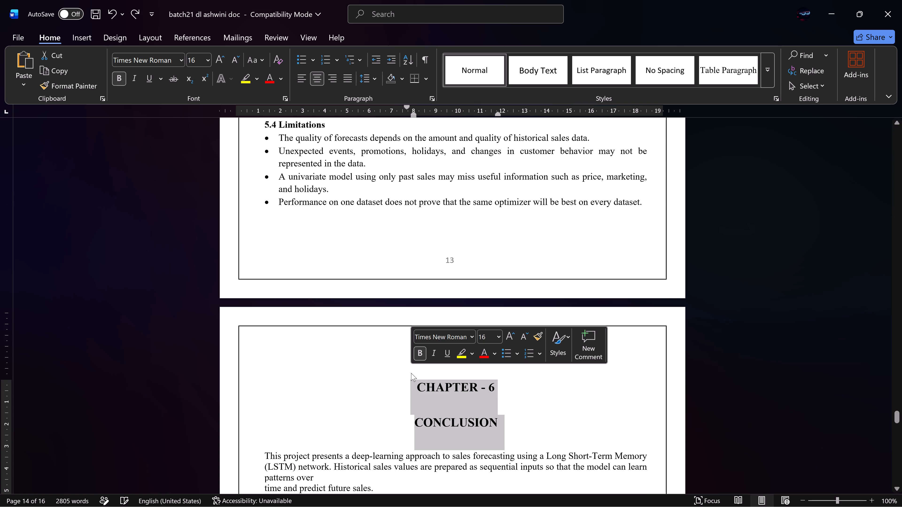
{"action": "left_click", "coordinate": [368, 75]}
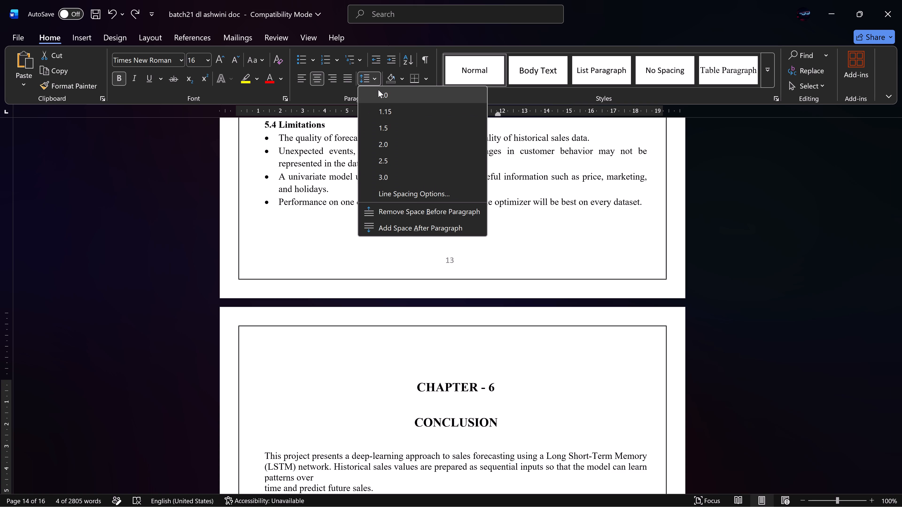
{"action": "left_click", "coordinate": [378, 90]}
{"action": "left_click", "coordinate": [448, 313]}
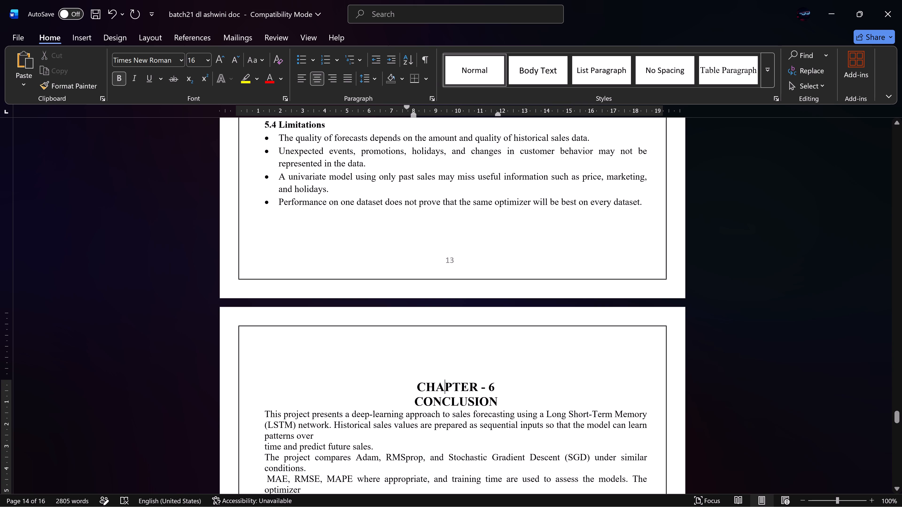
Change the Chapter 5 title to read "CHAPTER - 5", with a spaced hyphen before the number.
{"action": "scroll", "coordinate": [491, 373], "scroll_direction": "down", "scroll_amount": 1}
{"action": "scroll", "coordinate": [491, 373], "scroll_direction": "up", "scroll_amount": 7}
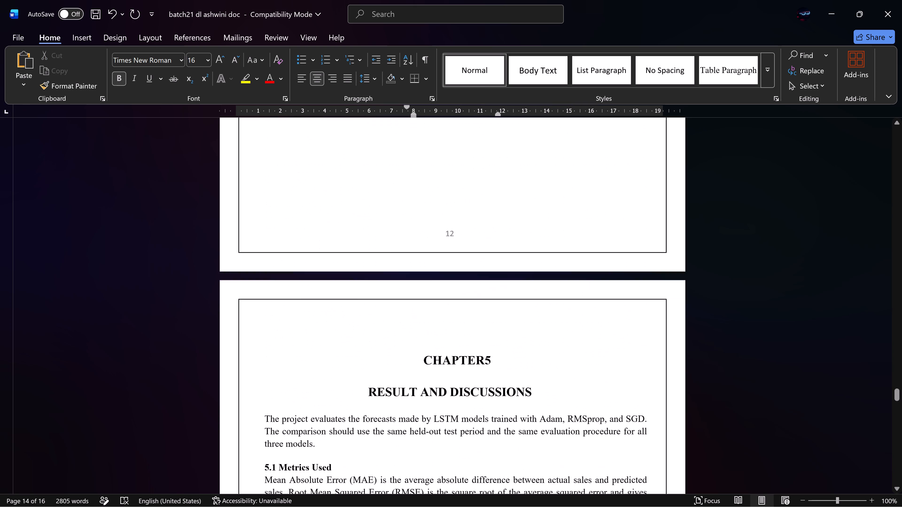
{"action": "left_click", "coordinate": [485, 392]}
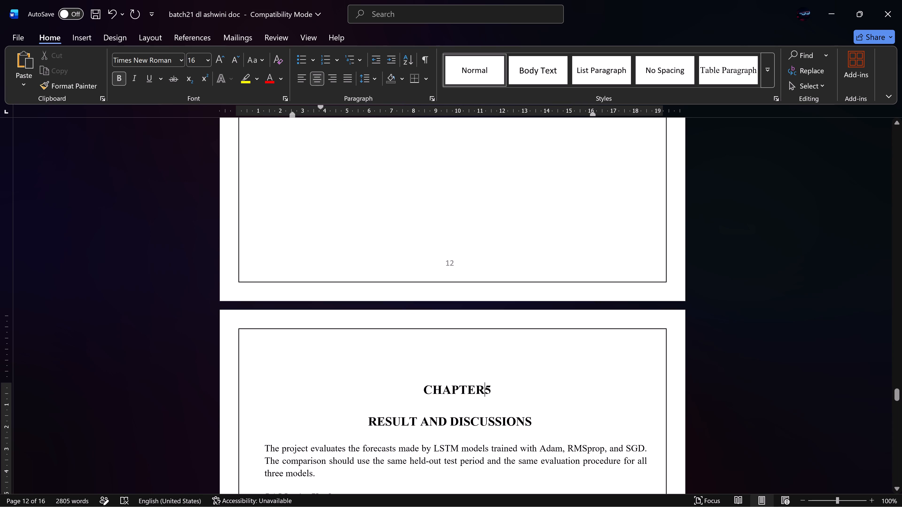
{"action": "key", "text": "space"}
{"action": "type", "text": "-"}
{"action": "key", "text": "space"}
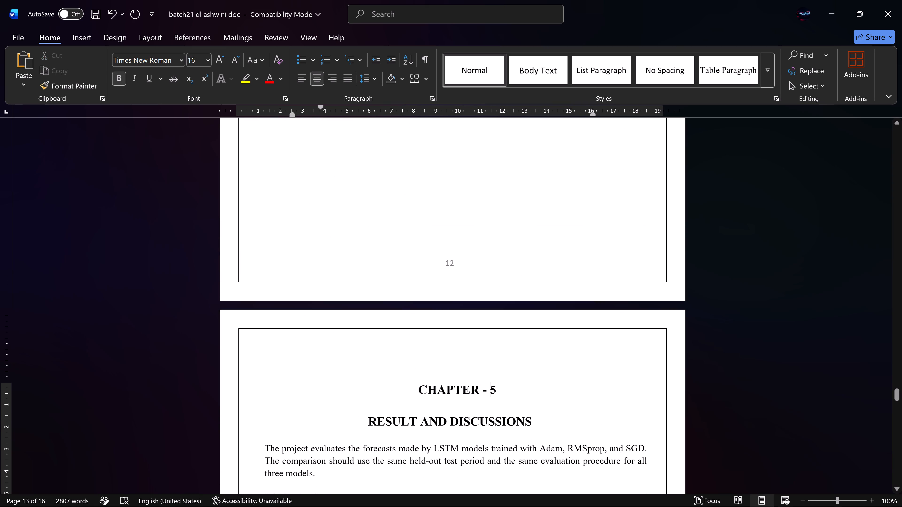
Add a blank line after the "CHAPTER - 6" title and another after the "CONCLUSION" heading.
{"action": "scroll", "coordinate": [555, 454], "scroll_direction": "down", "scroll_amount": 4}
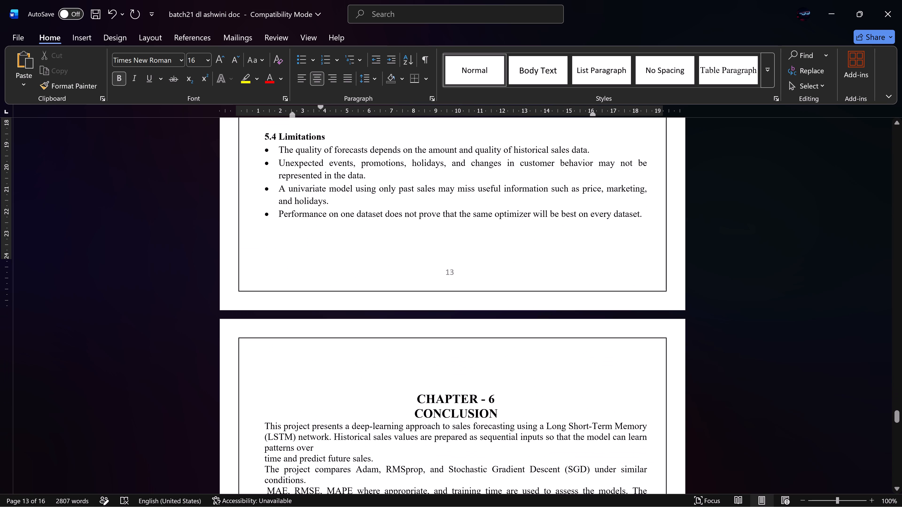
{"action": "left_click", "coordinate": [516, 401]}
{"action": "key", "text": "Return"}
{"action": "scroll", "coordinate": [516, 401], "scroll_direction": "up", "scroll_amount": 3}
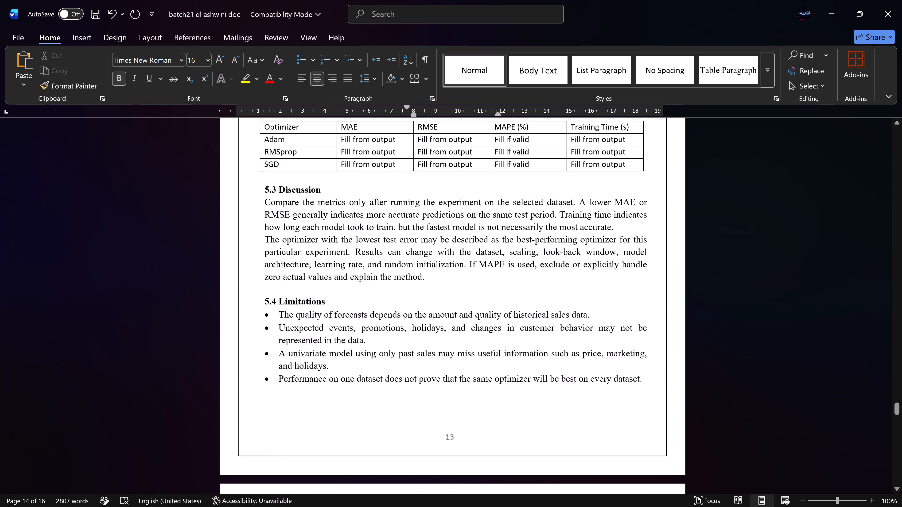
{"action": "scroll", "coordinate": [516, 401], "scroll_direction": "right", "scroll_amount": 1}
{"action": "scroll", "coordinate": [516, 401], "scroll_direction": "down", "scroll_amount": 1}
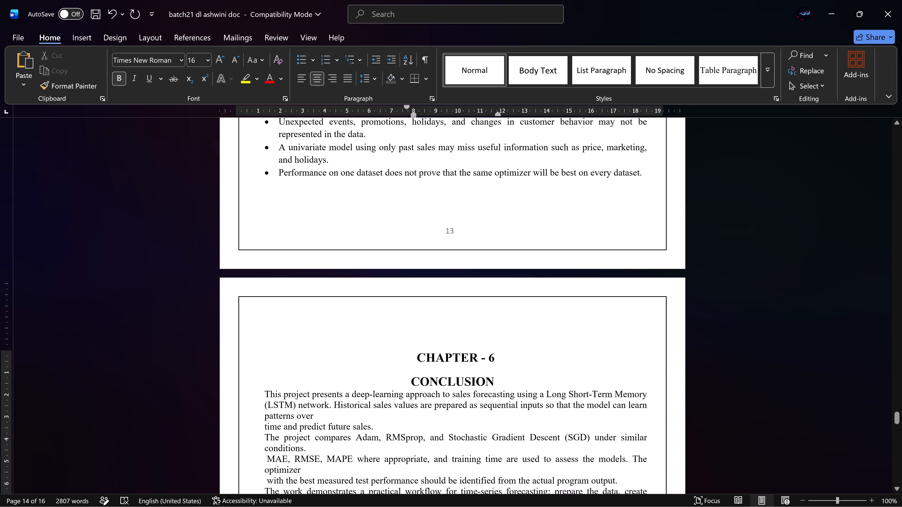
{"action": "left_click", "coordinate": [511, 379]}
{"action": "key", "text": "Return"}
{"action": "scroll", "coordinate": [511, 379], "scroll_direction": "down", "scroll_amount": 1}
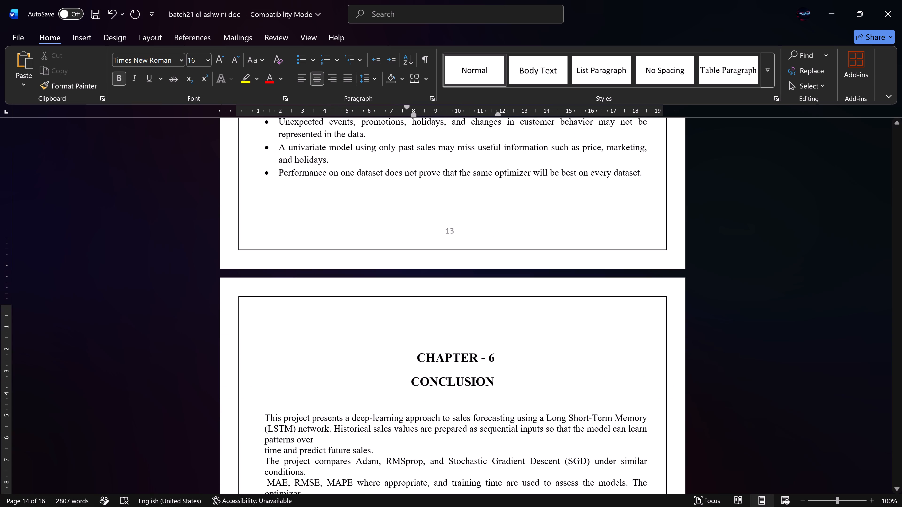
{"action": "scroll", "coordinate": [511, 379], "scroll_direction": "down", "scroll_amount": 1}
{"action": "scroll", "coordinate": [511, 379], "scroll_direction": "up", "scroll_amount": 1}
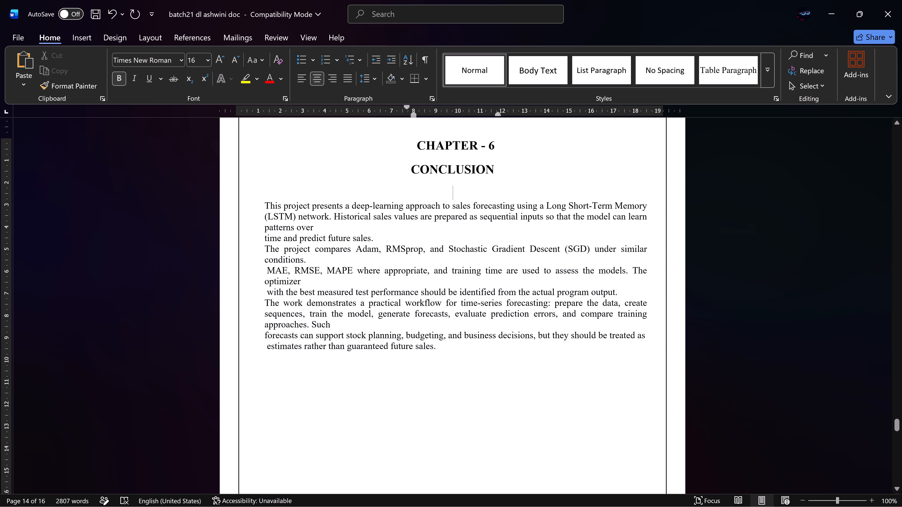
Rejoin the broken line in the Conclusion's first paragraph and add a blank line after each of its first two paragraphs.
{"action": "left_click", "coordinate": [360, 230]}
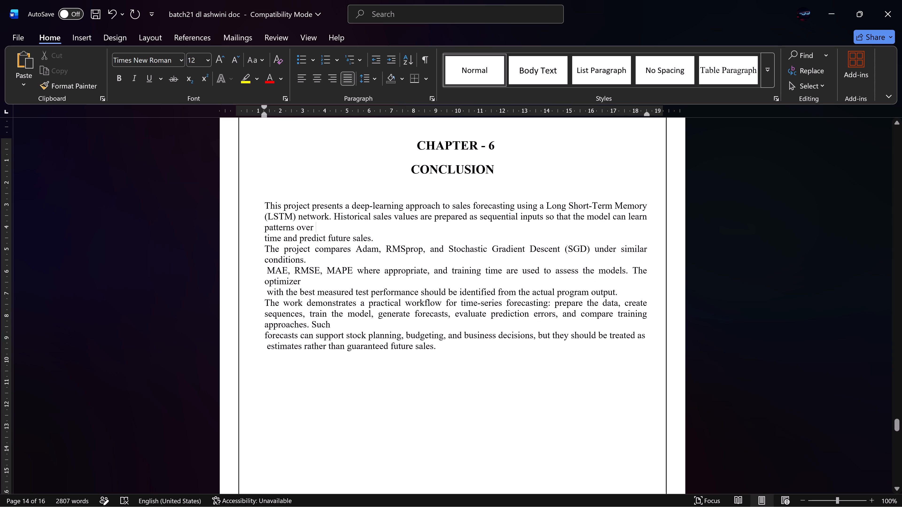
{"action": "key", "text": "Delete"}
{"action": "key", "text": "Right"}
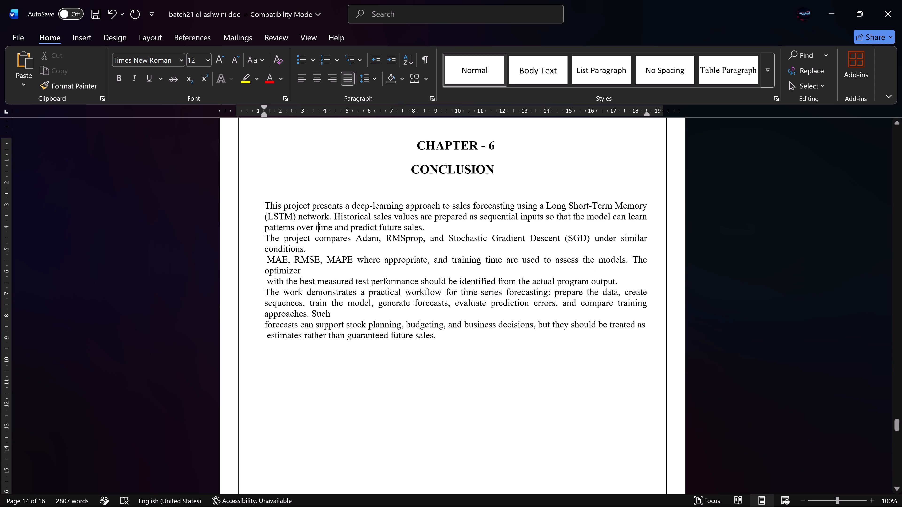
{"action": "left_click", "coordinate": [441, 230]}
{"action": "key", "text": "Return"}
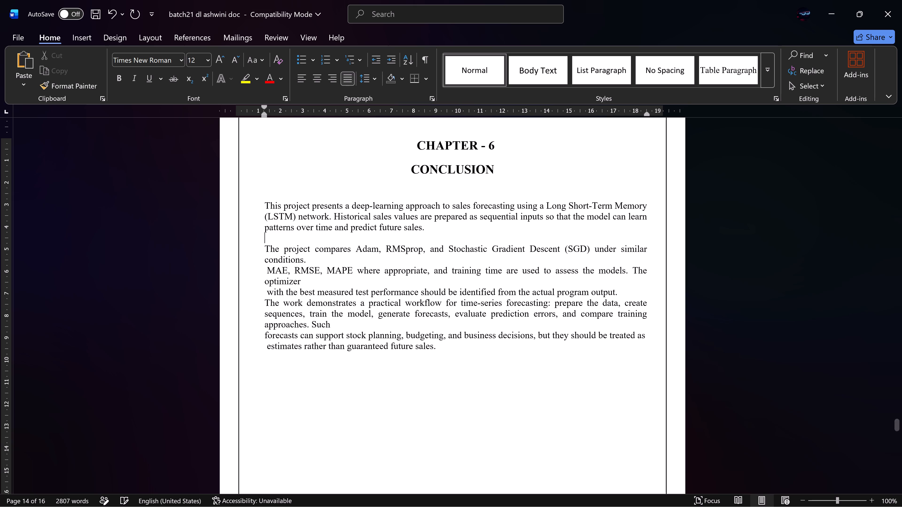
{"action": "left_click", "coordinate": [356, 260]}
{"action": "key", "text": "Return"}
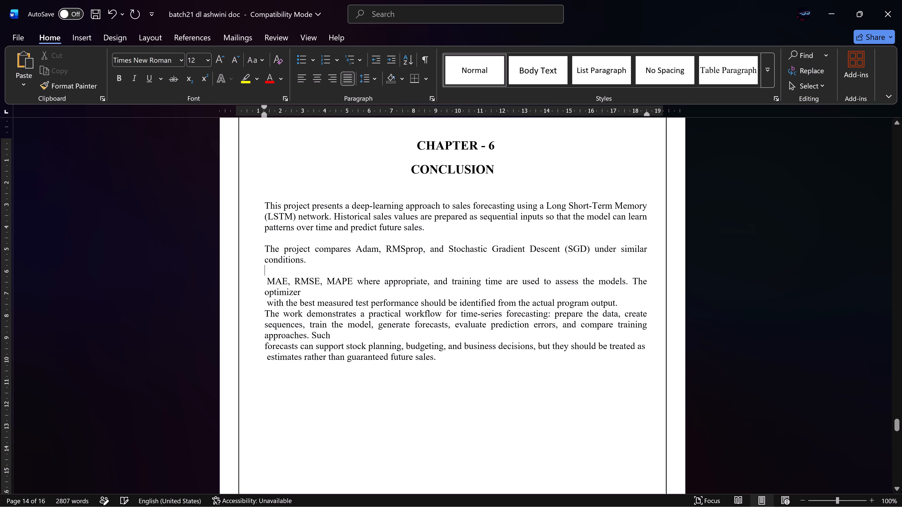
Rejoin the broken lines in the Conclusion's last two paragraphs and separate those paragraphs with a blank line.
{"action": "left_click", "coordinate": [314, 289]}
{"action": "key", "text": "Delete"}
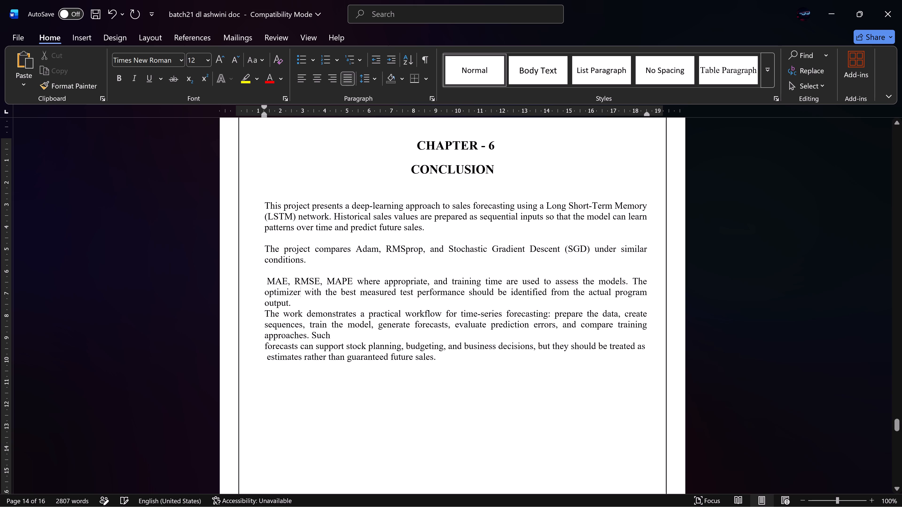
{"action": "key", "text": "Delete"}
{"action": "key", "text": "space"}
{"action": "left_click", "coordinate": [303, 302]}
{"action": "key", "text": "Return"}
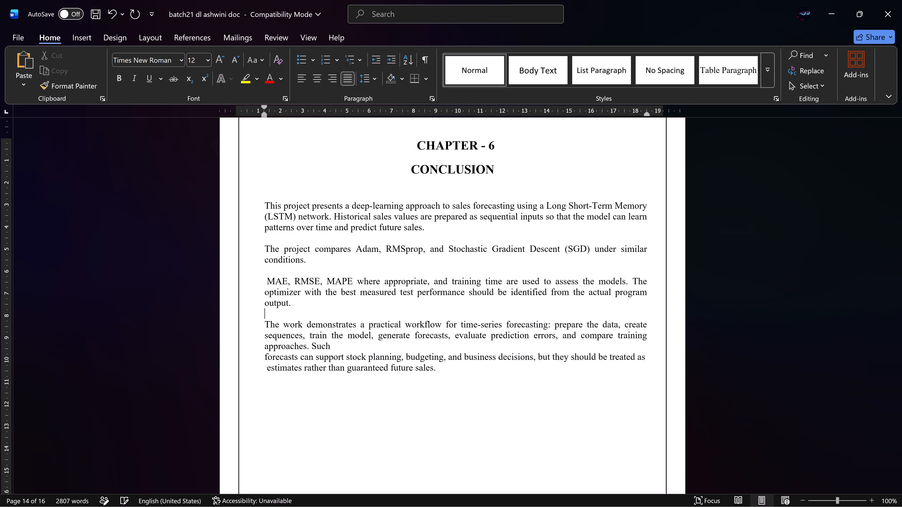
{"action": "left_click", "coordinate": [343, 346]}
{"action": "key", "text": "Delete"}
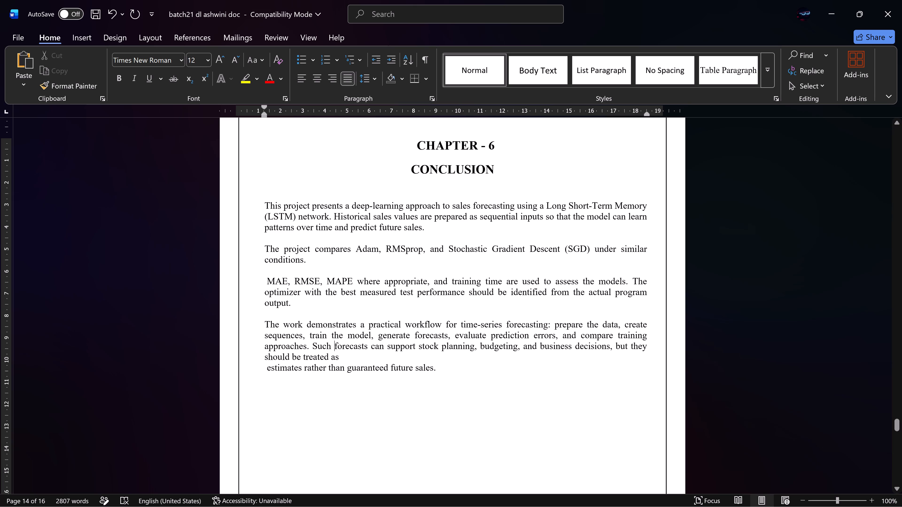
{"action": "left_click", "coordinate": [344, 360]}
{"action": "key", "text": "Delete"}
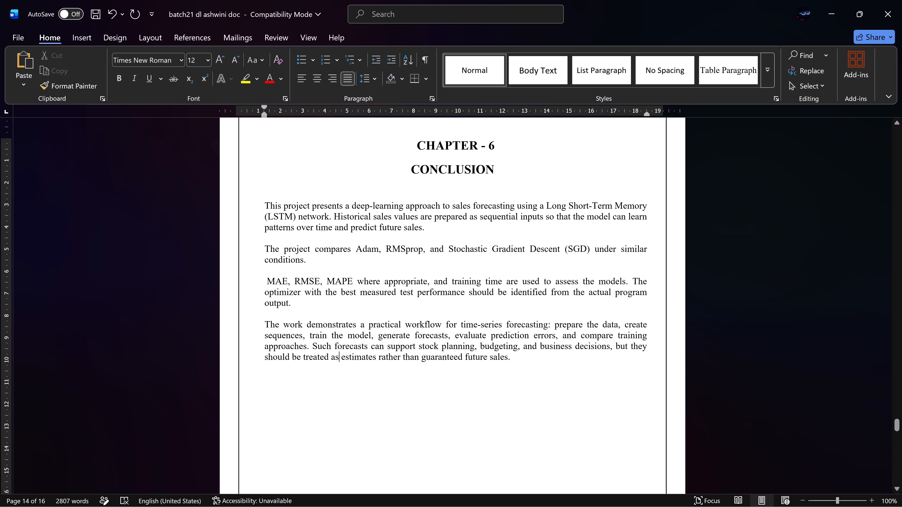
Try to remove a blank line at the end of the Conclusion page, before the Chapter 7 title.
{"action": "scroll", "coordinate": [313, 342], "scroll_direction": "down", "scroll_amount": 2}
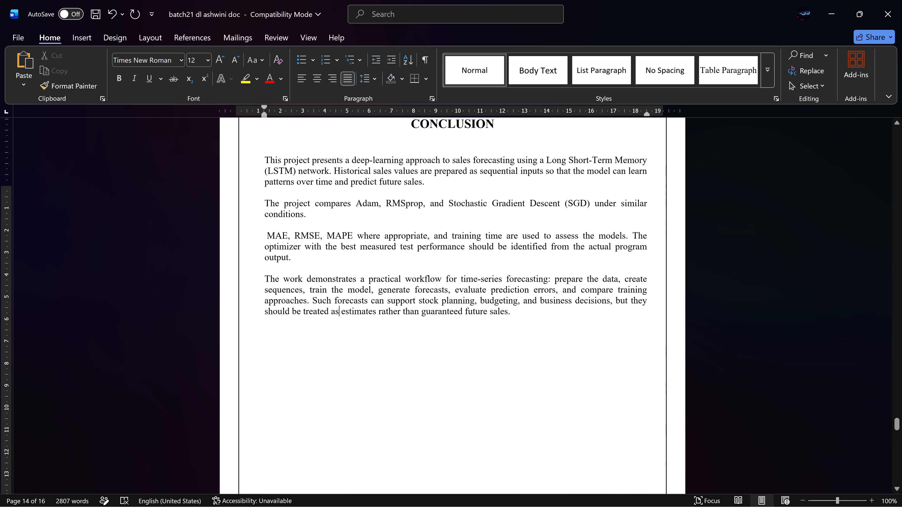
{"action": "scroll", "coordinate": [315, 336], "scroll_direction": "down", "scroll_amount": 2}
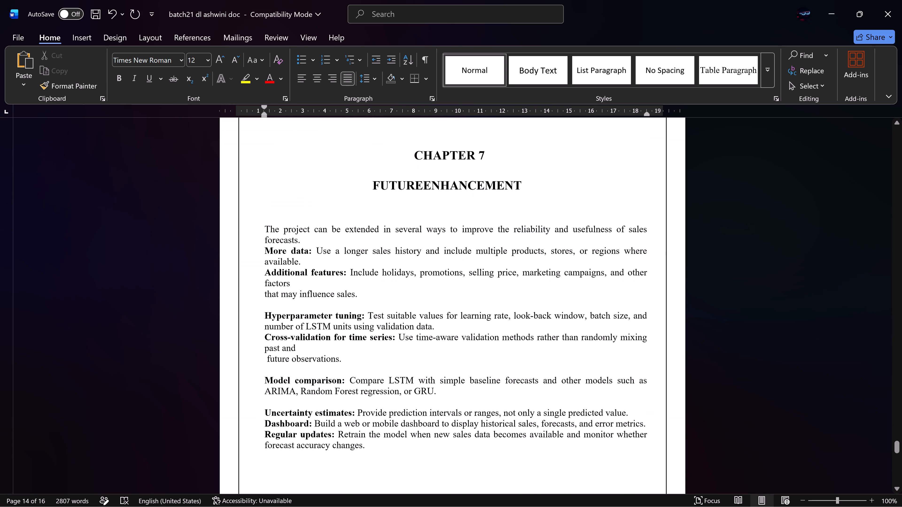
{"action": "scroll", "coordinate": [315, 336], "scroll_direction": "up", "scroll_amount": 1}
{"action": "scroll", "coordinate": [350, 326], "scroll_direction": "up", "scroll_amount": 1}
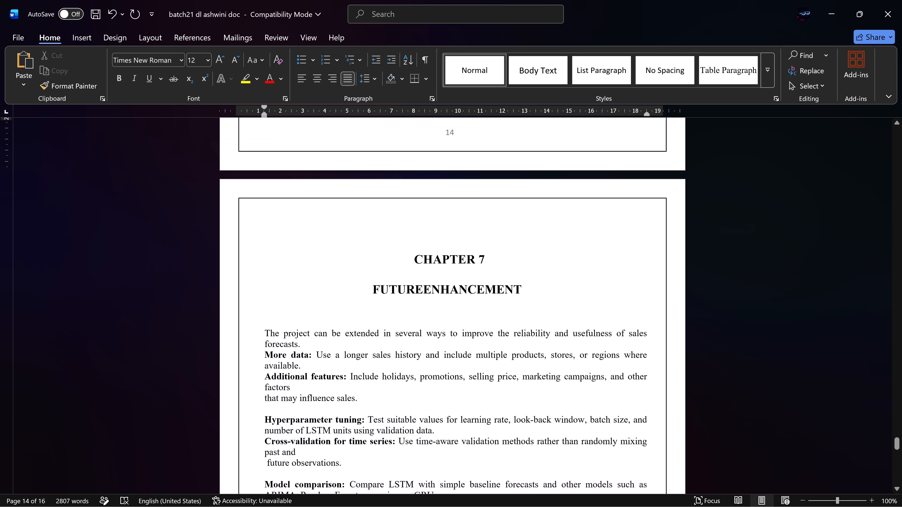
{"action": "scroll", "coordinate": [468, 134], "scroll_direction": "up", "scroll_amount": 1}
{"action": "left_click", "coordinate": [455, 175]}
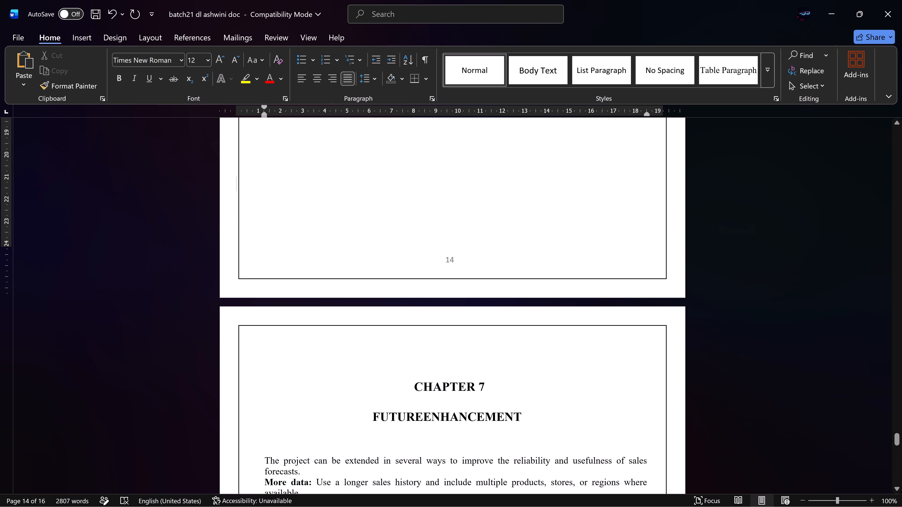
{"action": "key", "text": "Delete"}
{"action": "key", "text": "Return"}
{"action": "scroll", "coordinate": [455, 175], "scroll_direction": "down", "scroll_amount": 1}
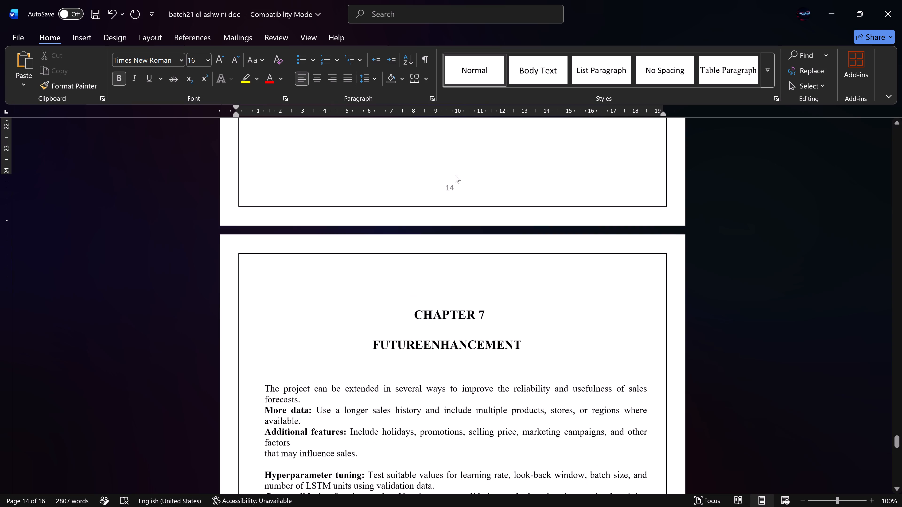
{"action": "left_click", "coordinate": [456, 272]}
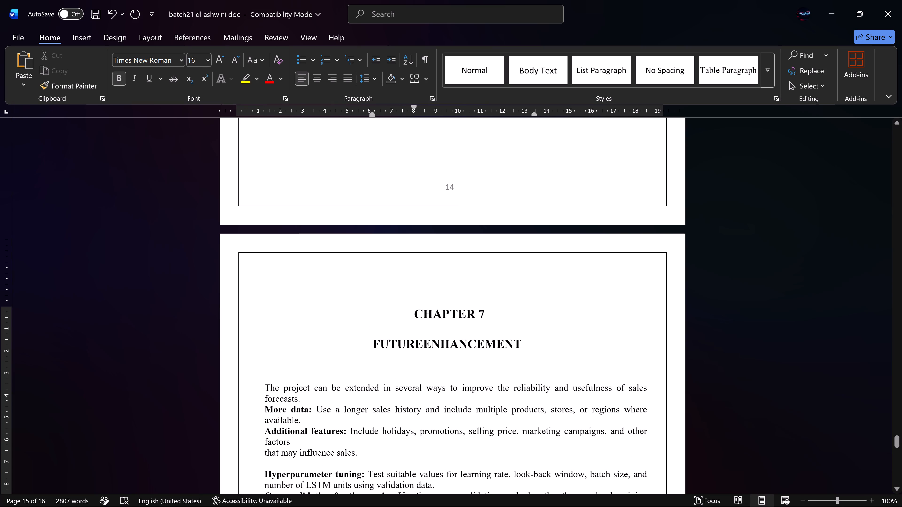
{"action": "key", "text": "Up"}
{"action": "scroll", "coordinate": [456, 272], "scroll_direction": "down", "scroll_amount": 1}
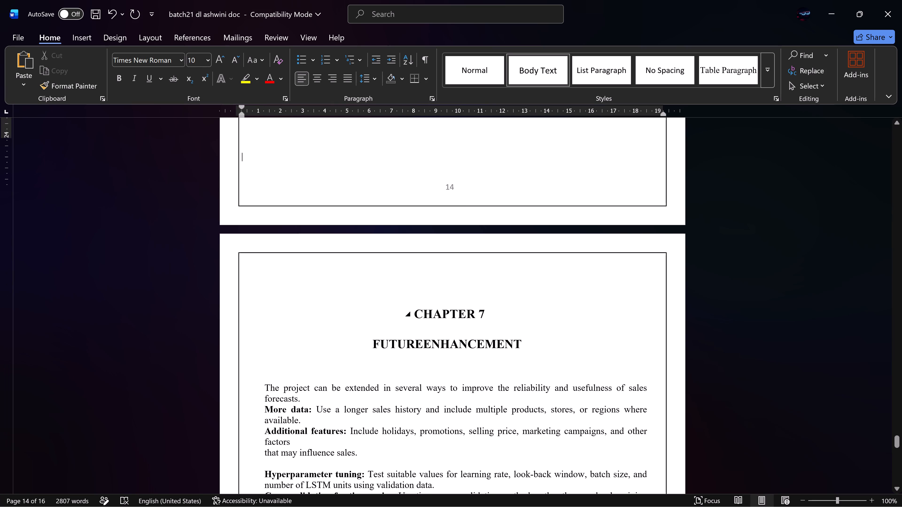
In Future Enhancement, add a blank line after the intro and the "More data" item, and rejoin the broken "Additional features" line.
{"action": "scroll", "coordinate": [456, 272], "scroll_direction": "down", "scroll_amount": 1}
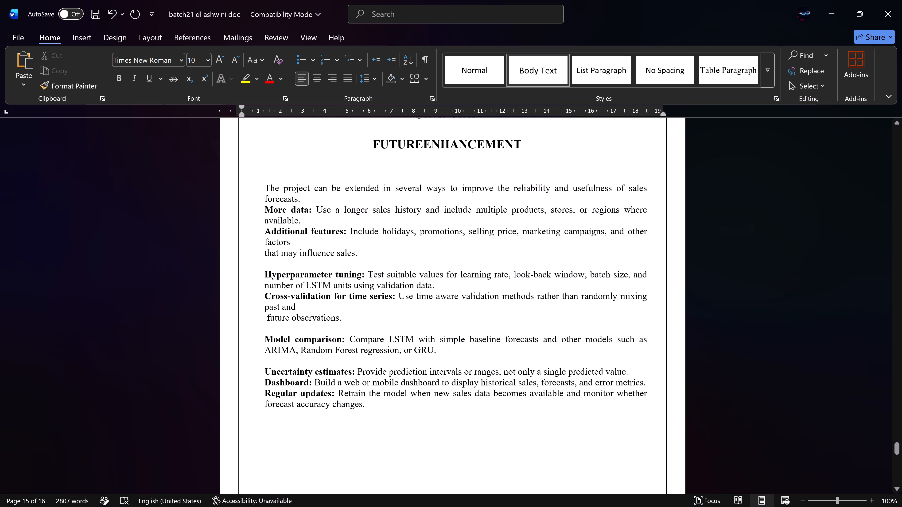
{"action": "left_click", "coordinate": [310, 199]}
{"action": "key", "text": "Return"}
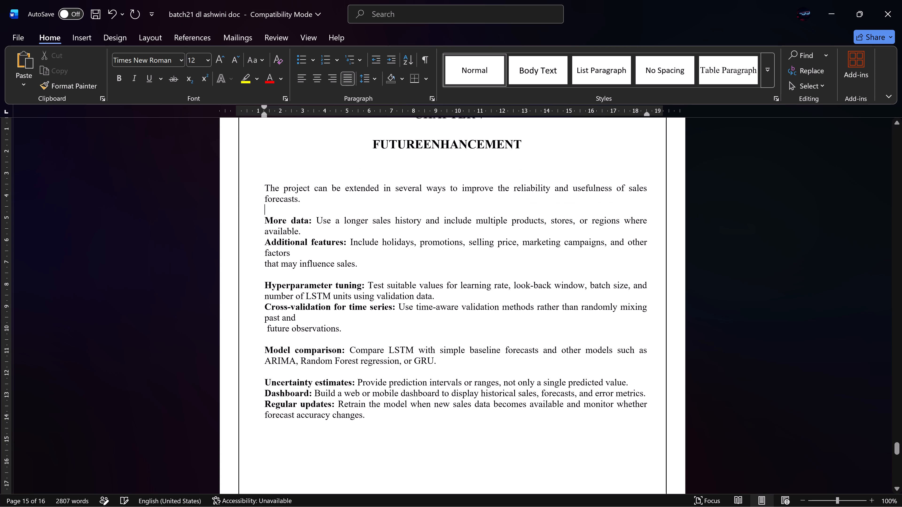
{"action": "key", "text": "Return"}
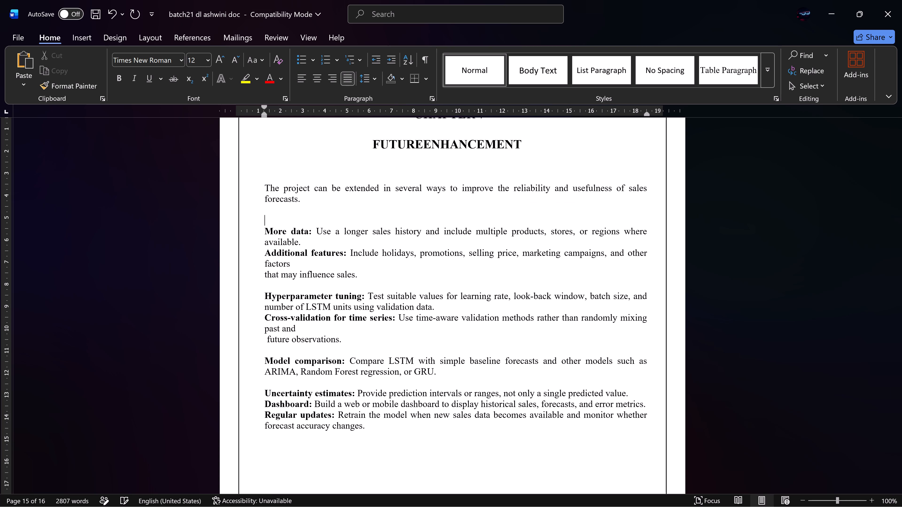
{"action": "key", "text": "BackSpace"}
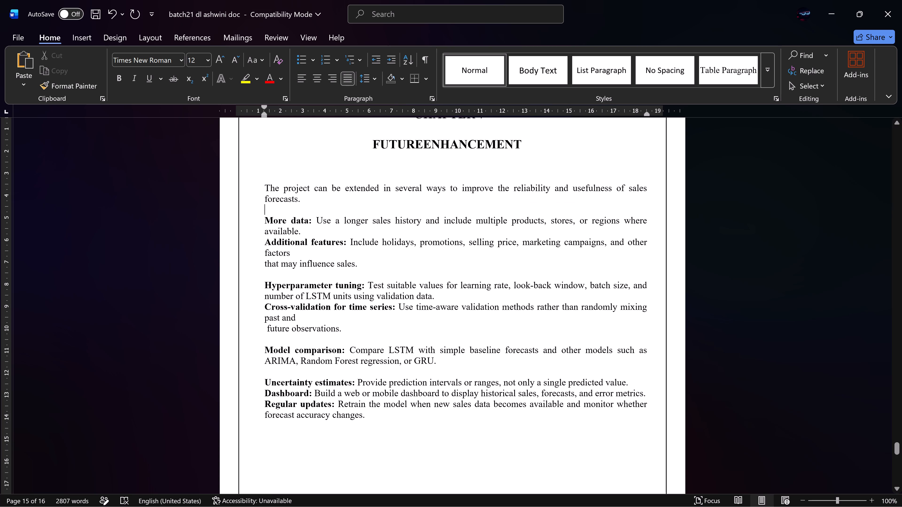
{"action": "left_click", "coordinate": [318, 232]}
{"action": "key", "text": "Return"}
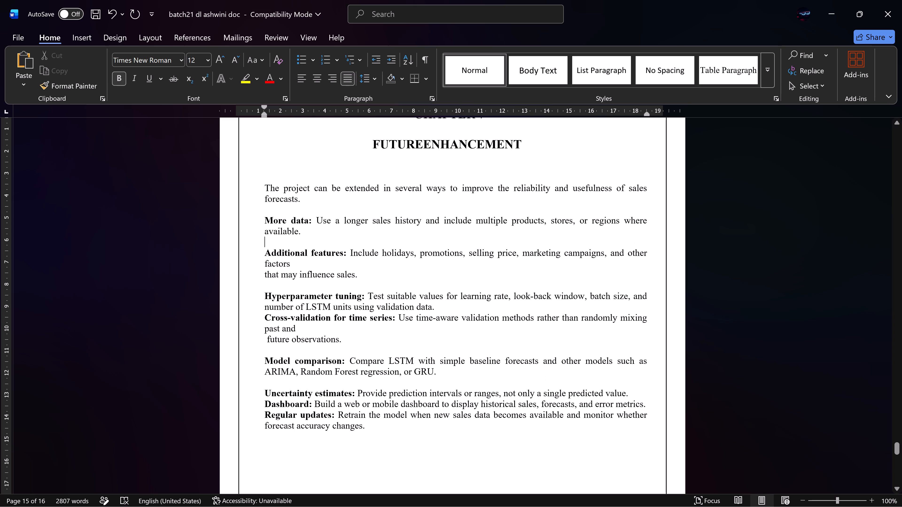
{"action": "left_click", "coordinate": [345, 268]}
{"action": "key", "text": "Delete"}
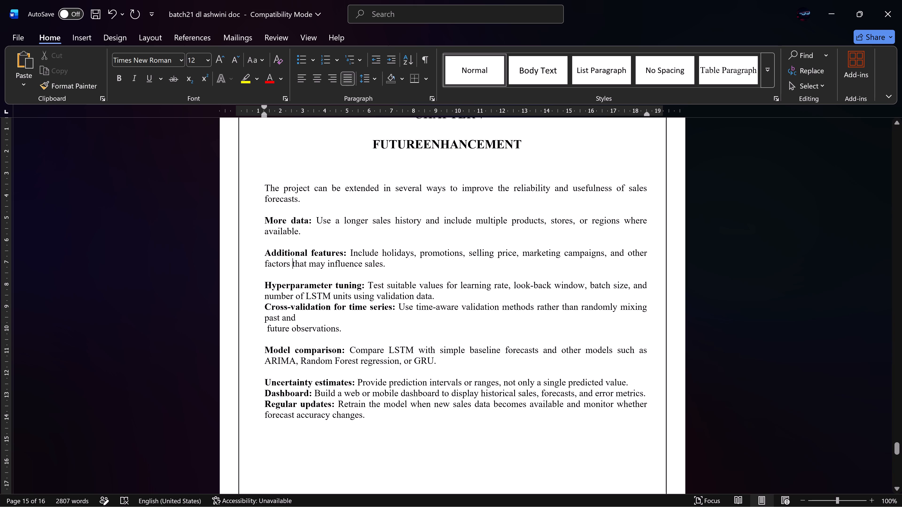
Add a blank line after the "Hyperparameter tuning" item and rejoin the broken line in "Cross-validation for time series".
{"action": "left_click", "coordinate": [445, 295]}
{"action": "key", "text": "Return"}
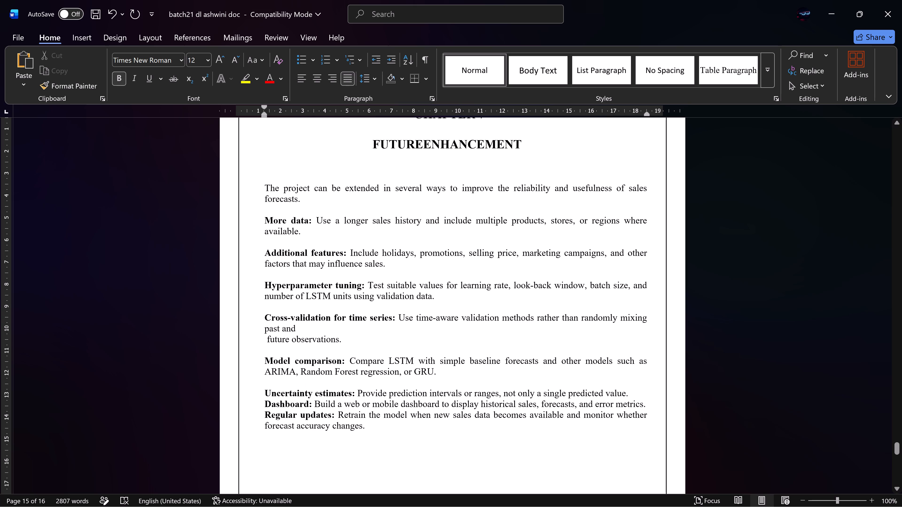
{"action": "left_click", "coordinate": [366, 329]}
{"action": "key", "text": "Delete"}
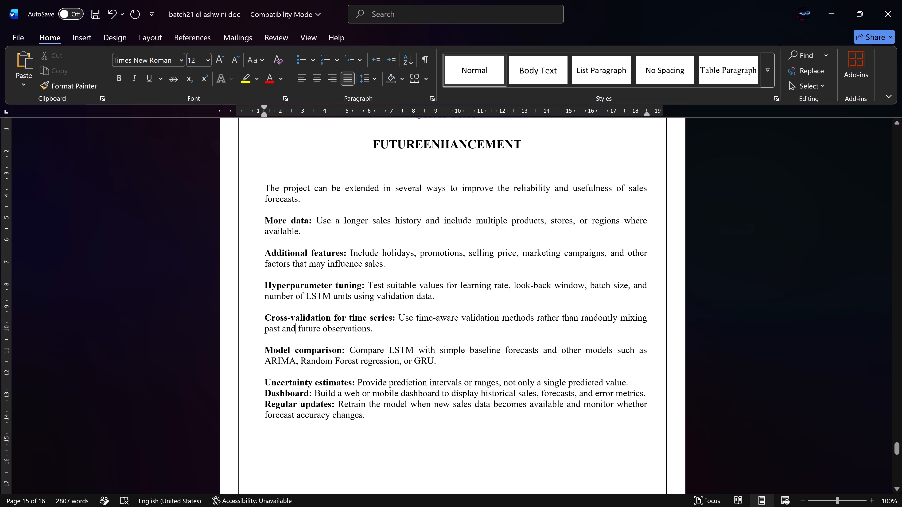
{"action": "left_click", "coordinate": [382, 332]}
Separate the "Uncertainty estimates", "Dashboard" and "Regular updates" items with blank lines.
{"action": "left_click", "coordinate": [632, 384]}
{"action": "key", "text": "Return"}
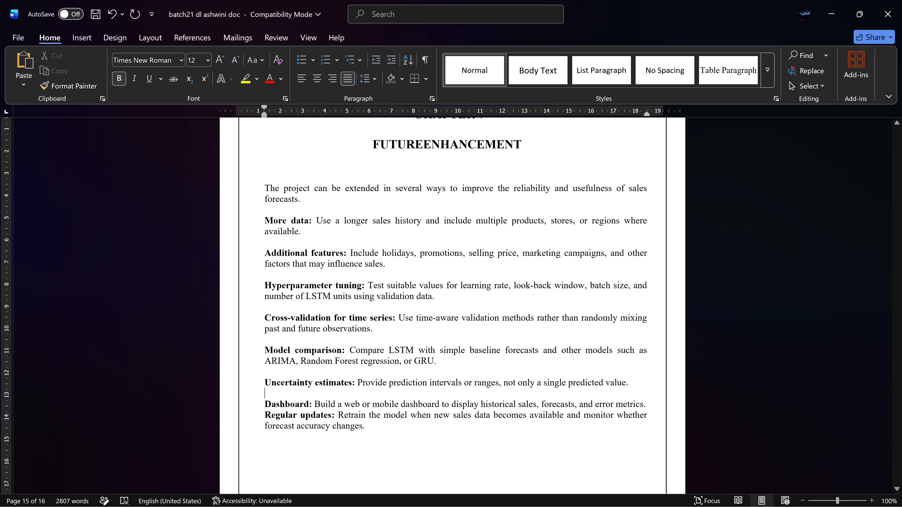
{"action": "left_click", "coordinate": [645, 405]}
{"action": "key", "text": "Return"}
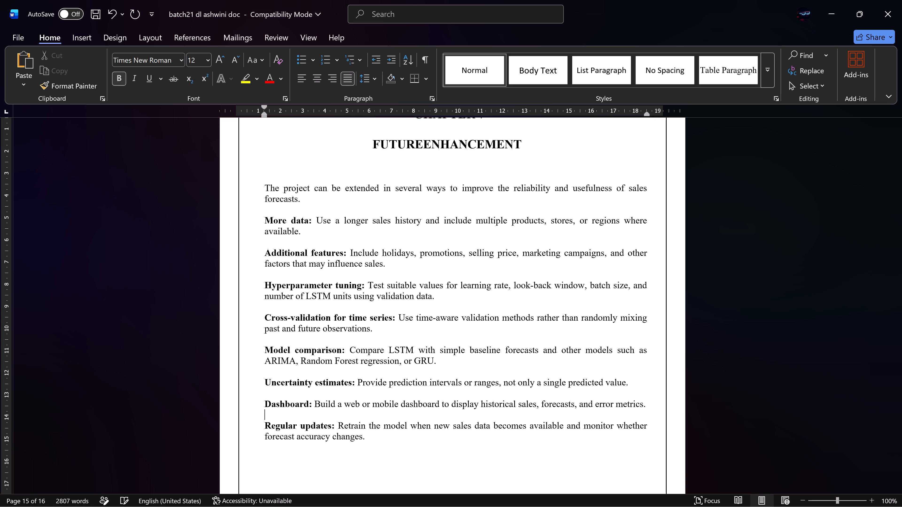
Remove surplus blank lines at the end of the Future Enhancement page, keeping the REFERENCES heading on its own page.
{"action": "scroll", "coordinate": [497, 443], "scroll_direction": "down", "scroll_amount": 5}
{"action": "scroll", "coordinate": [497, 443], "scroll_direction": "up", "scroll_amount": 1}
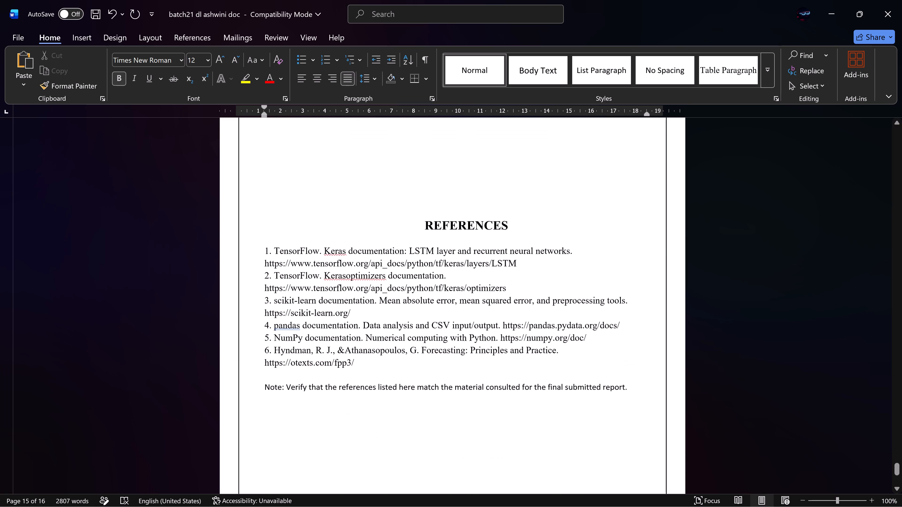
{"action": "scroll", "coordinate": [497, 443], "scroll_direction": "up", "scroll_amount": 1}
{"action": "left_click", "coordinate": [471, 356]}
{"action": "scroll", "coordinate": [471, 356], "scroll_direction": "down", "scroll_amount": 1}
{"action": "key", "text": "Delete"}
{"action": "key", "text": "Delete"}
{"action": "key", "text": "Delete"}
{"action": "key", "text": "Delete"}
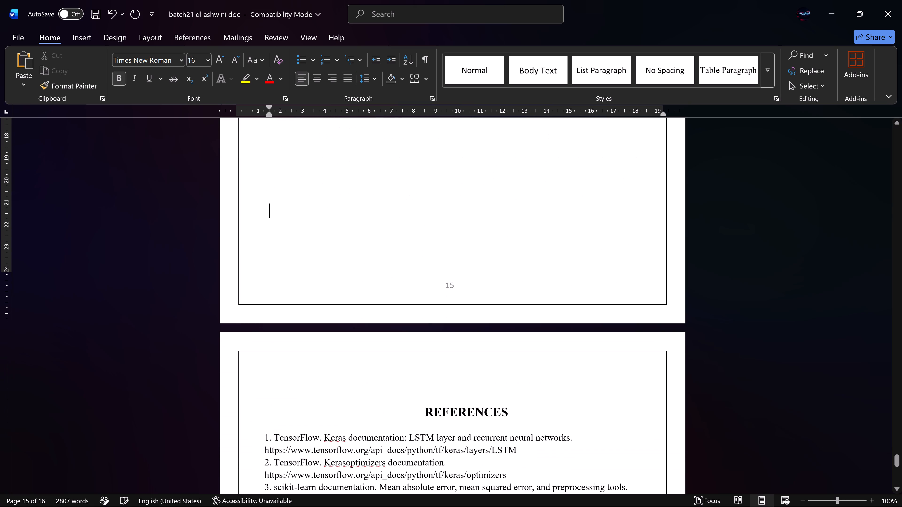
{"action": "key", "text": "Delete"}
{"action": "key", "text": "Return"}
Delete the note about verifying the references below the reference list.
{"action": "scroll", "coordinate": [471, 356], "scroll_direction": "down", "scroll_amount": 1}
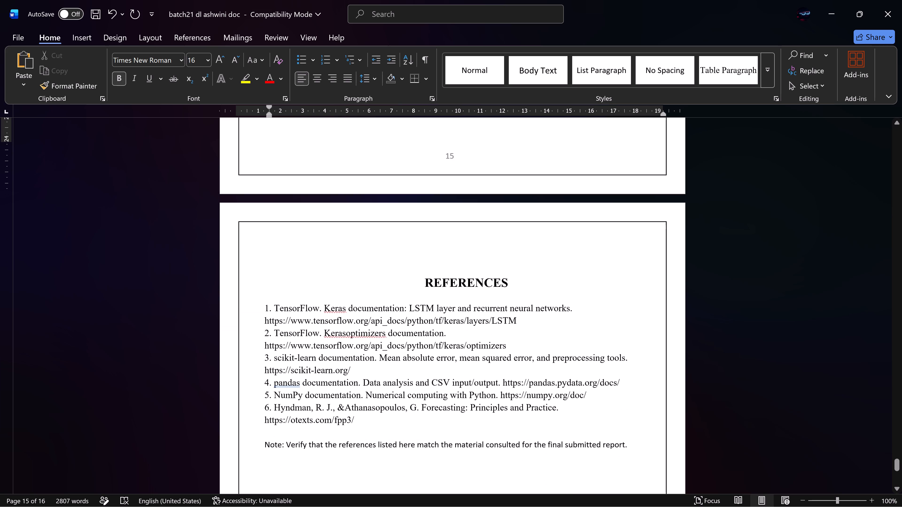
{"action": "scroll", "coordinate": [554, 368], "scroll_direction": "down", "scroll_amount": 1}
{"action": "left_click_drag", "start_coordinate": [634, 404], "coordinate": [268, 402]}
{"action": "key", "text": "BackSpace"}
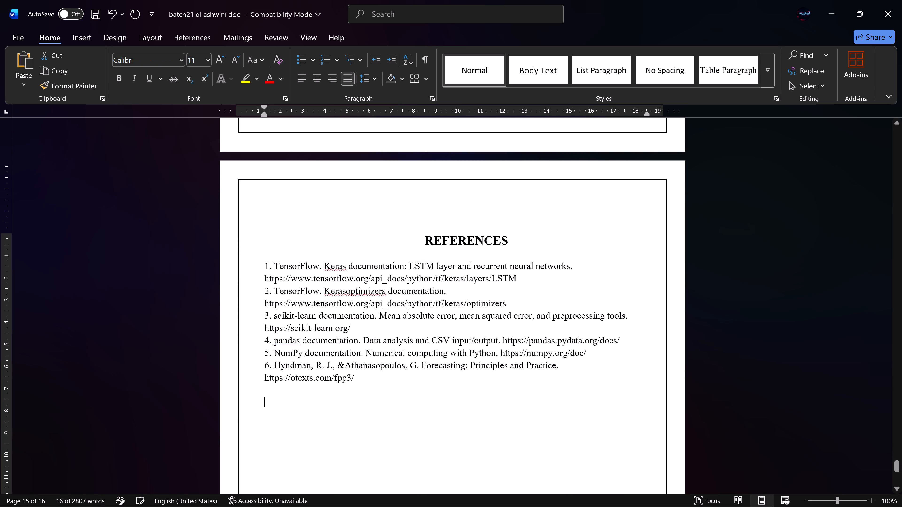
Review the report's pages from the references back to Chapter 3 for remaining title, spacing and layout problems.
{"action": "scroll", "coordinate": [268, 402], "scroll_direction": "down", "scroll_amount": 3}
{"action": "scroll", "coordinate": [268, 402], "scroll_direction": "up", "scroll_amount": 5}
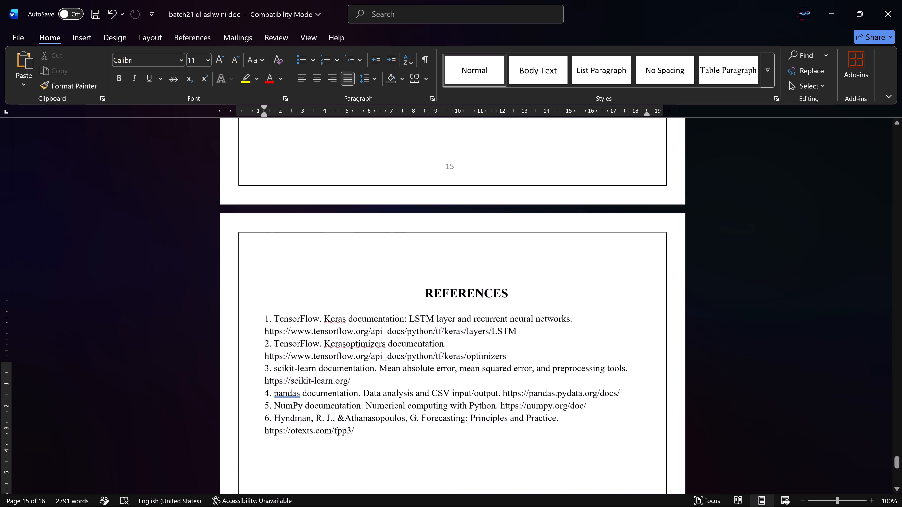
{"action": "scroll", "coordinate": [268, 402], "scroll_direction": "up", "scroll_amount": 6}
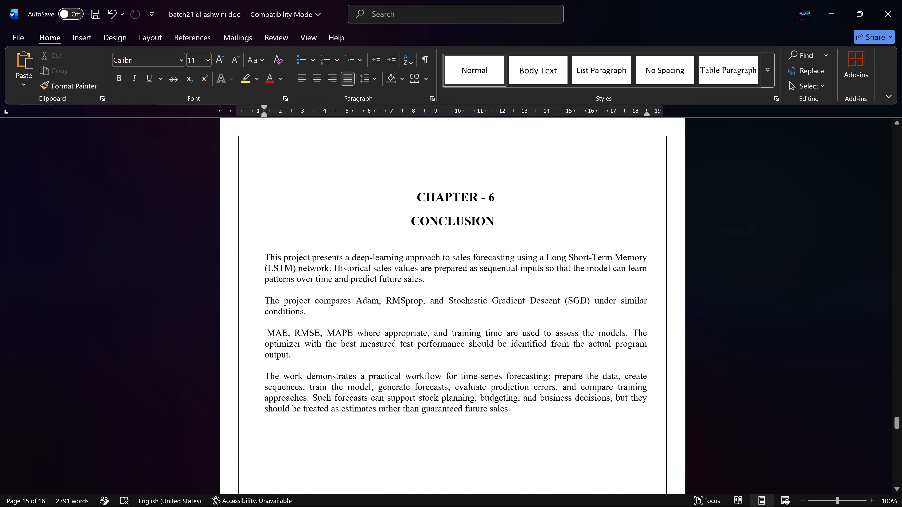
{"action": "scroll", "coordinate": [268, 402], "scroll_direction": "up", "scroll_amount": 3}
{"action": "scroll", "coordinate": [268, 402], "scroll_direction": "down", "scroll_amount": 1}
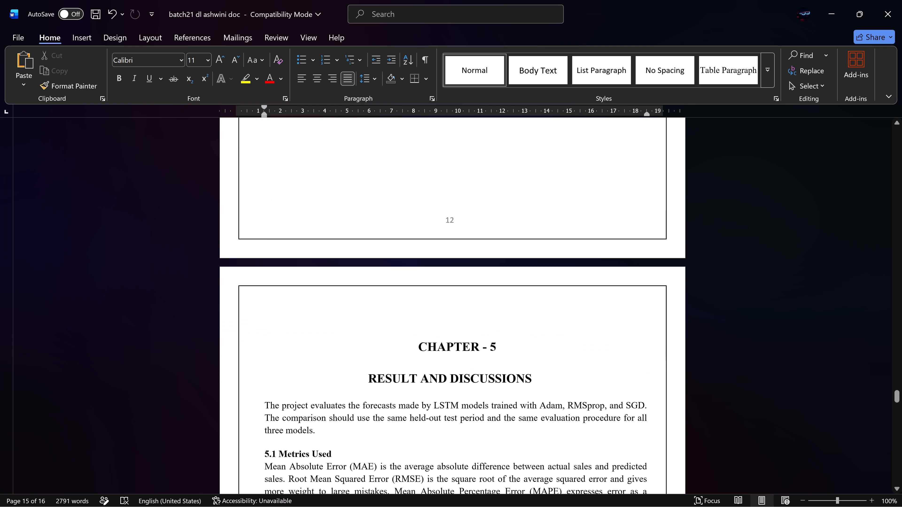
{"action": "scroll", "coordinate": [268, 402], "scroll_direction": "down", "scroll_amount": 2}
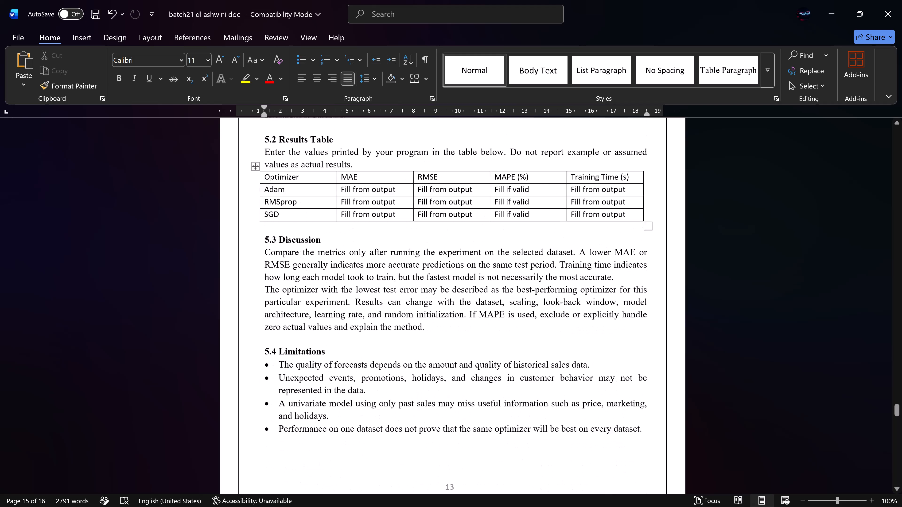
{"action": "scroll", "coordinate": [268, 402], "scroll_direction": "down", "scroll_amount": 2}
{"action": "scroll", "coordinate": [268, 402], "scroll_direction": "up", "scroll_amount": 3}
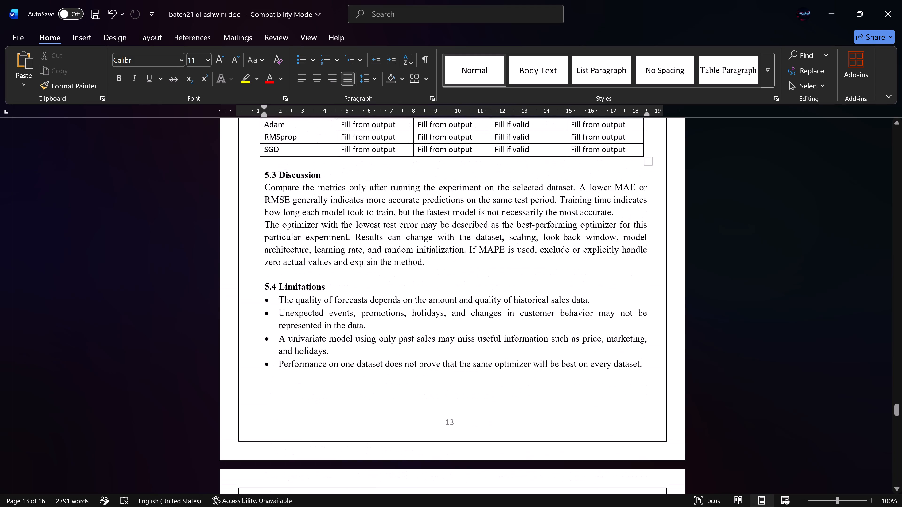
{"action": "scroll", "coordinate": [268, 402], "scroll_direction": "up", "scroll_amount": 7}
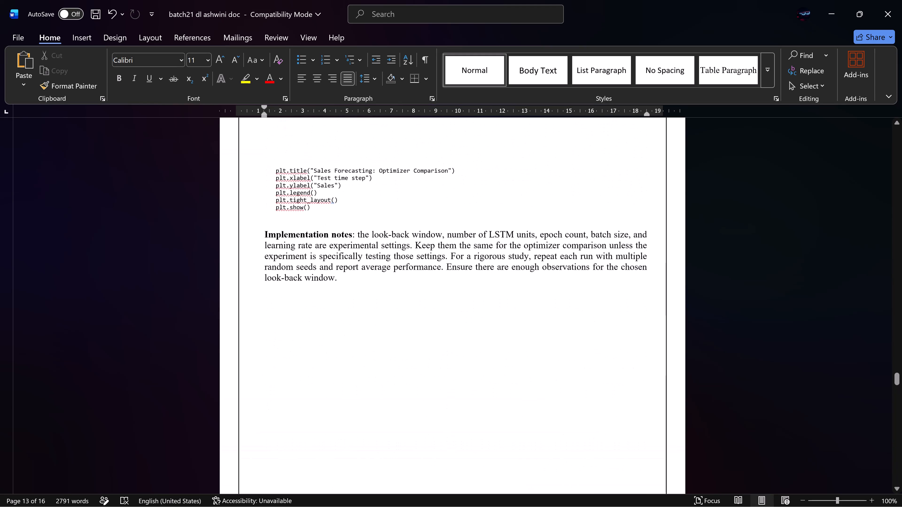
{"action": "scroll", "coordinate": [268, 402], "scroll_direction": "up", "scroll_amount": 6}
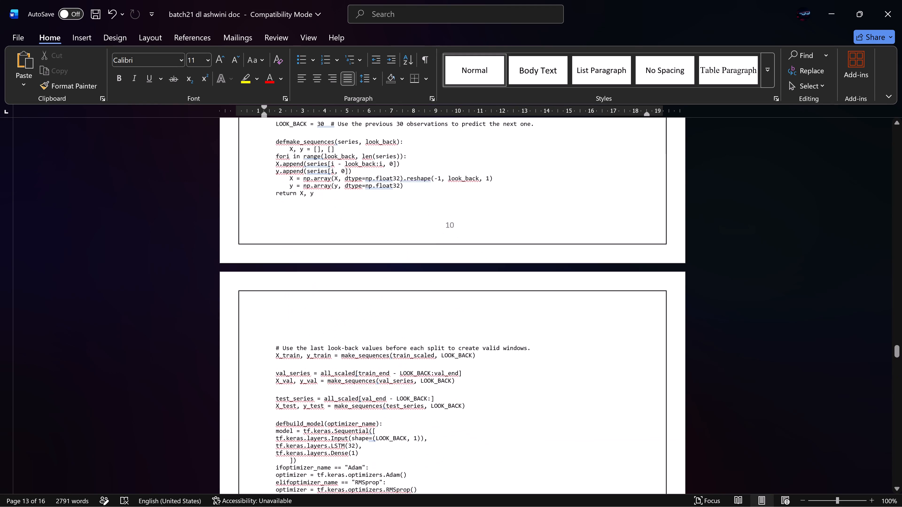
{"action": "scroll", "coordinate": [268, 402], "scroll_direction": "up", "scroll_amount": 5}
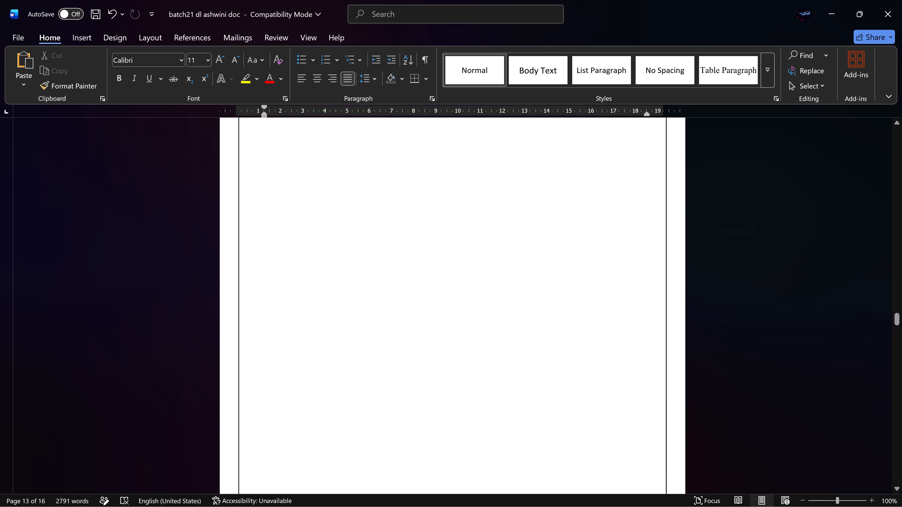
{"action": "scroll", "coordinate": [268, 402], "scroll_direction": "up", "scroll_amount": 4}
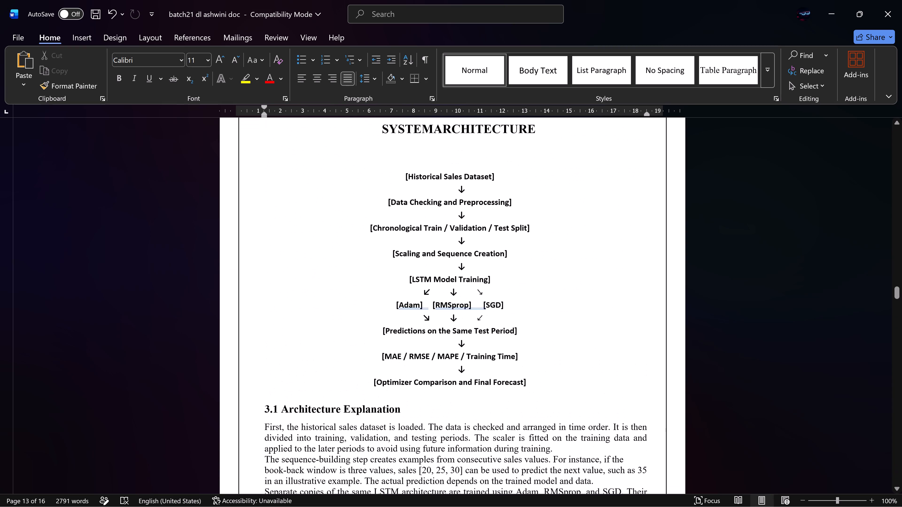
{"action": "scroll", "coordinate": [268, 402], "scroll_direction": "up", "scroll_amount": 1}
{"action": "scroll", "coordinate": [384, 166], "scroll_direction": "up", "scroll_amount": 1}
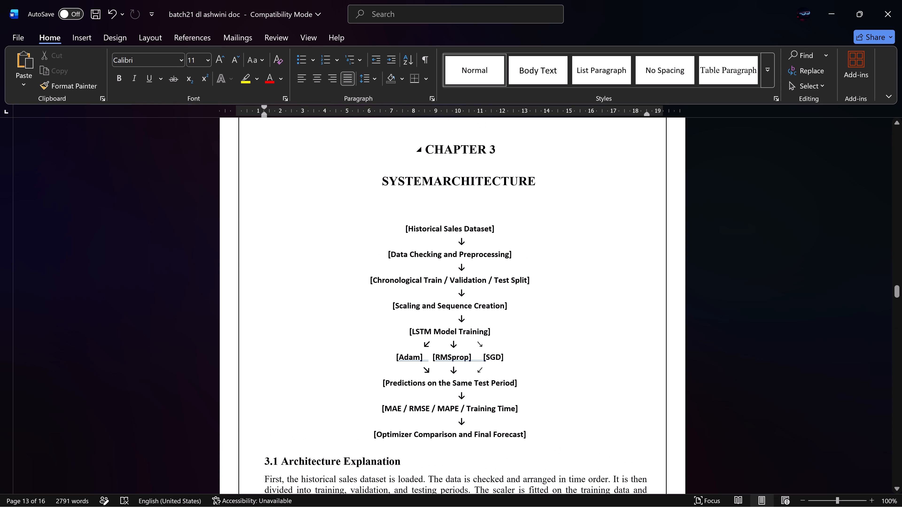
{"action": "scroll", "coordinate": [418, 175], "scroll_direction": "right", "scroll_amount": 2}
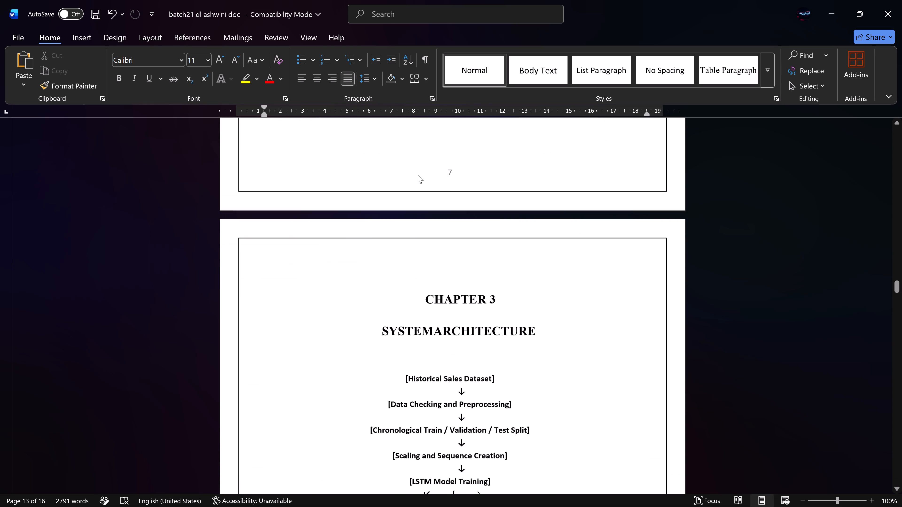
{"action": "scroll", "coordinate": [418, 175], "scroll_direction": "right", "scroll_amount": 1}
Insert the missing space in Chapter 3's title so it reads "SYSTEM ARCHITECTURE".
{"action": "scroll", "coordinate": [418, 175], "scroll_direction": "down", "scroll_amount": 1}
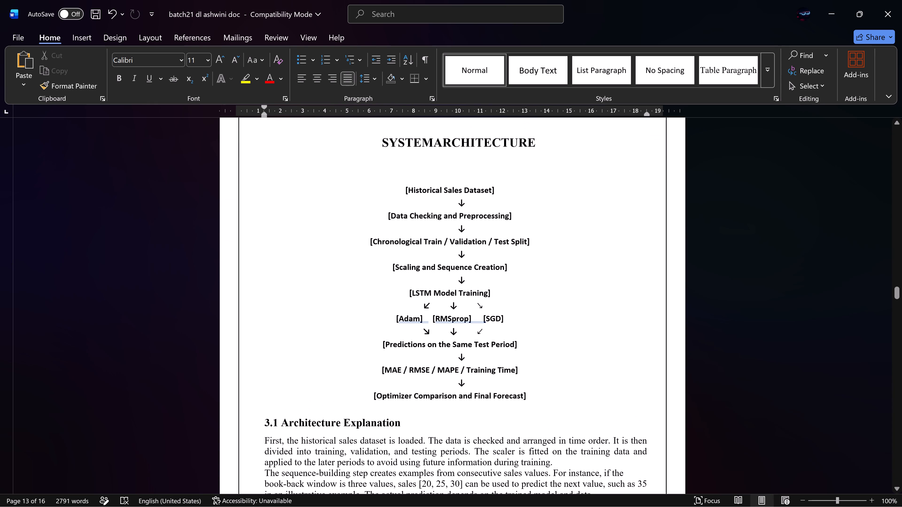
{"action": "left_click", "coordinate": [435, 144]}
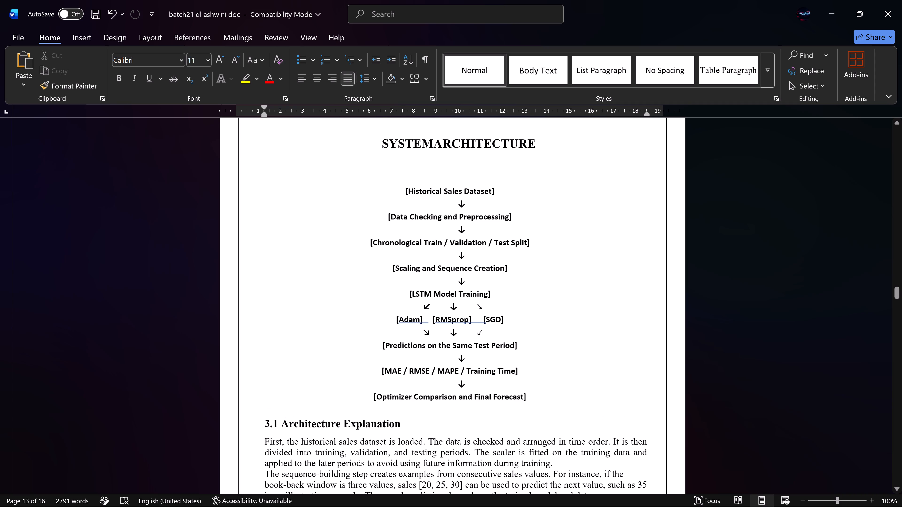
{"action": "key", "text": "space"}
{"action": "left_click", "coordinate": [391, 191]}
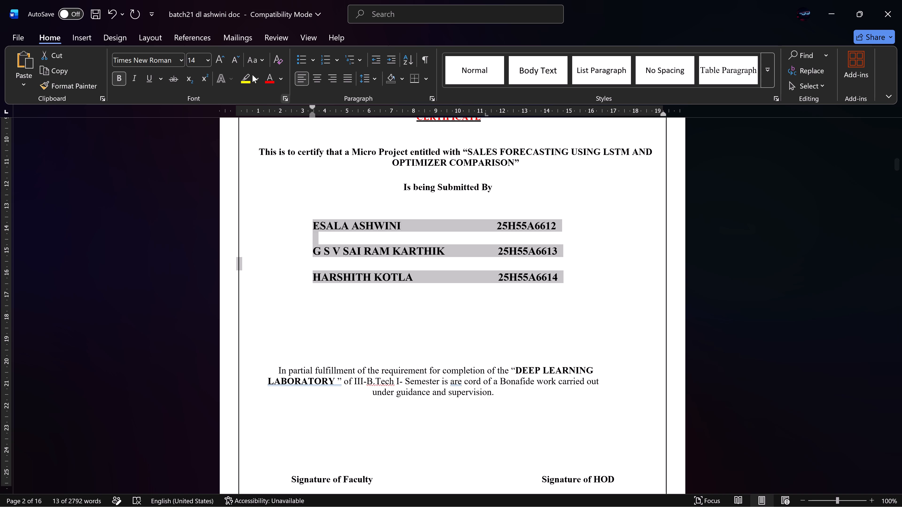
{"action": "left_click", "coordinate": [209, 59]}
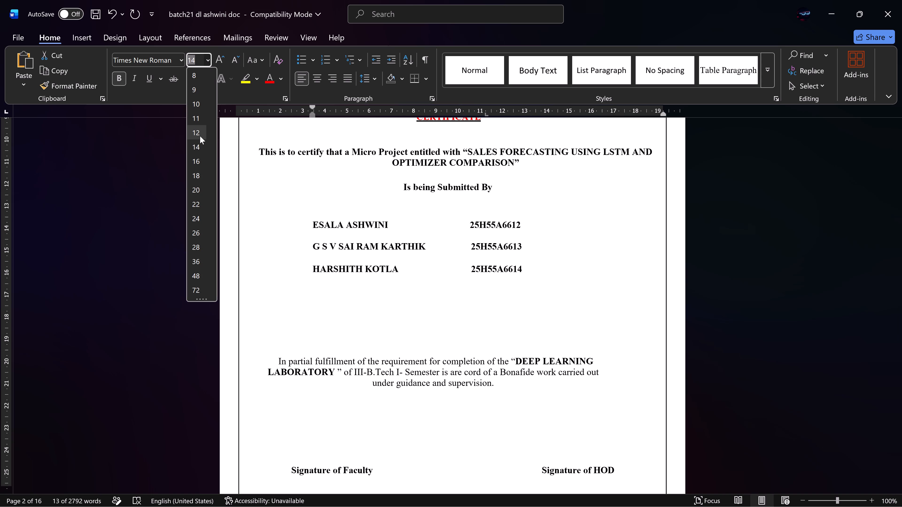
{"action": "left_click", "coordinate": [200, 136]}
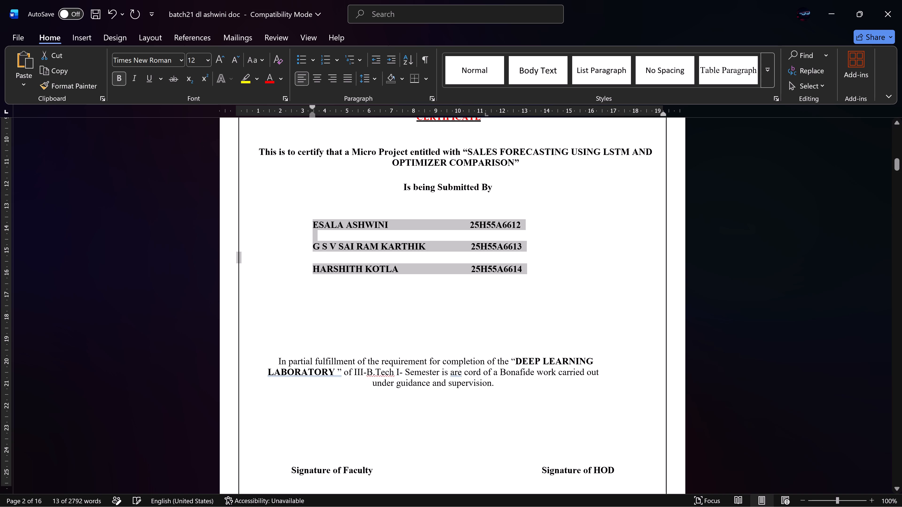
{"action": "left_click_drag", "start_coordinate": [309, 114], "coordinate": [324, 119]}
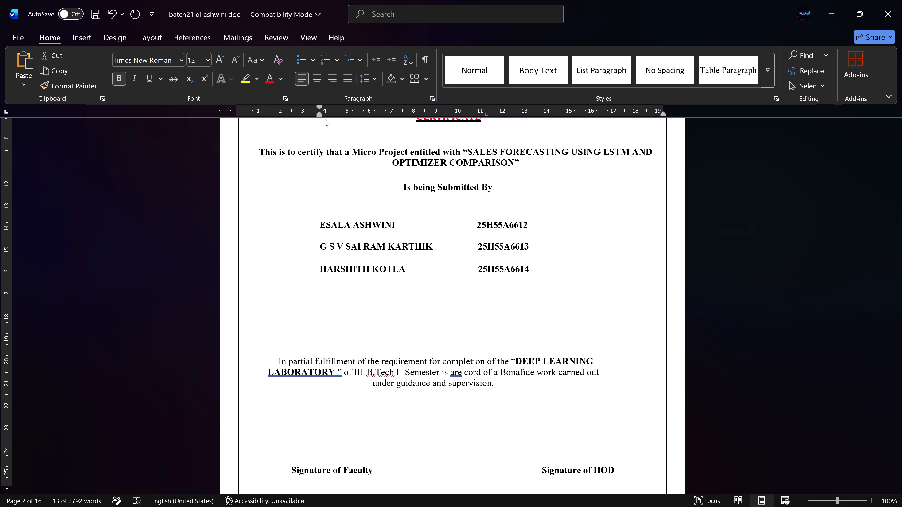
{"action": "left_click_drag", "start_coordinate": [324, 119], "coordinate": [344, 129]}
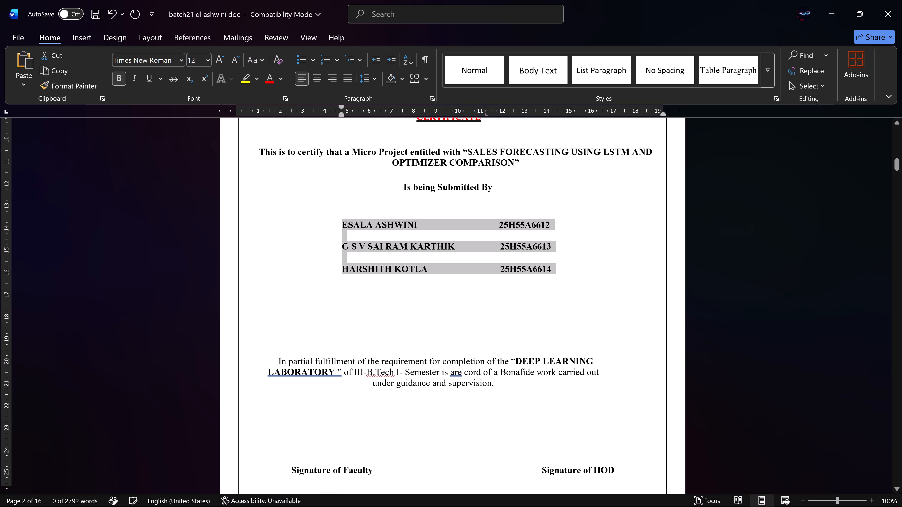
Extend the right indent of the certificate's "In partial fulfillment" paragraph to about 18.7 cm.
{"action": "scroll", "coordinate": [427, 289], "scroll_direction": "down", "scroll_amount": 1}
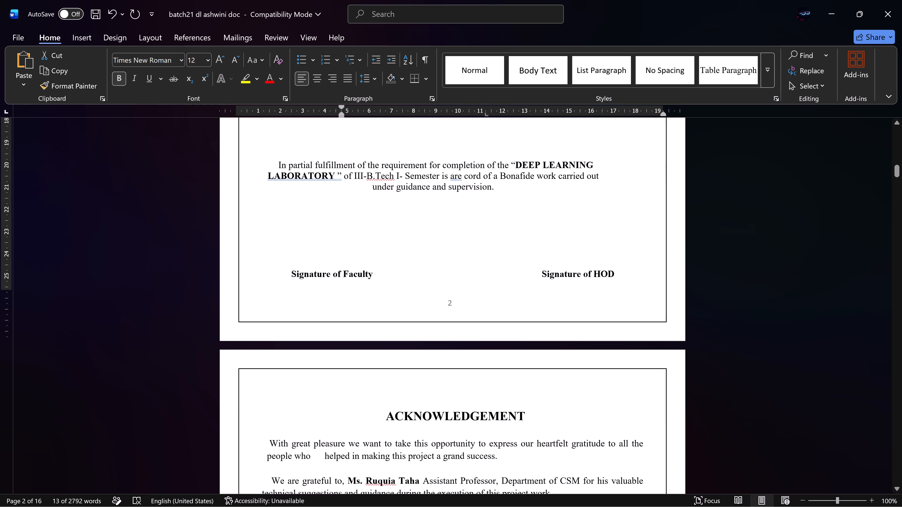
{"action": "left_click_drag", "start_coordinate": [499, 192], "coordinate": [279, 163]}
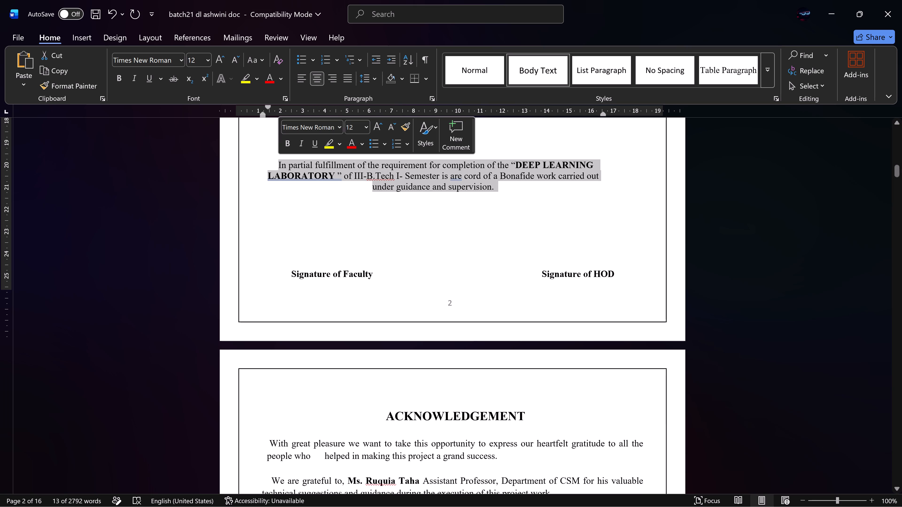
{"action": "left_click_drag", "start_coordinate": [603, 112], "coordinate": [644, 110]}
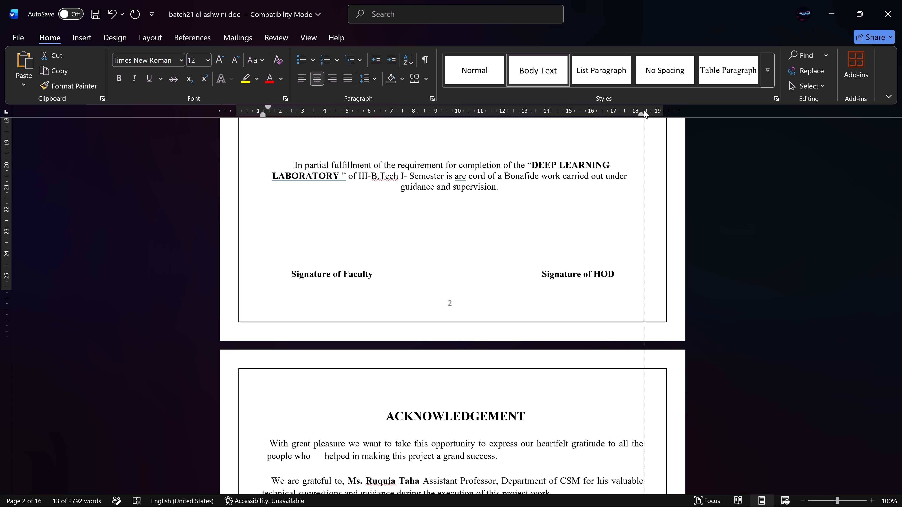
{"action": "left_click_drag", "start_coordinate": [644, 110], "coordinate": [649, 119]}
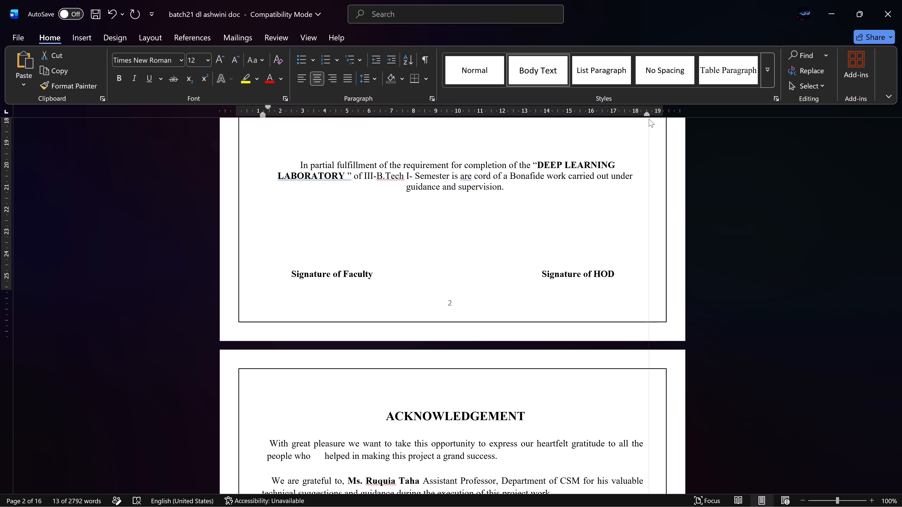
{"action": "left_click_drag", "start_coordinate": [649, 119], "coordinate": [651, 119]}
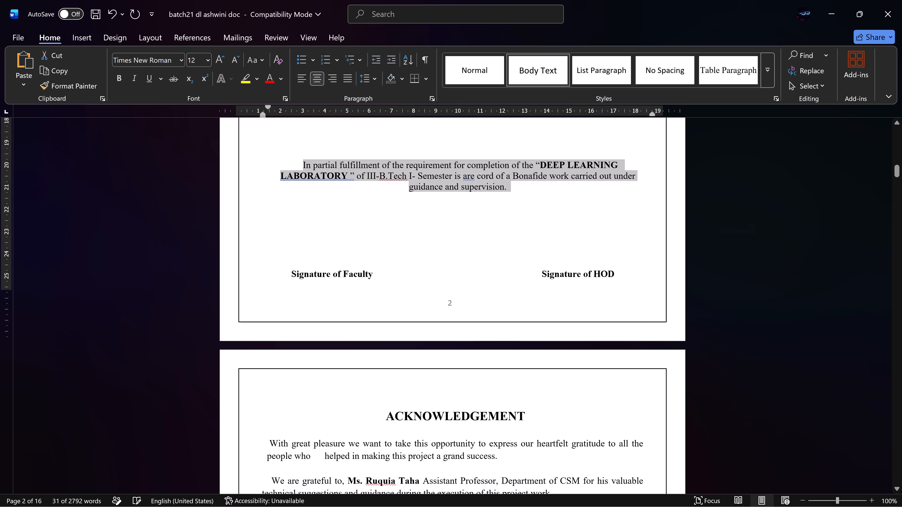
{"action": "left_click", "coordinate": [546, 201]}
Justify the certificate's "In partial fulfillment" paragraph.
{"action": "scroll", "coordinate": [546, 201], "scroll_direction": "up", "scroll_amount": 1}
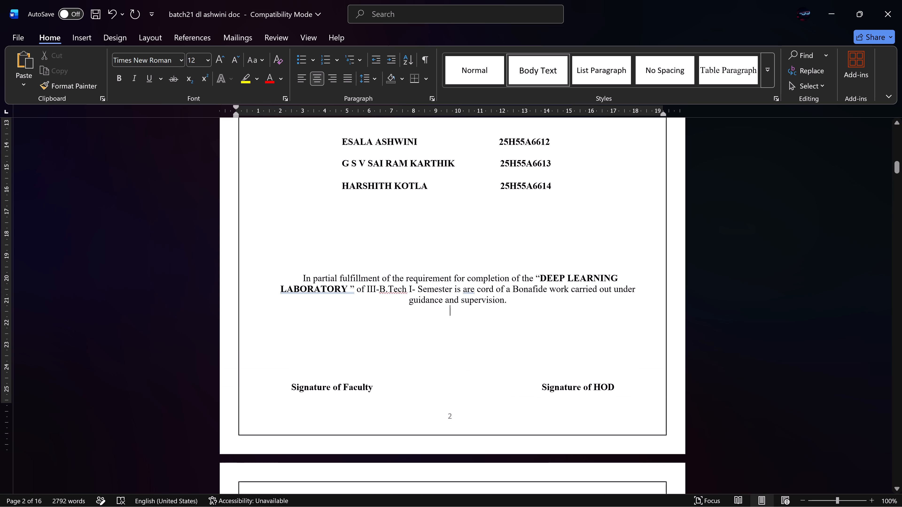
{"action": "left_click_drag", "start_coordinate": [509, 304], "coordinate": [304, 278]}
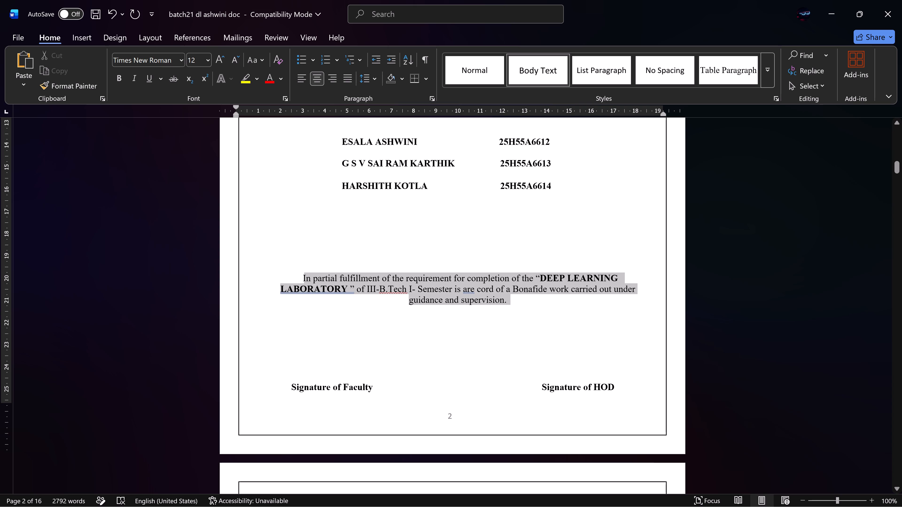
{"action": "left_click_drag", "start_coordinate": [304, 278], "coordinate": [301, 277]}
{"action": "key", "text": "ctrl+l"}
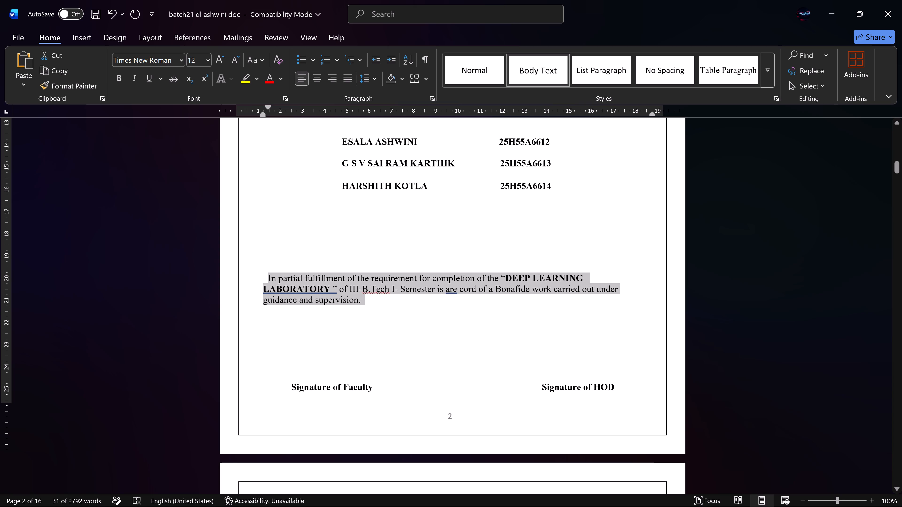
{"action": "key", "text": "ctrl+j"}
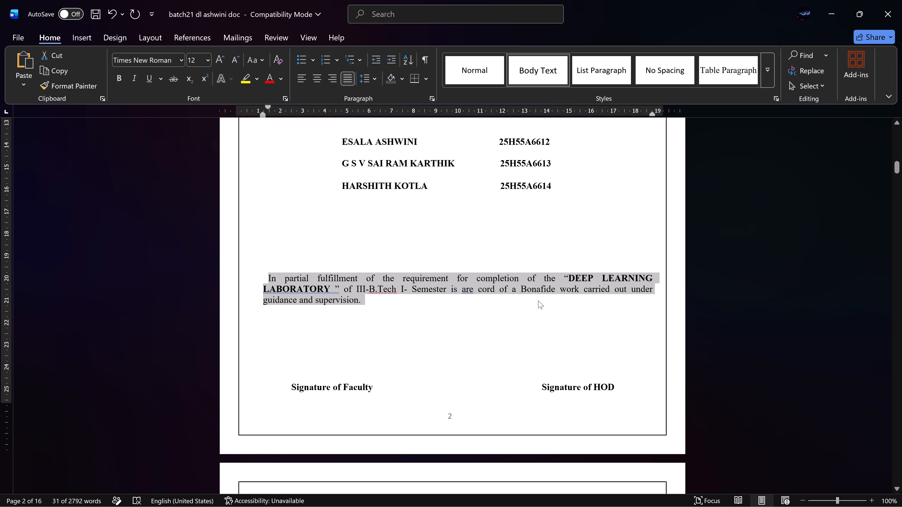
{"action": "left_click", "coordinate": [538, 300]}
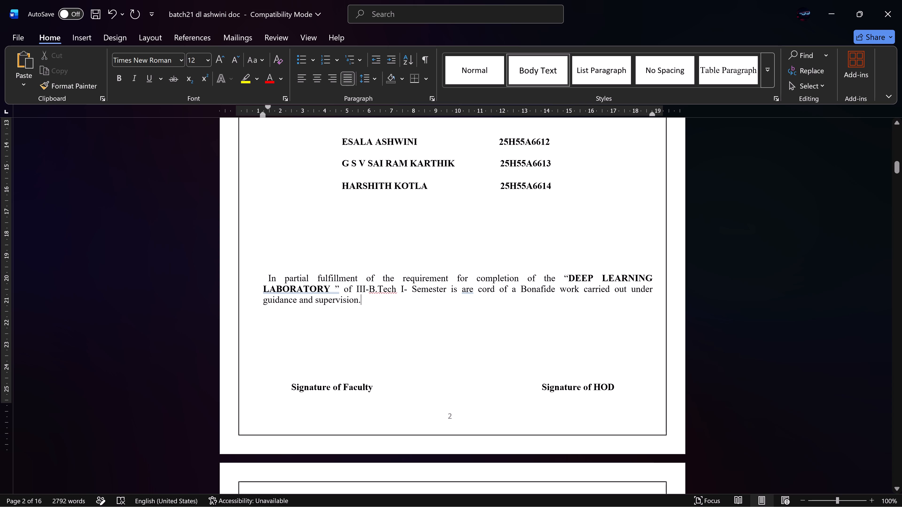
Remove the first-line indent of the "In partial fulfillment" paragraph and start it with a single space instead.
{"action": "left_click", "coordinate": [267, 275]}
{"action": "key", "text": "BackSpace"}
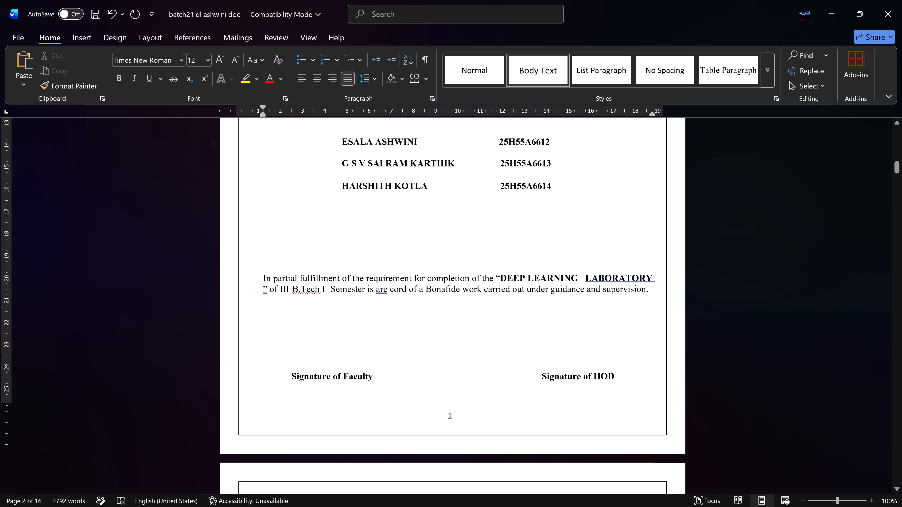
{"action": "key", "text": "space"}
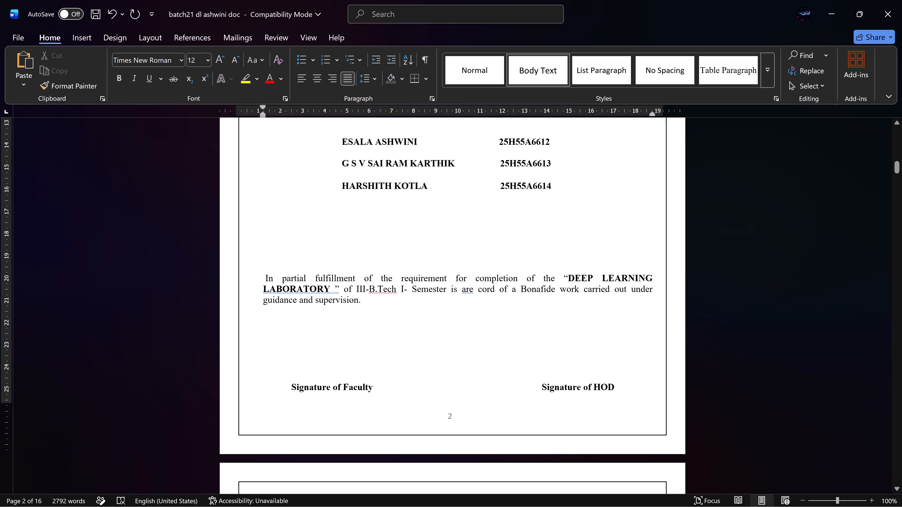
Review the report from the certificate page through the acknowledgement, contents and chapters to Chapter 6, checking titles, spacing and layout.
{"action": "scroll", "coordinate": [467, 322], "scroll_direction": "down", "scroll_amount": 3}
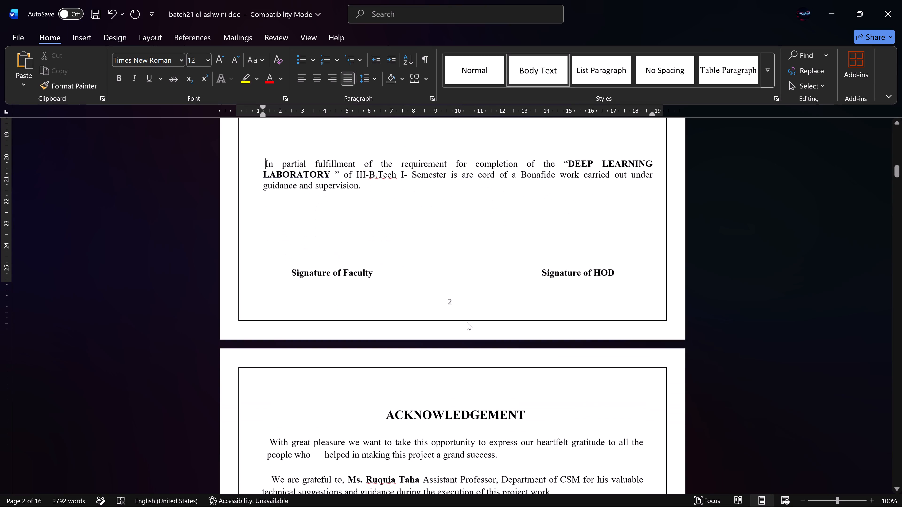
{"action": "scroll", "coordinate": [467, 322], "scroll_direction": "down", "scroll_amount": 3}
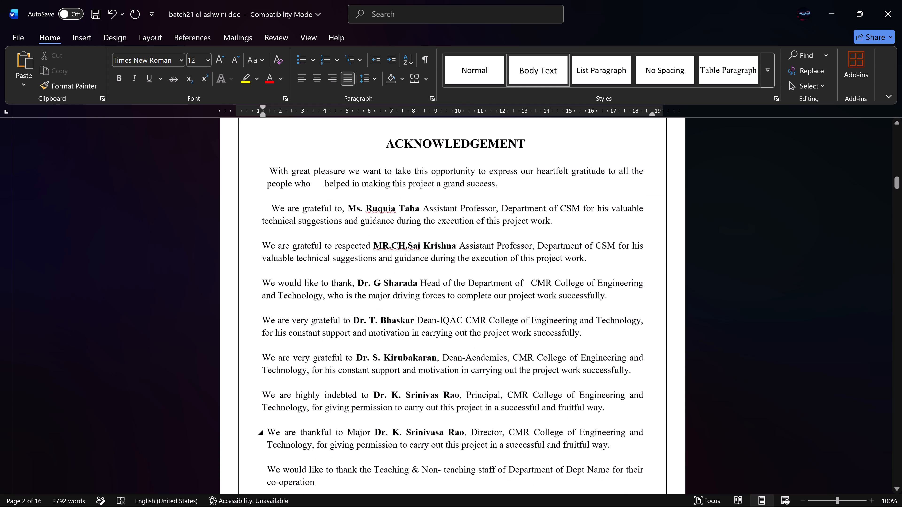
{"action": "scroll", "coordinate": [467, 322], "scroll_direction": "down", "scroll_amount": 3}
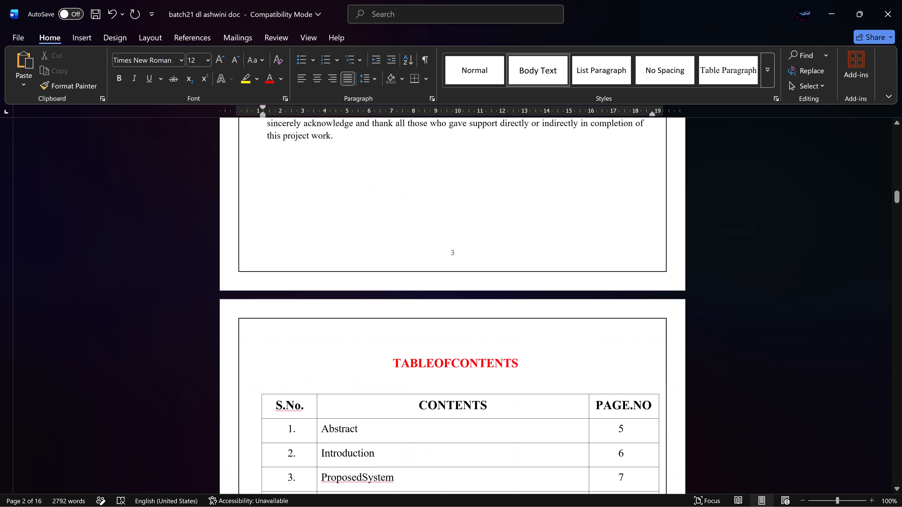
{"action": "scroll", "coordinate": [467, 322], "scroll_direction": "down", "scroll_amount": 4}
{"action": "scroll", "coordinate": [467, 322], "scroll_direction": "down", "scroll_amount": 20}
{"action": "scroll", "coordinate": [467, 322], "scroll_direction": "down", "scroll_amount": 20}
{"action": "scroll", "coordinate": [467, 322], "scroll_direction": "down", "scroll_amount": 15}
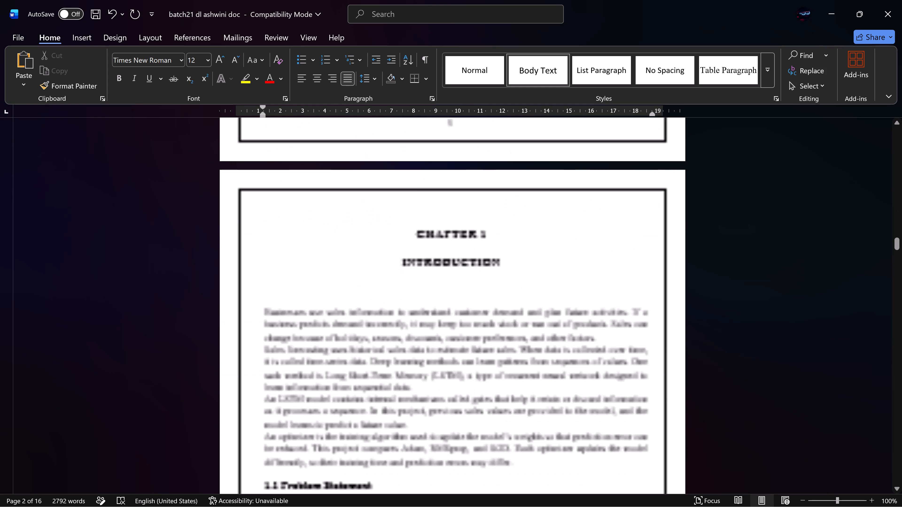
{"action": "scroll", "coordinate": [467, 322], "scroll_direction": "down", "scroll_amount": 20}
{"action": "scroll", "coordinate": [467, 322], "scroll_direction": "down", "scroll_amount": 20}
{"action": "scroll", "coordinate": [467, 322], "scroll_direction": "down", "scroll_amount": 20}
{"action": "scroll", "coordinate": [467, 322], "scroll_direction": "down", "scroll_amount": 7}
{"action": "scroll", "coordinate": [467, 322], "scroll_direction": "up", "scroll_amount": 18}
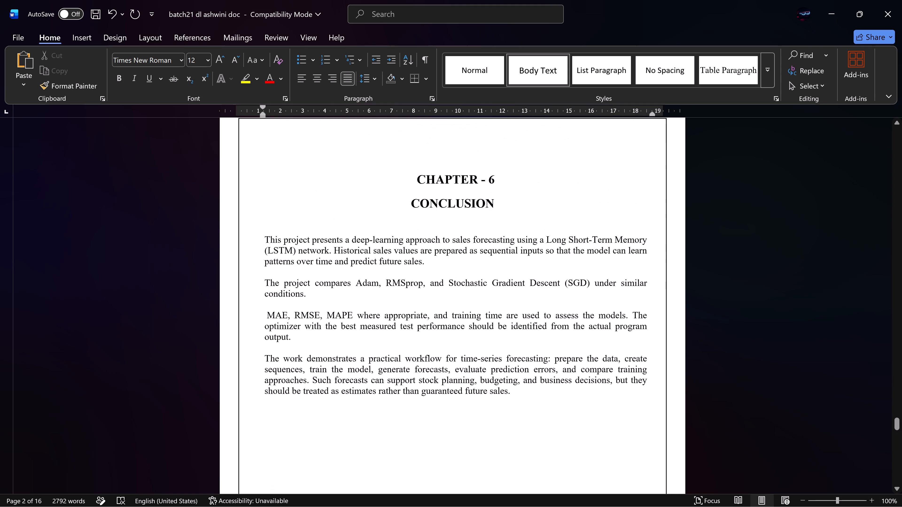
Set the Reference entry's page number in the table of contents to 16.
{"action": "scroll", "coordinate": [467, 322], "scroll_direction": "up", "scroll_amount": 20}
{"action": "scroll", "coordinate": [467, 322], "scroll_direction": "up", "scroll_amount": 20}
{"action": "scroll", "coordinate": [467, 322], "scroll_direction": "up", "scroll_amount": 12}
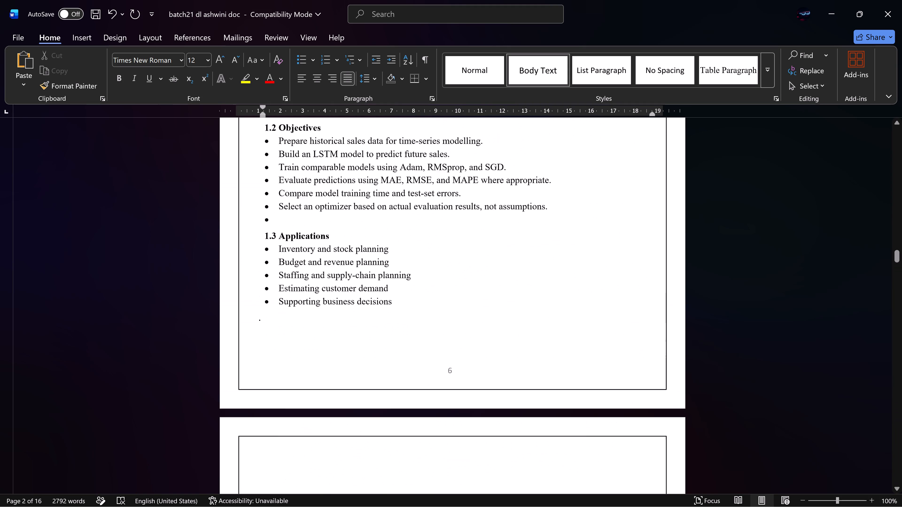
{"action": "scroll", "coordinate": [467, 322], "scroll_direction": "up", "scroll_amount": 7}
{"action": "scroll", "coordinate": [467, 322], "scroll_direction": "down", "scroll_amount": 3}
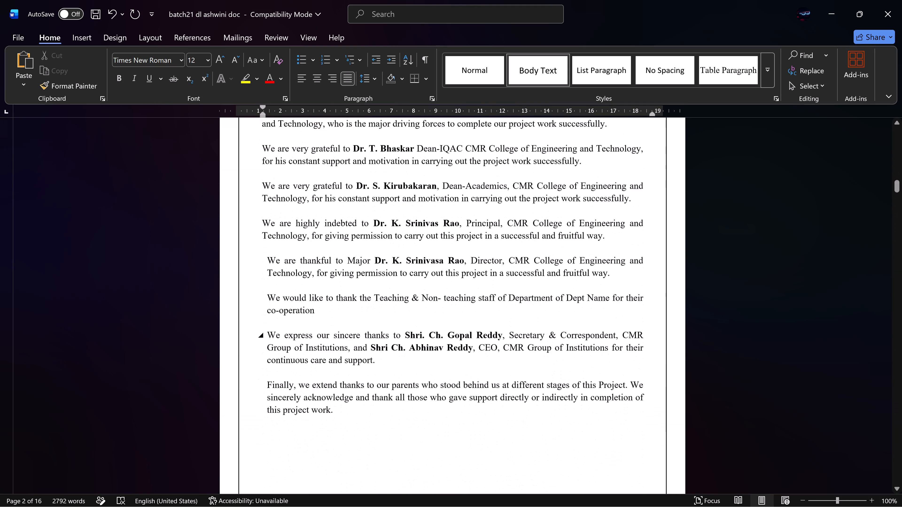
{"action": "scroll", "coordinate": [467, 322], "scroll_direction": "down", "scroll_amount": 9}
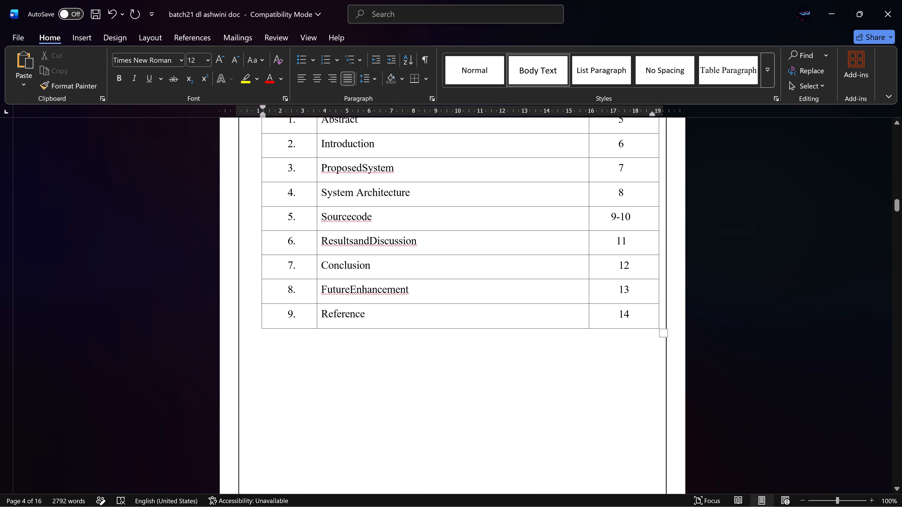
{"action": "left_click", "coordinate": [637, 313]}
{"action": "key", "text": "BackSpace"}
{"action": "key", "text": "6"}
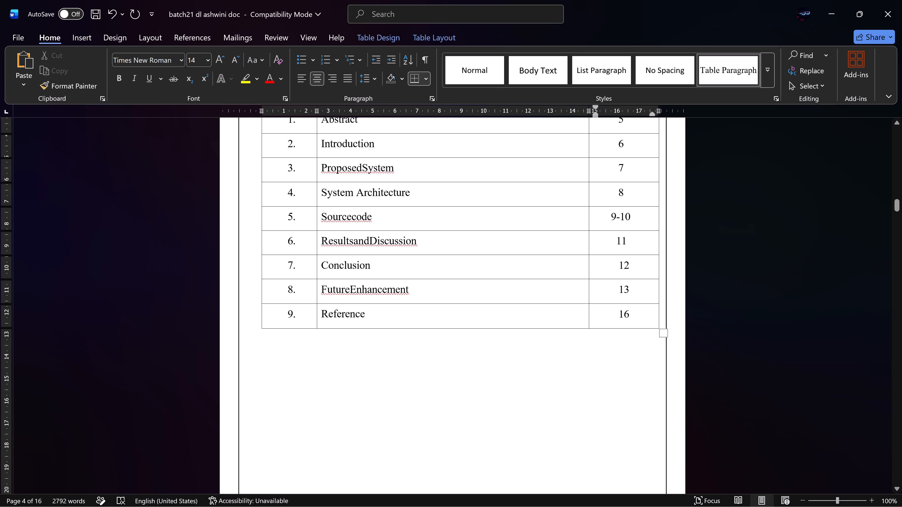
Insert the missing spaces in the contents entries so they read Future Enhancement, Results and Discussion, Source code and Proposed System.
{"action": "left_click", "coordinate": [350, 289]}
{"action": "key", "text": "space"}
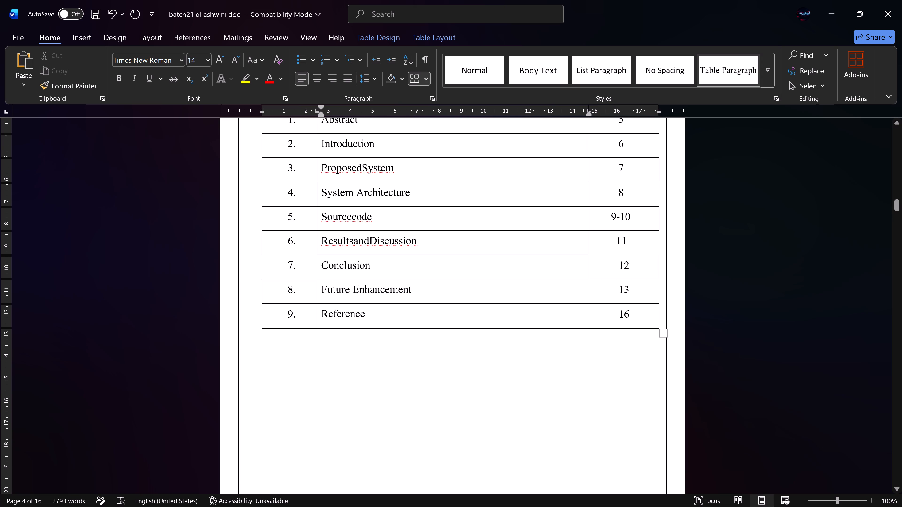
{"action": "left_click", "coordinate": [372, 244]}
{"action": "key", "text": "space"}
{"action": "left_click", "coordinate": [354, 243]}
{"action": "key", "text": "space"}
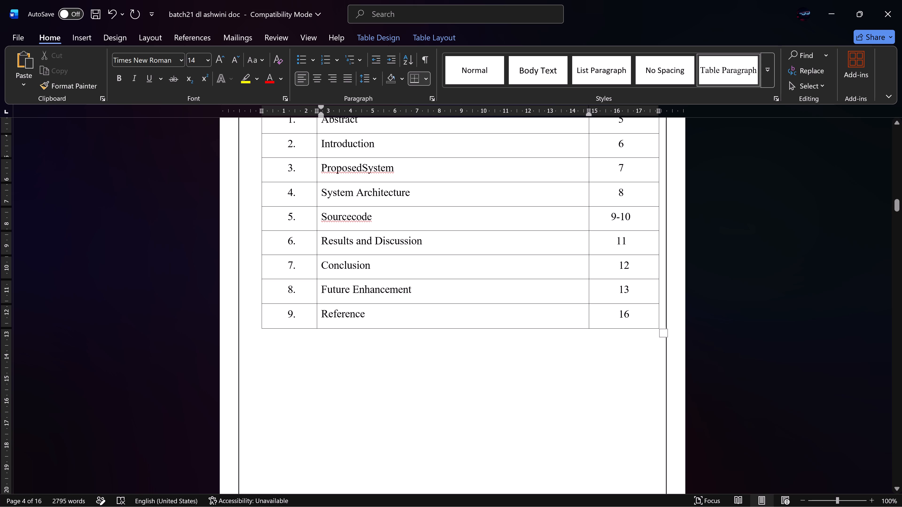
{"action": "left_click", "coordinate": [353, 218]}
{"action": "left_click", "coordinate": [353, 218]}
{"action": "key", "text": "space"}
{"action": "left_click", "coordinate": [361, 167]}
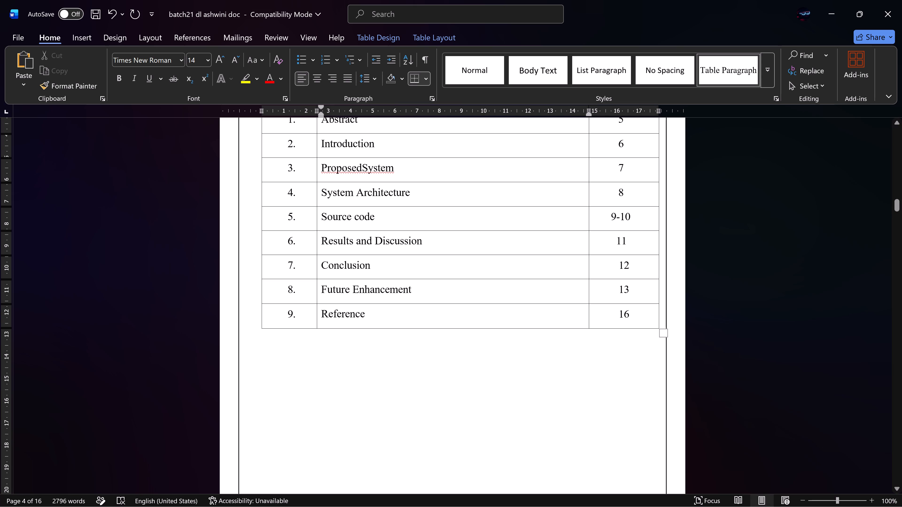
{"action": "key", "text": "space"}
Check which pages the chapters fall on, from the Introduction through Results, Conclusion, Future Enhancement and References, against the contents table.
{"action": "scroll", "coordinate": [361, 191], "scroll_direction": "right", "scroll_amount": 1}
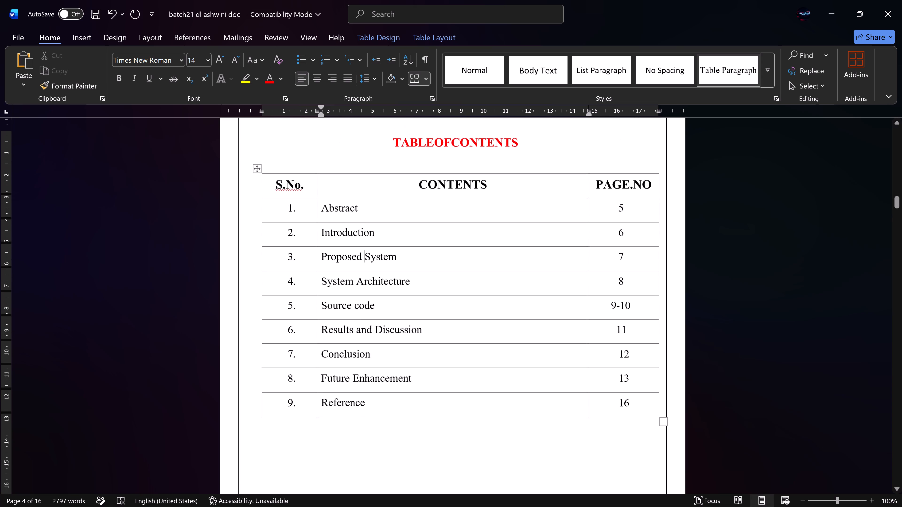
{"action": "scroll", "coordinate": [361, 191], "scroll_direction": "right", "scroll_amount": 1}
{"action": "scroll", "coordinate": [361, 191], "scroll_direction": "down", "scroll_amount": 2}
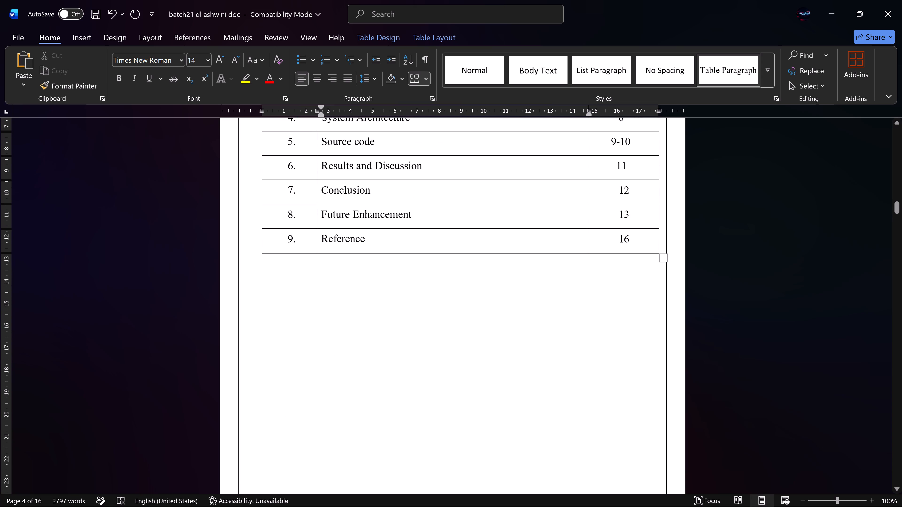
{"action": "scroll", "coordinate": [361, 191], "scroll_direction": "down", "scroll_amount": 1}
{"action": "scroll", "coordinate": [361, 191], "scroll_direction": "down", "scroll_amount": 20}
{"action": "scroll", "coordinate": [361, 191], "scroll_direction": "down", "scroll_amount": 18}
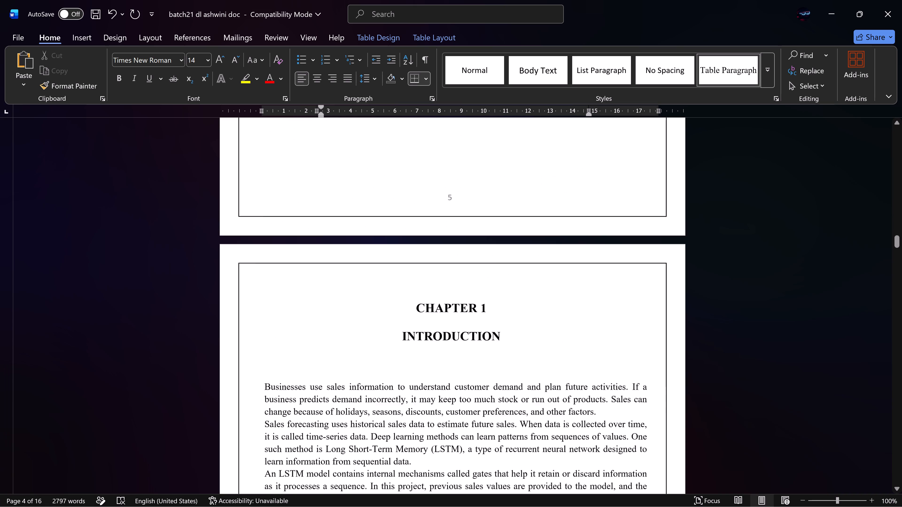
{"action": "scroll", "coordinate": [361, 191], "scroll_direction": "down", "scroll_amount": 20}
{"action": "scroll", "coordinate": [361, 191], "scroll_direction": "down", "scroll_amount": 20}
{"action": "scroll", "coordinate": [361, 191], "scroll_direction": "up", "scroll_amount": 3}
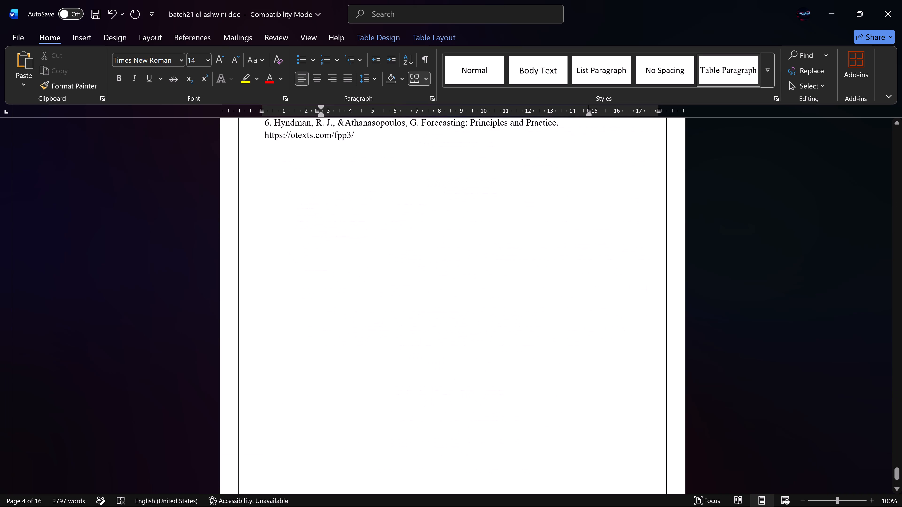
{"action": "scroll", "coordinate": [361, 191], "scroll_direction": "up", "scroll_amount": 8}
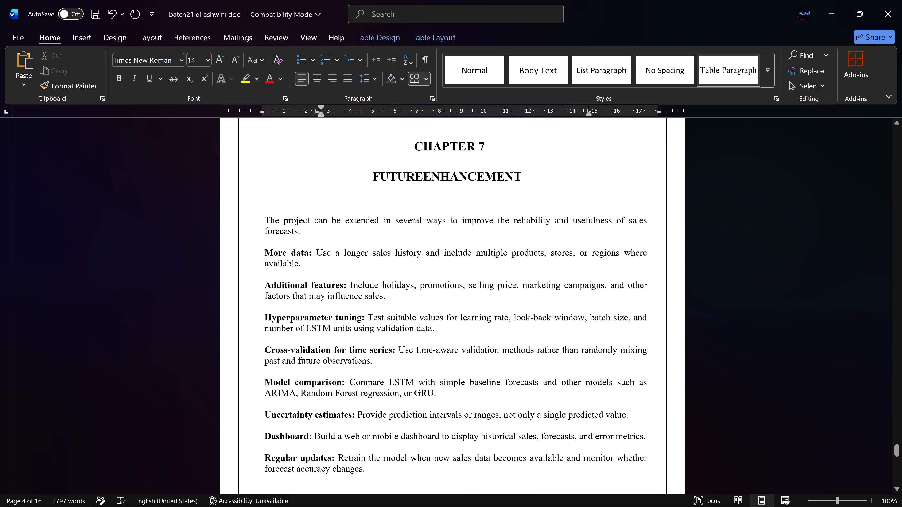
{"action": "scroll", "coordinate": [361, 191], "scroll_direction": "up", "scroll_amount": 2}
{"action": "scroll", "coordinate": [361, 191], "scroll_direction": "down", "scroll_amount": 1}
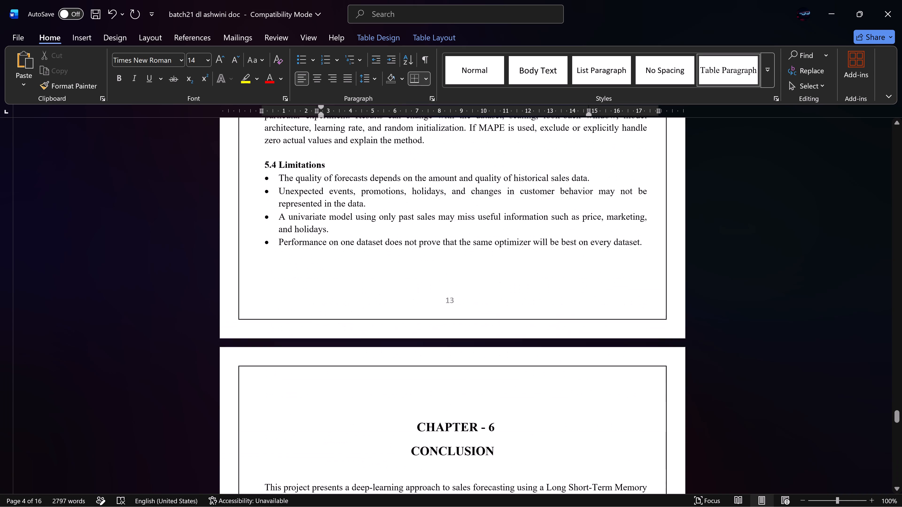
{"action": "scroll", "coordinate": [361, 191], "scroll_direction": "down", "scroll_amount": 4}
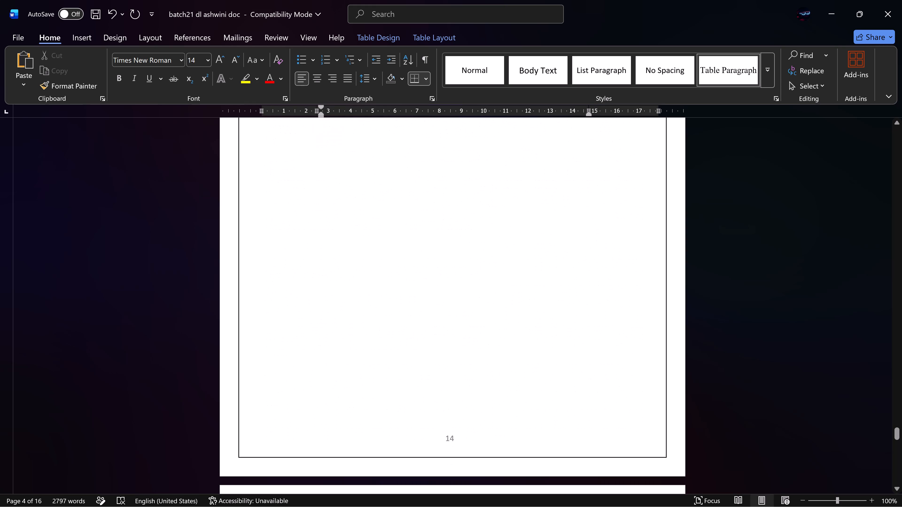
{"action": "scroll", "coordinate": [361, 191], "scroll_direction": "up", "scroll_amount": 2}
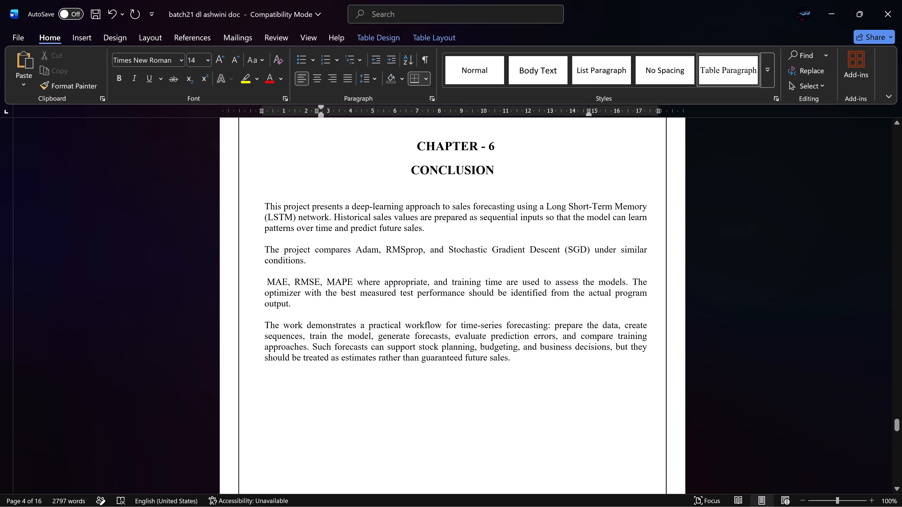
{"action": "scroll", "coordinate": [361, 191], "scroll_direction": "up", "scroll_amount": 4}
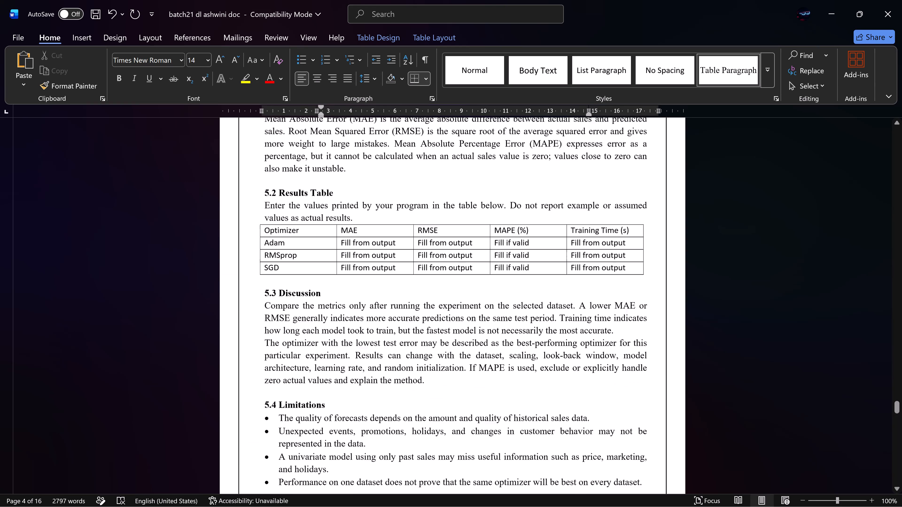
{"action": "scroll", "coordinate": [361, 191], "scroll_direction": "up", "scroll_amount": 9}
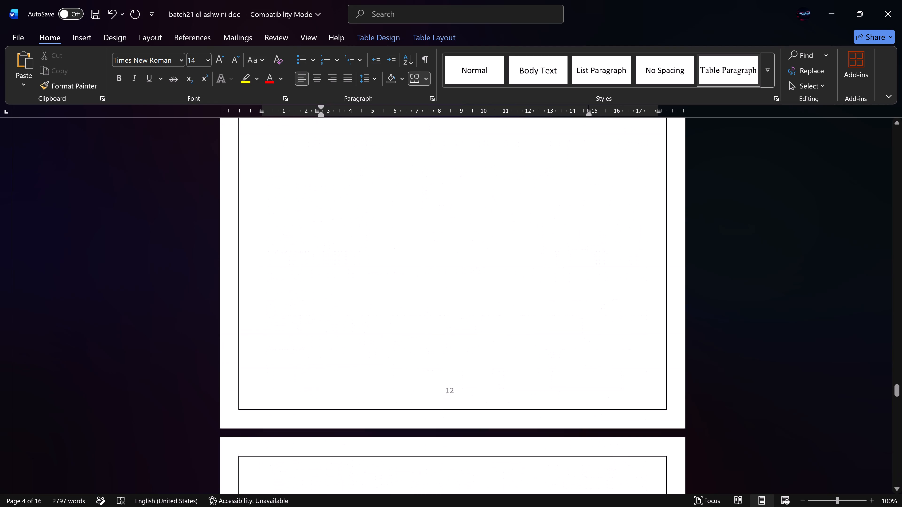
Update the contents page numbers to 15 for Future Enhancement, 14 for Conclusion and 13 for Results and Discussion.
{"action": "scroll", "coordinate": [361, 191], "scroll_direction": "up", "scroll_amount": 2}
{"action": "scroll", "coordinate": [361, 191], "scroll_direction": "up", "scroll_amount": 20}
{"action": "scroll", "coordinate": [361, 191], "scroll_direction": "up", "scroll_amount": 20}
{"action": "scroll", "coordinate": [361, 191], "scroll_direction": "up", "scroll_amount": 20}
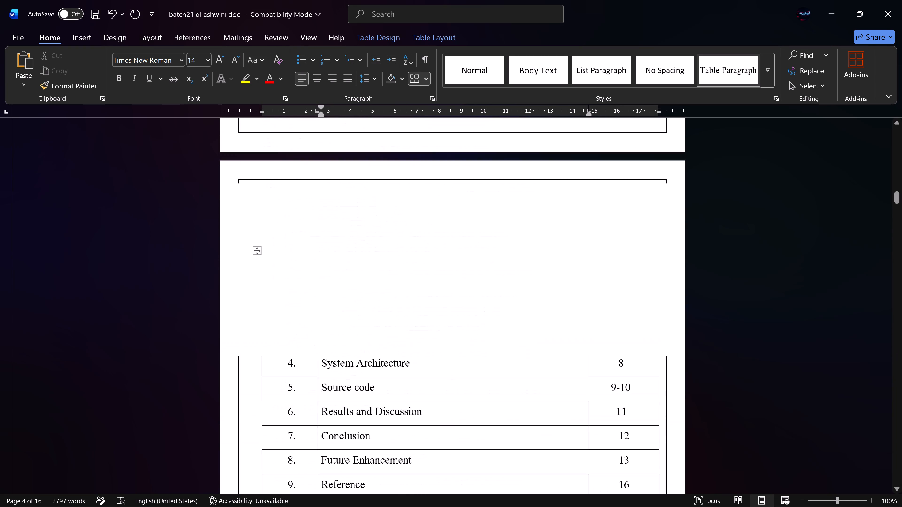
{"action": "scroll", "coordinate": [361, 191], "scroll_direction": "up", "scroll_amount": 6}
{"action": "scroll", "coordinate": [361, 191], "scroll_direction": "down", "scroll_amount": 7}
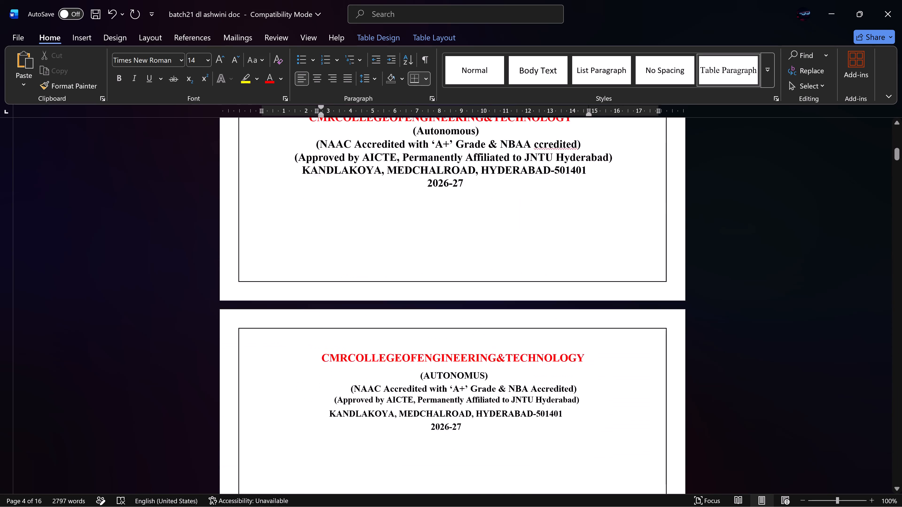
{"action": "scroll", "coordinate": [361, 191], "scroll_direction": "down", "scroll_amount": 5}
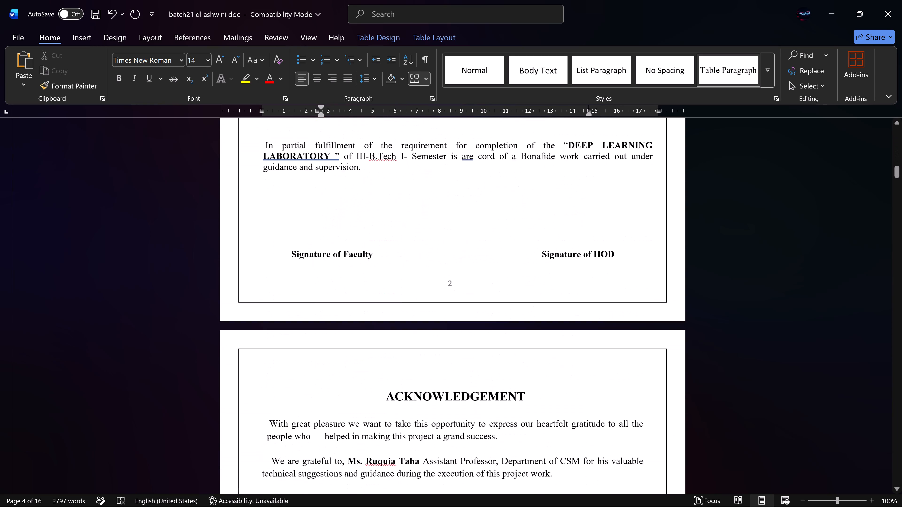
{"action": "scroll", "coordinate": [361, 191], "scroll_direction": "down", "scroll_amount": 5}
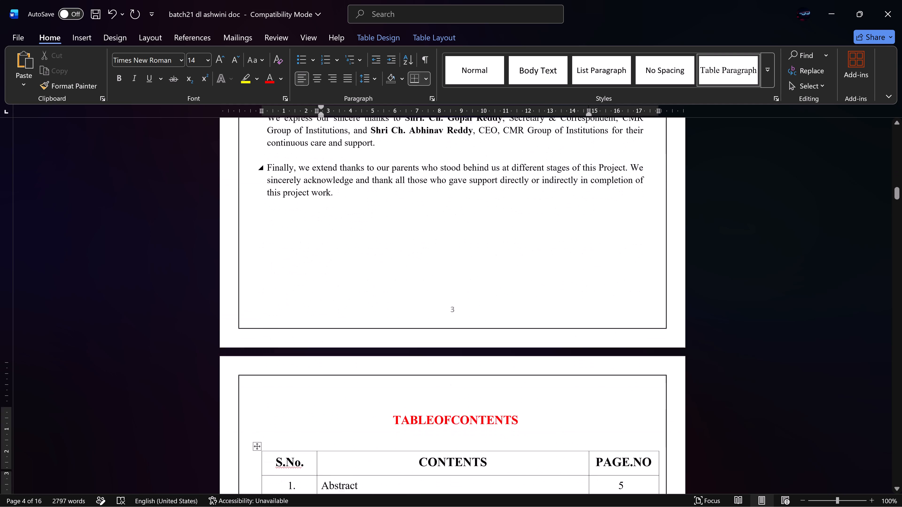
{"action": "scroll", "coordinate": [361, 191], "scroll_direction": "down", "scroll_amount": 3}
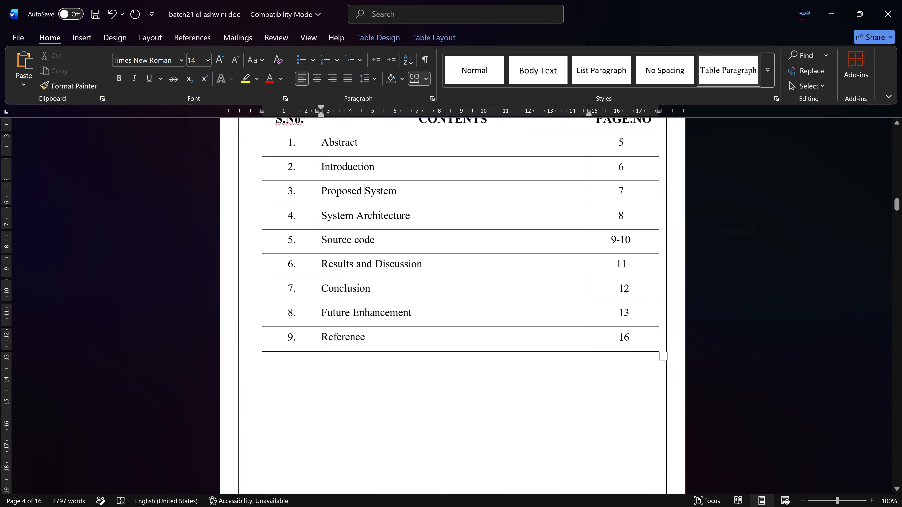
{"action": "left_click", "coordinate": [631, 310]}
{"action": "key", "text": "BackSpace"}
{"action": "key", "text": "5"}
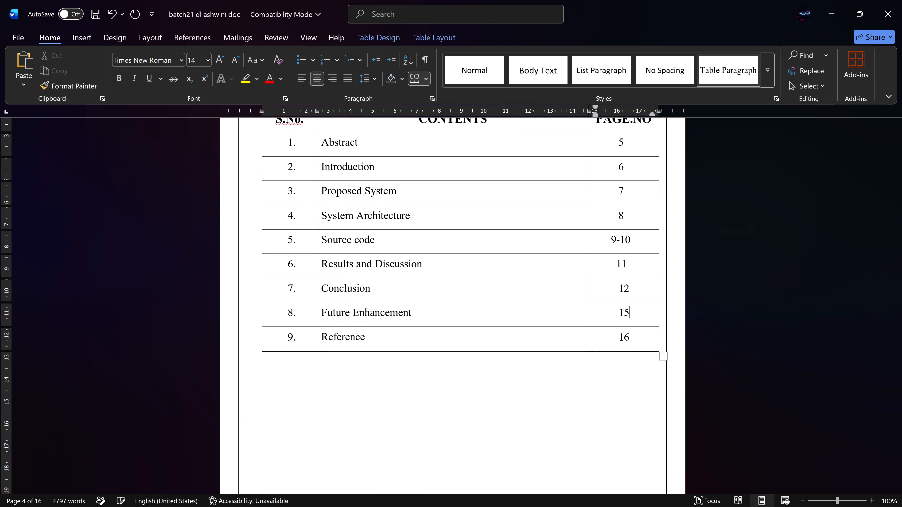
{"action": "left_click", "coordinate": [633, 287]}
{"action": "key", "text": "BackSpace"}
{"action": "key", "text": "5"}
{"action": "key", "text": "BackSpace"}
{"action": "key", "text": "4"}
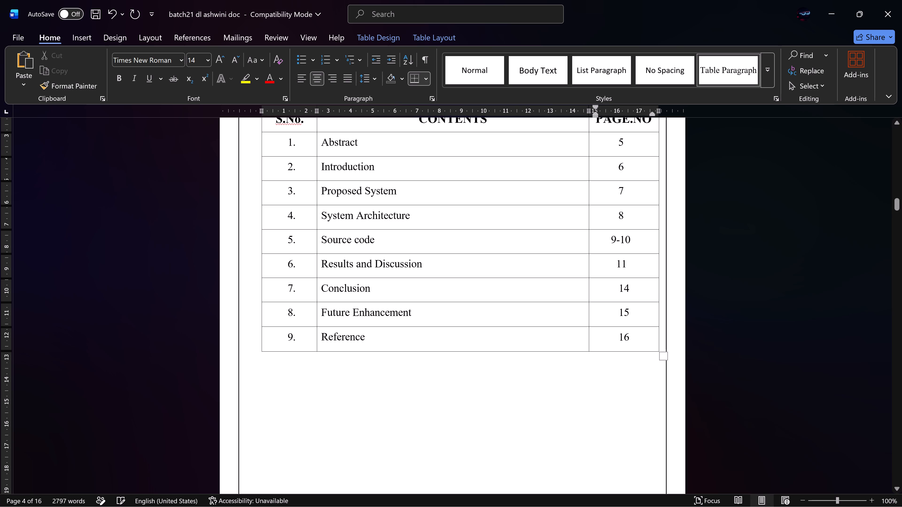
{"action": "left_click", "coordinate": [639, 268]}
{"action": "key", "text": "BackSpace"}
{"action": "key", "text": "3"}
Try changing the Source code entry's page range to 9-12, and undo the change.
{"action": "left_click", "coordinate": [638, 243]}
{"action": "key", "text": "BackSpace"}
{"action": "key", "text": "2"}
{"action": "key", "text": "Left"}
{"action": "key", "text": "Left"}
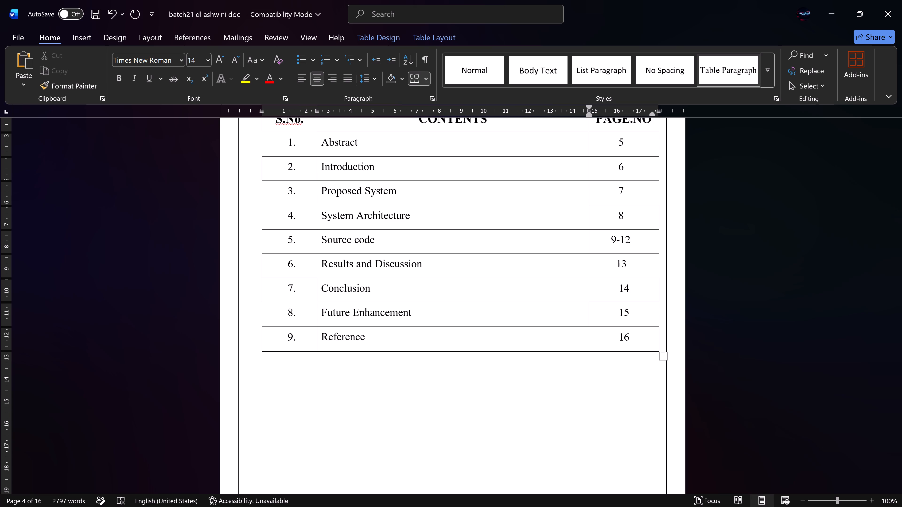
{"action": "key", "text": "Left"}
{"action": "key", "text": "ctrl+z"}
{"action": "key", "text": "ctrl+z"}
Set the Source code entry's page range in the contents table to 11-12.
{"action": "key", "text": "BackSpace"}
{"action": "key", "text": "2"}
{"action": "key", "text": "Left"}
{"action": "key", "text": "Left"}
{"action": "key", "text": "Left"}
{"action": "key", "text": "BackSpace"}
{"action": "key", "text": "BackSpace"}
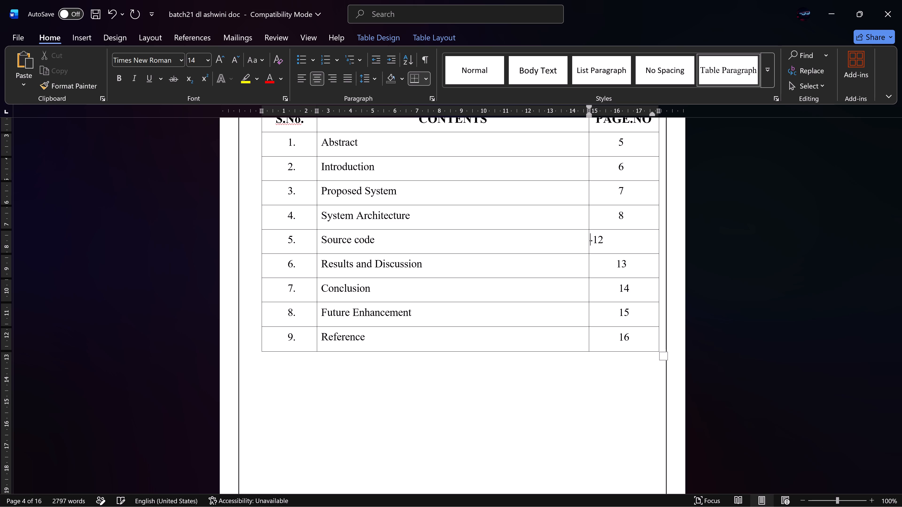
{"action": "key", "text": "ctrl+z"}
{"action": "type", "text": "11"}
Check which pages the source code listing spans, including where it ends before Chapter 5.
{"action": "scroll", "coordinate": [638, 243], "scroll_direction": "down", "scroll_amount": 5}
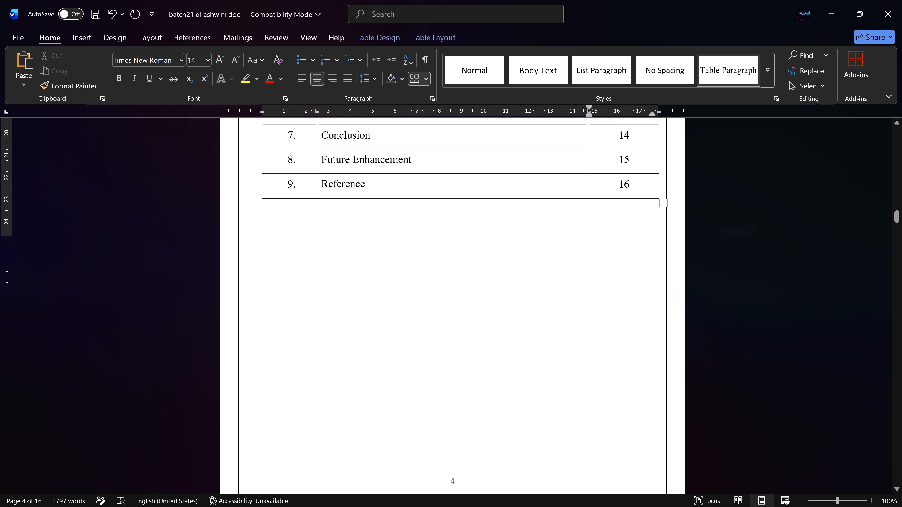
{"action": "scroll", "coordinate": [638, 243], "scroll_direction": "down", "scroll_amount": 18}
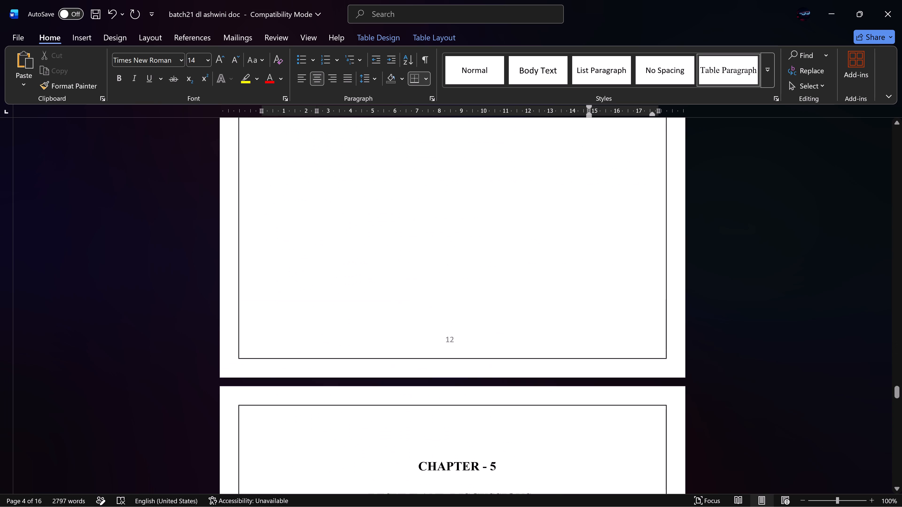
{"action": "scroll", "coordinate": [638, 243], "scroll_direction": "down", "scroll_amount": 3}
{"action": "scroll", "coordinate": [638, 243], "scroll_direction": "up", "scroll_amount": 8}
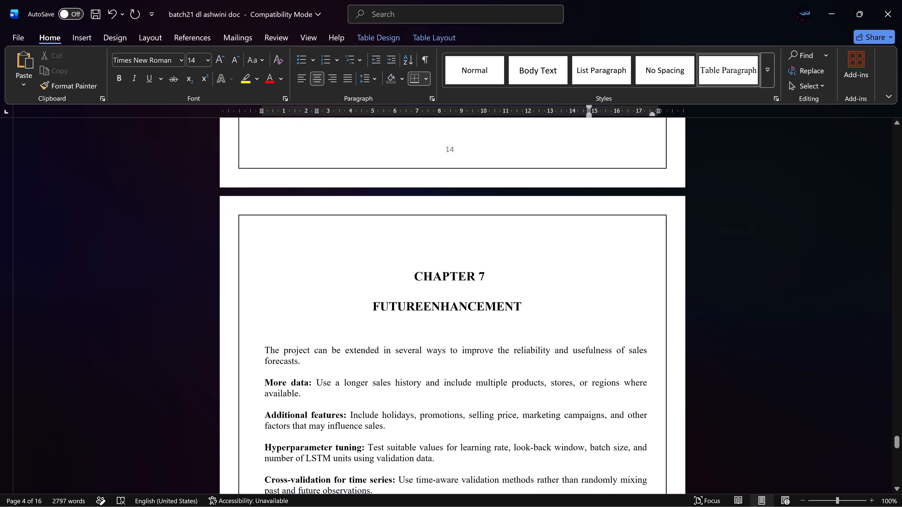
{"action": "scroll", "coordinate": [638, 243], "scroll_direction": "up", "scroll_amount": 6}
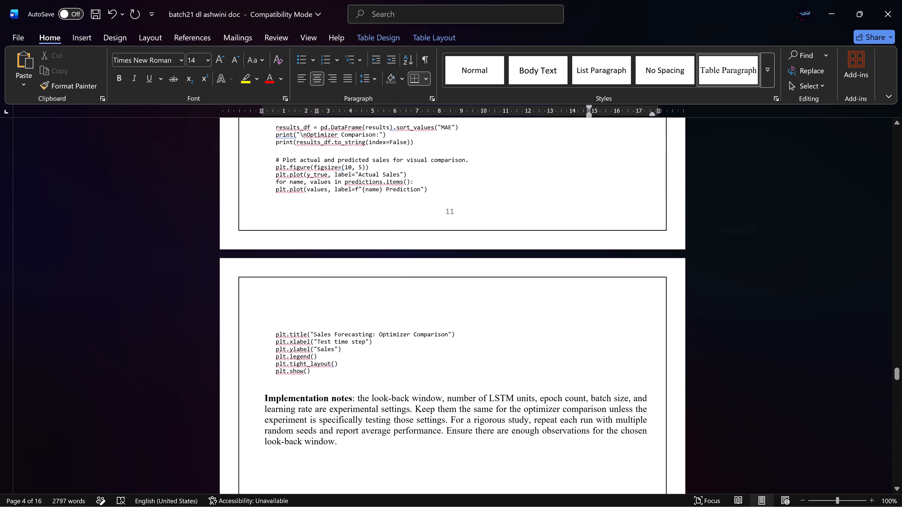
{"action": "scroll", "coordinate": [638, 243], "scroll_direction": "up", "scroll_amount": 4}
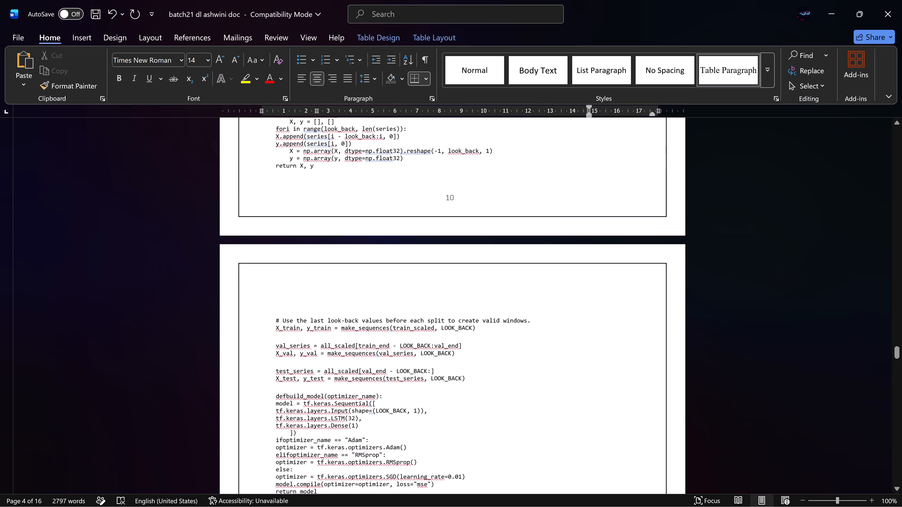
{"action": "scroll", "coordinate": [638, 243], "scroll_direction": "up", "scroll_amount": 4}
{"action": "scroll", "coordinate": [638, 243], "scroll_direction": "down", "scroll_amount": 5}
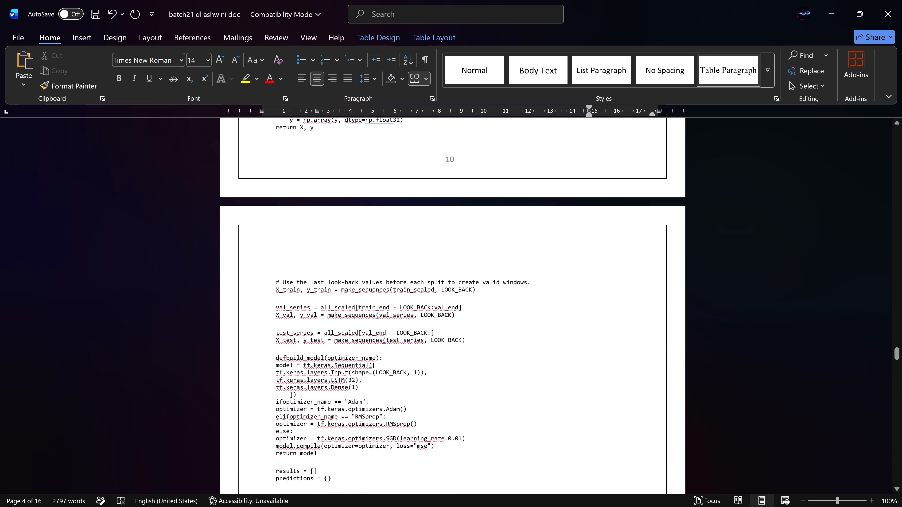
{"action": "scroll", "coordinate": [638, 243], "scroll_direction": "down", "scroll_amount": 3}
{"action": "scroll", "coordinate": [638, 243], "scroll_direction": "up", "scroll_amount": 2}
{"action": "scroll", "coordinate": [638, 243], "scroll_direction": "down", "scroll_amount": 1}
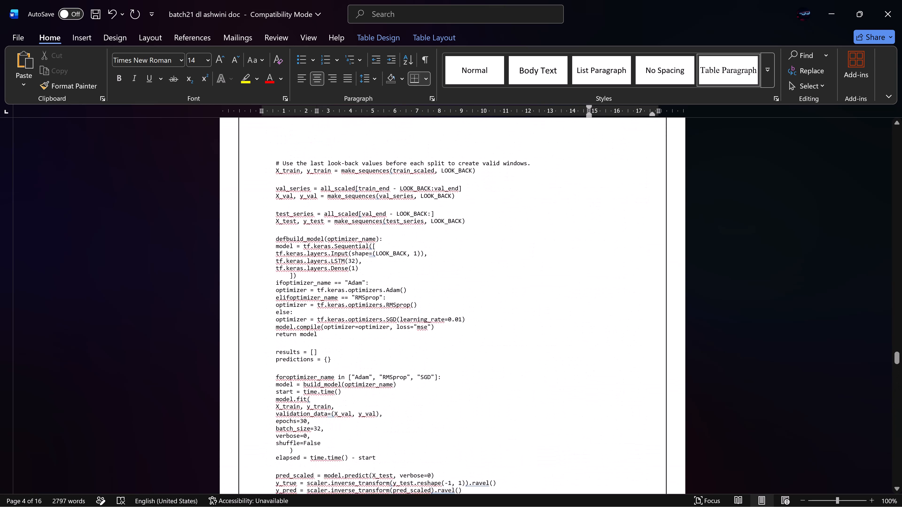
{"action": "scroll", "coordinate": [638, 243], "scroll_direction": "down", "scroll_amount": 6}
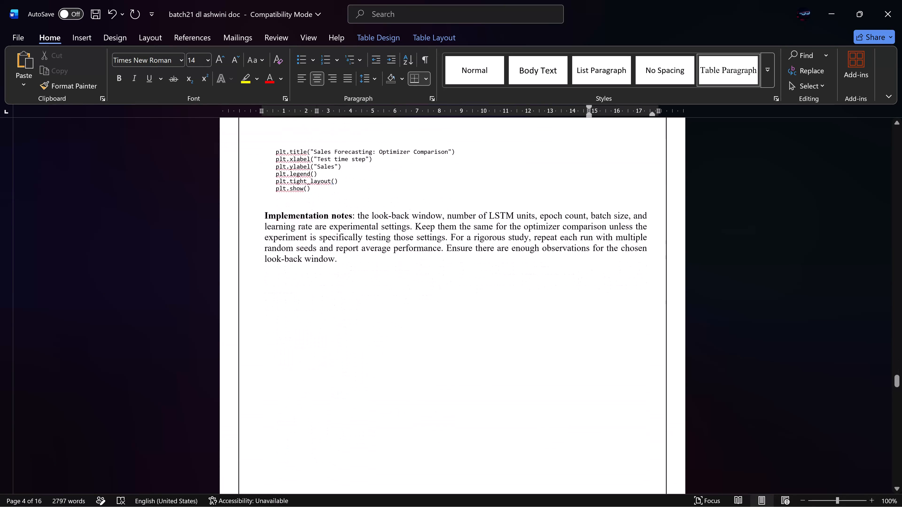
{"action": "scroll", "coordinate": [638, 243], "scroll_direction": "down", "scroll_amount": 2}
{"action": "scroll", "coordinate": [638, 243], "scroll_direction": "up", "scroll_amount": 6}
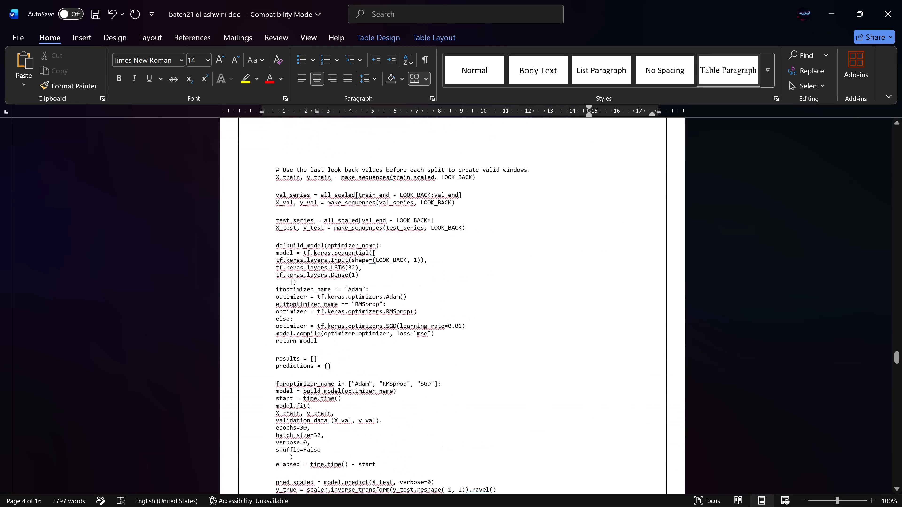
Change the start page of the Source code entry in the contents table to 10, giving 10-12.
{"action": "scroll", "coordinate": [638, 243], "scroll_direction": "up", "scroll_amount": 3}
{"action": "scroll", "coordinate": [638, 243], "scroll_direction": "up", "scroll_amount": 20}
{"action": "scroll", "coordinate": [638, 243], "scroll_direction": "up", "scroll_amount": 19}
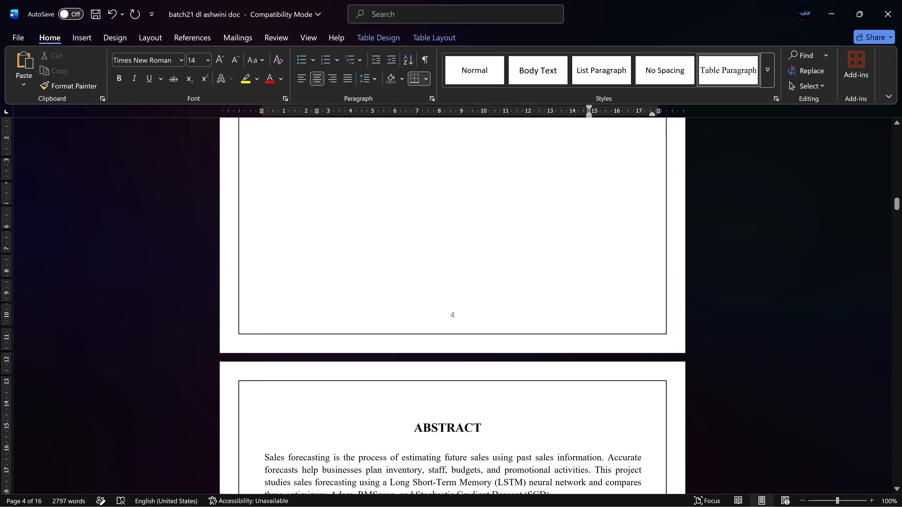
{"action": "scroll", "coordinate": [638, 243], "scroll_direction": "up", "scroll_amount": 5}
{"action": "scroll", "coordinate": [661, 317], "scroll_direction": "down", "scroll_amount": 7}
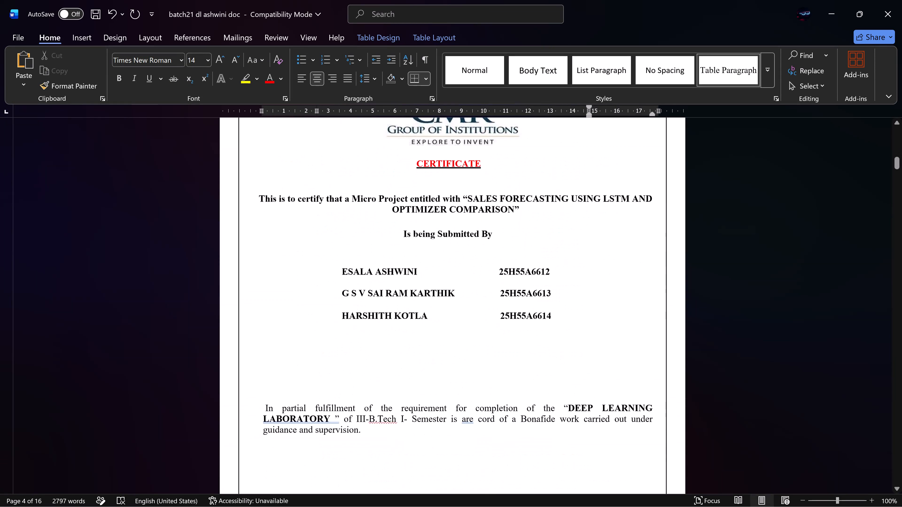
{"action": "scroll", "coordinate": [661, 317], "scroll_direction": "down", "scroll_amount": 4}
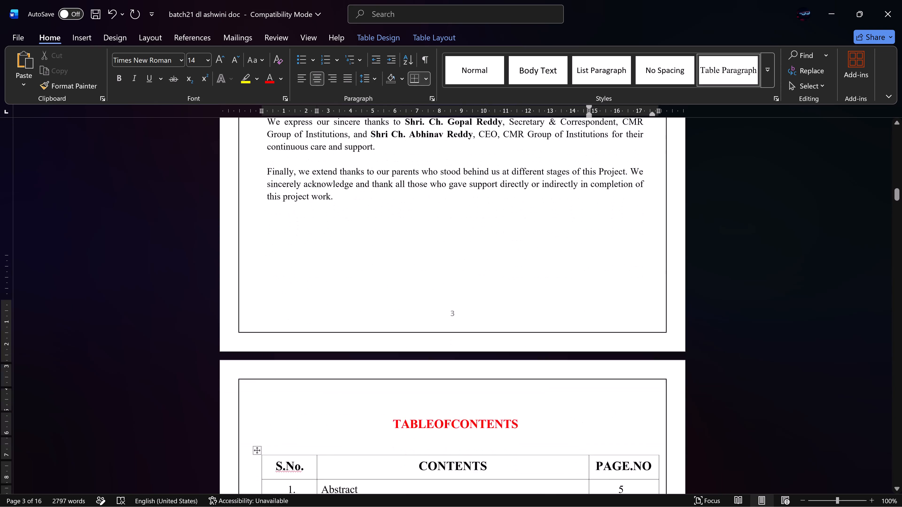
{"action": "scroll", "coordinate": [661, 317], "scroll_direction": "down", "scroll_amount": 1}
{"action": "key", "text": "BackSpace"}
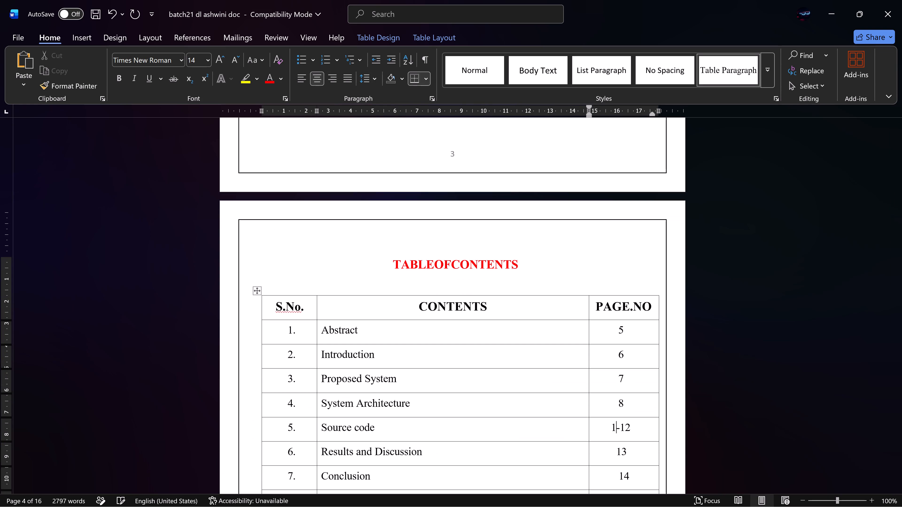
{"action": "key", "text": "0"}
Check which pages the System Architecture chapter covers and set its contents entry to 8-9.
{"action": "left_click", "coordinate": [638, 403]}
{"action": "scroll", "coordinate": [638, 403], "scroll_direction": "down", "scroll_amount": 4}
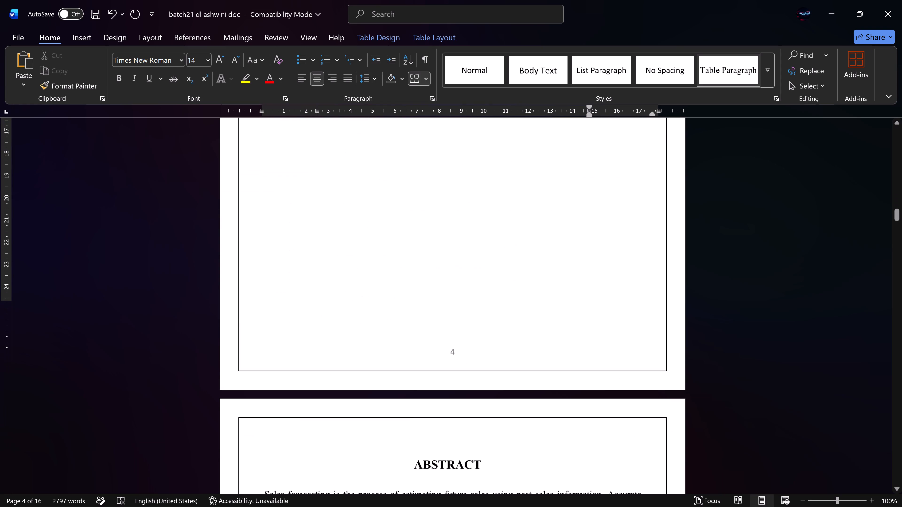
{"action": "scroll", "coordinate": [638, 403], "scroll_direction": "down", "scroll_amount": 7}
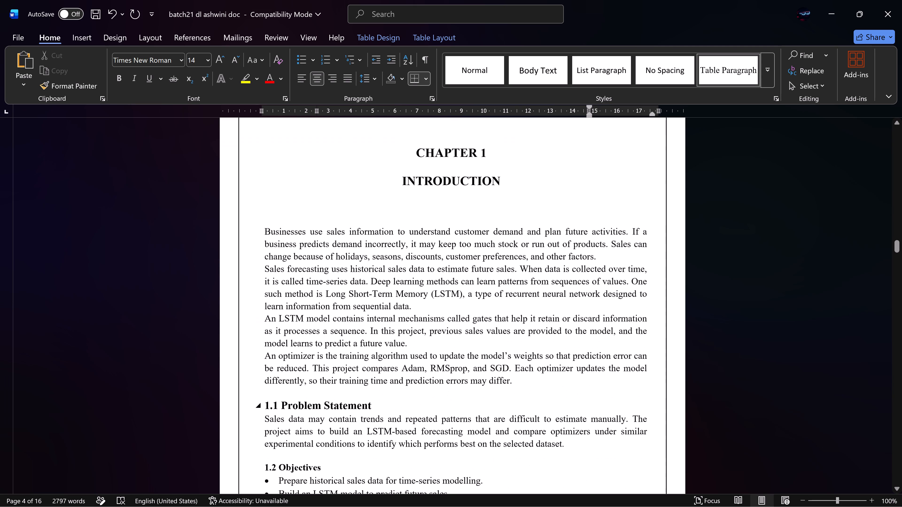
{"action": "scroll", "coordinate": [638, 403], "scroll_direction": "down", "scroll_amount": 5}
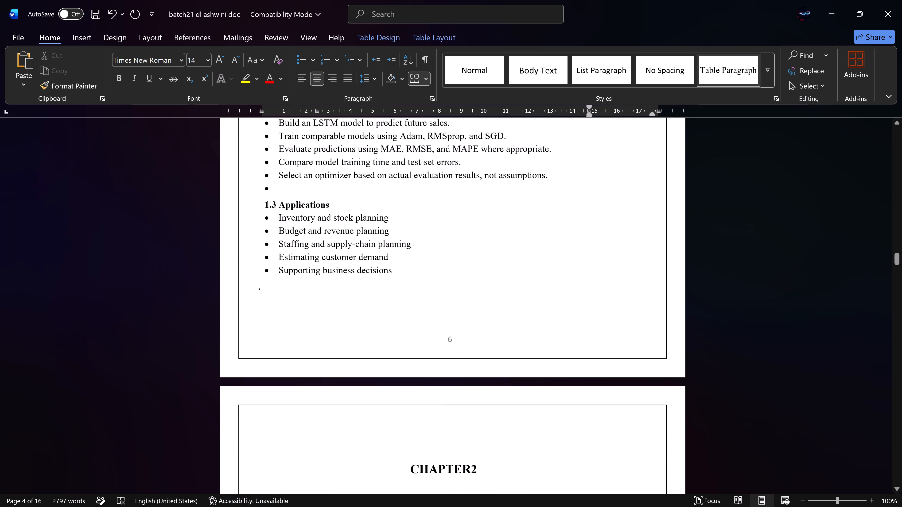
{"action": "scroll", "coordinate": [638, 403], "scroll_direction": "down", "scroll_amount": 7}
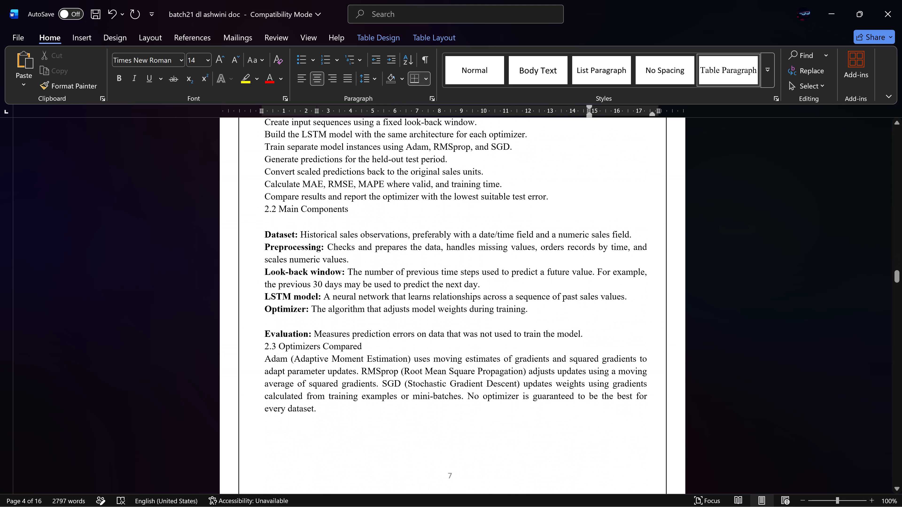
{"action": "scroll", "coordinate": [638, 403], "scroll_direction": "down", "scroll_amount": 9}
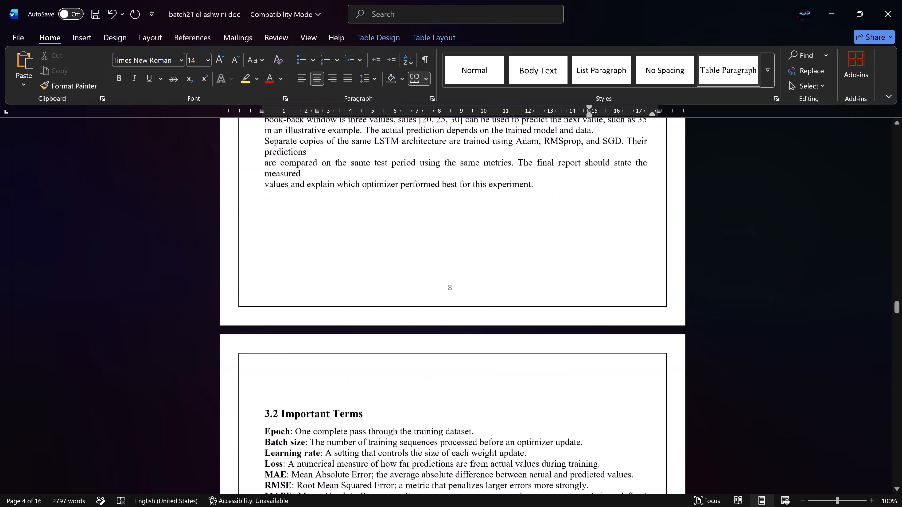
{"action": "scroll", "coordinate": [638, 403], "scroll_direction": "down", "scroll_amount": 5}
{"action": "scroll", "coordinate": [638, 403], "scroll_direction": "up", "scroll_amount": 12}
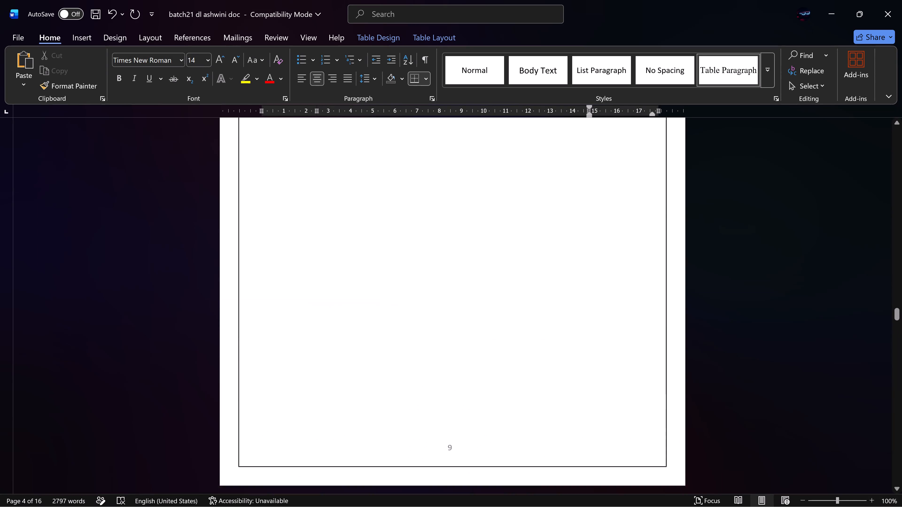
{"action": "scroll", "coordinate": [638, 403], "scroll_direction": "up", "scroll_amount": 20}
{"action": "scroll", "coordinate": [638, 403], "scroll_direction": "up", "scroll_amount": 20}
{"action": "scroll", "coordinate": [638, 403], "scroll_direction": "up", "scroll_amount": 20}
{"action": "scroll", "coordinate": [638, 403], "scroll_direction": "down", "scroll_amount": 5}
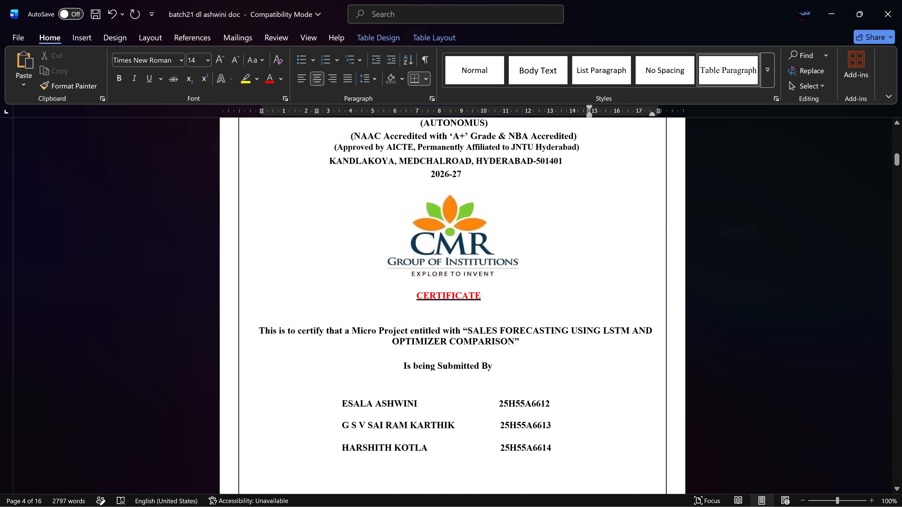
{"action": "scroll", "coordinate": [638, 403], "scroll_direction": "down", "scroll_amount": 9}
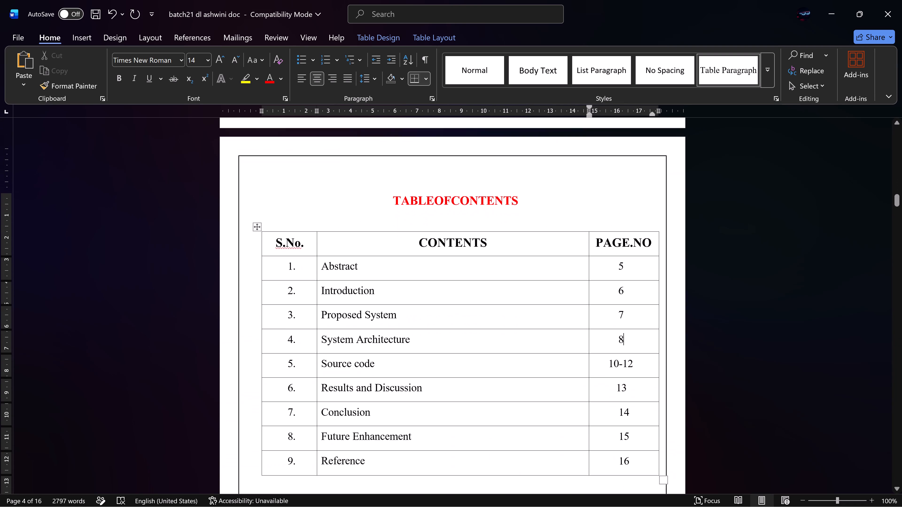
{"action": "type", "text": "-9"}
Review the layout and headings from the Abstract through Chapters 1 and 2 to the architecture explanation.
{"action": "scroll", "coordinate": [640, 330], "scroll_direction": "down", "scroll_amount": 6}
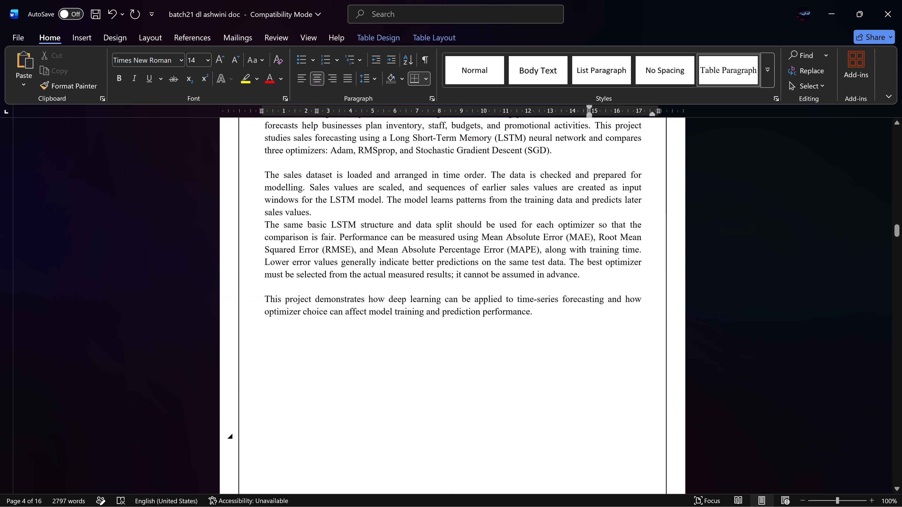
{"action": "scroll", "coordinate": [640, 330], "scroll_direction": "down", "scroll_amount": 3}
{"action": "scroll", "coordinate": [640, 330], "scroll_direction": "up", "scroll_amount": 1}
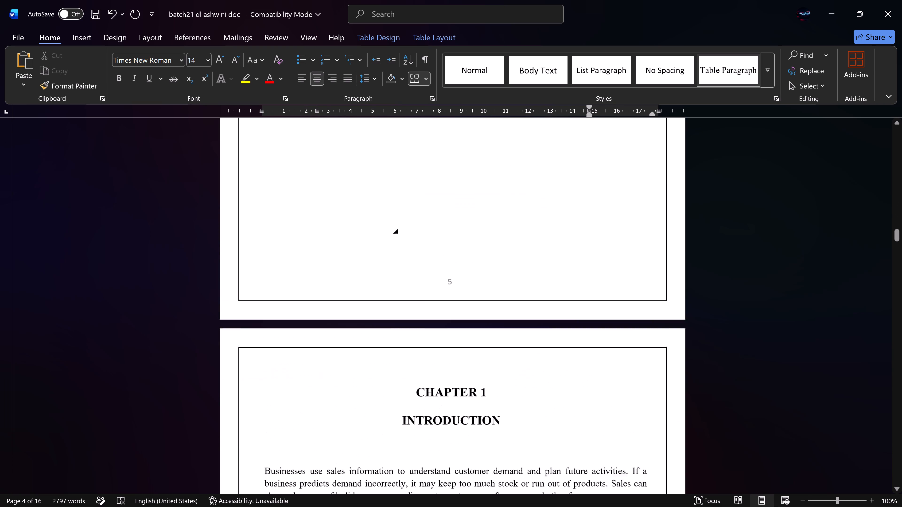
{"action": "scroll", "coordinate": [640, 330], "scroll_direction": "up", "scroll_amount": 1}
{"action": "scroll", "coordinate": [640, 330], "scroll_direction": "down", "scroll_amount": 3}
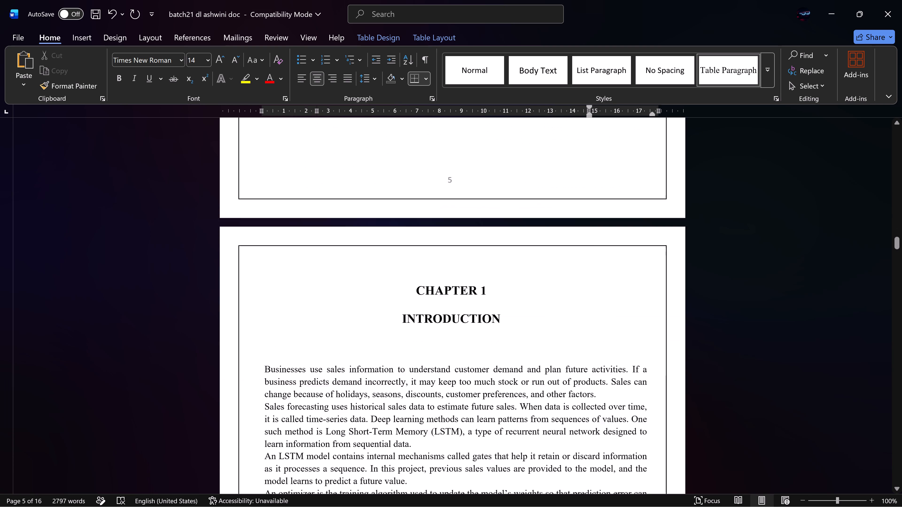
{"action": "scroll", "coordinate": [640, 330], "scroll_direction": "down", "scroll_amount": 2}
{"action": "scroll", "coordinate": [640, 330], "scroll_direction": "up", "scroll_amount": 1}
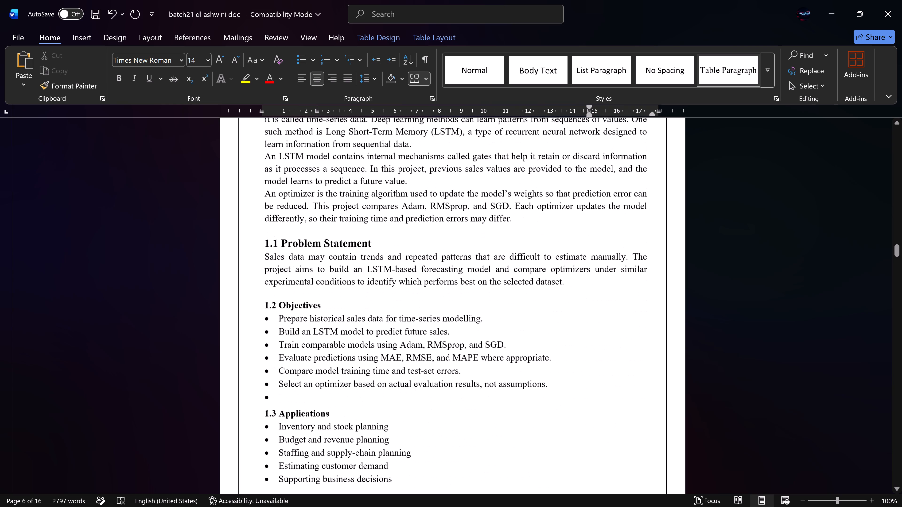
{"action": "scroll", "coordinate": [640, 330], "scroll_direction": "up", "scroll_amount": 1}
{"action": "scroll", "coordinate": [640, 330], "scroll_direction": "down", "scroll_amount": 3}
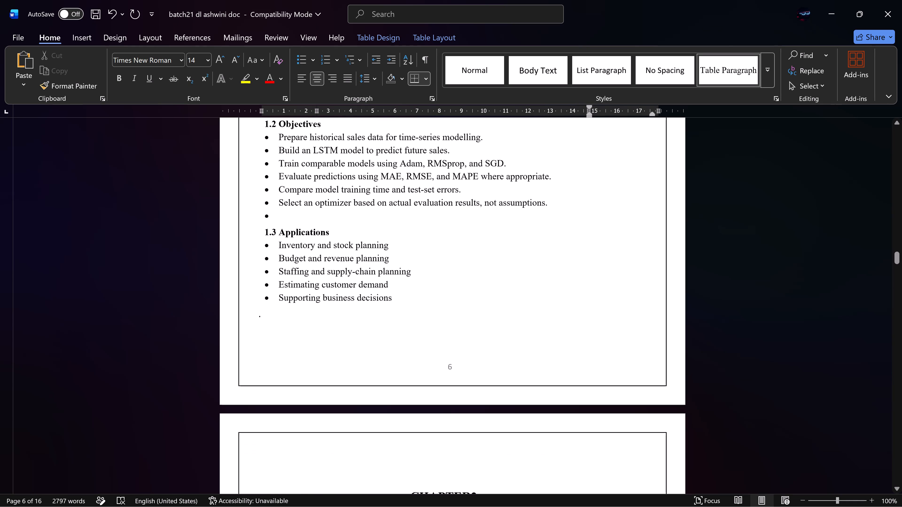
{"action": "scroll", "coordinate": [640, 330], "scroll_direction": "down", "scroll_amount": 5}
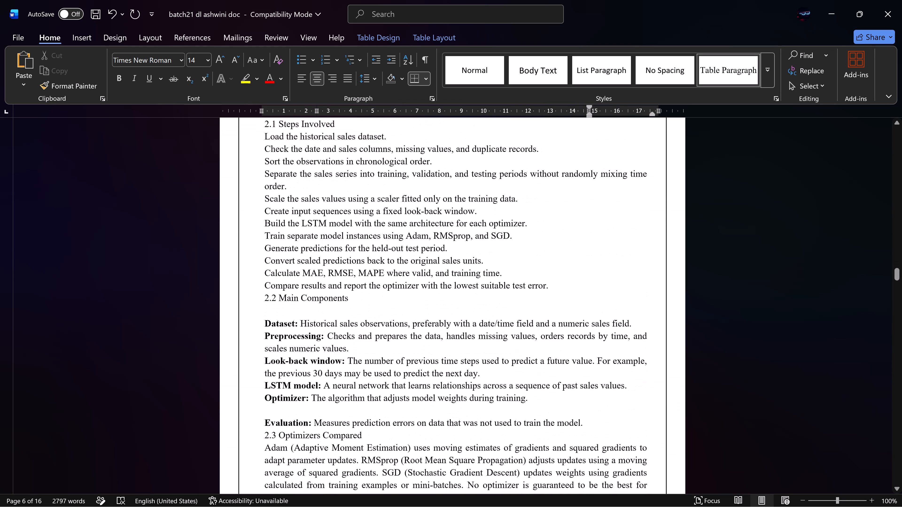
{"action": "scroll", "coordinate": [640, 330], "scroll_direction": "down", "scroll_amount": 5}
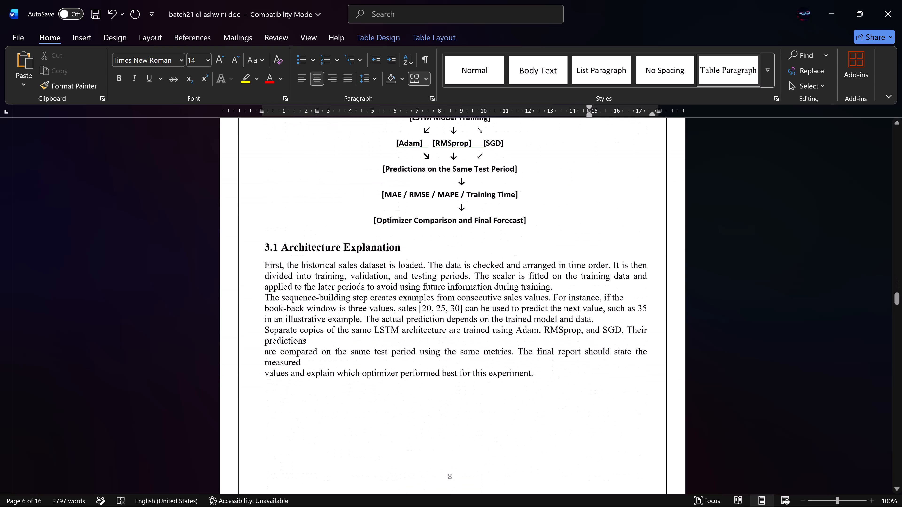
{"action": "scroll", "coordinate": [640, 330], "scroll_direction": "up", "scroll_amount": 2}
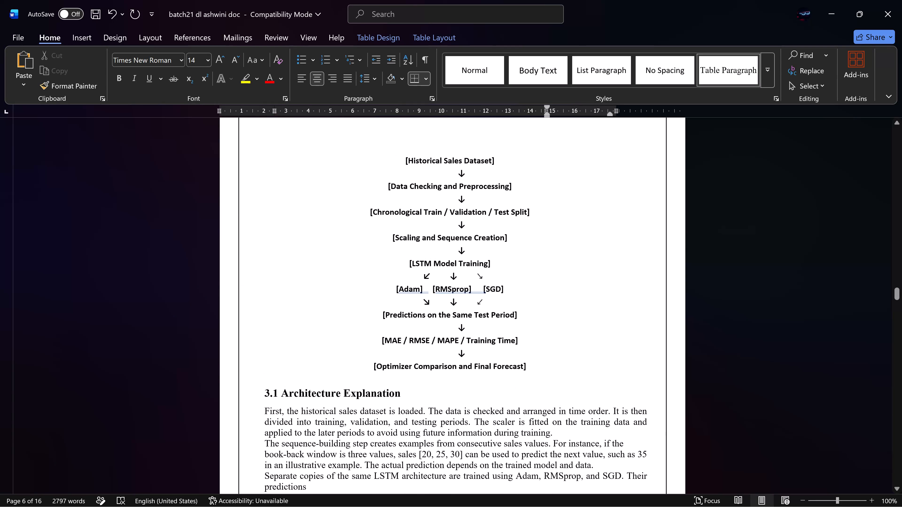
{"action": "scroll", "coordinate": [640, 330], "scroll_direction": "up", "scroll_amount": 9}
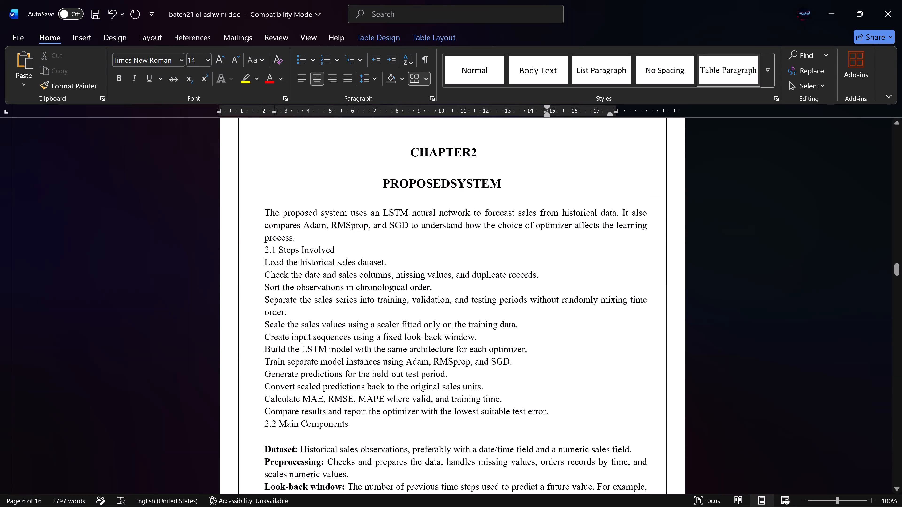
{"action": "left_click_drag", "start_coordinate": [382, 182], "coordinate": [487, 494]}
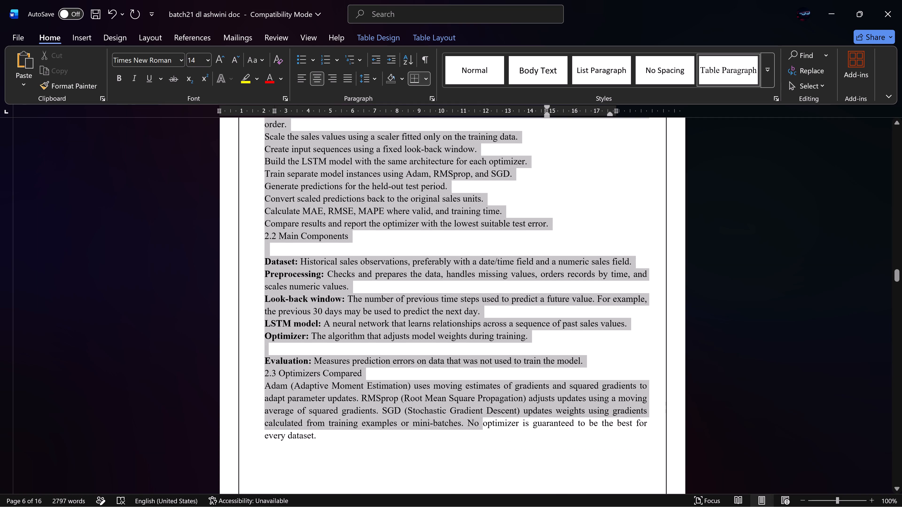
{"action": "left_click_drag", "start_coordinate": [487, 494], "coordinate": [348, 363]}
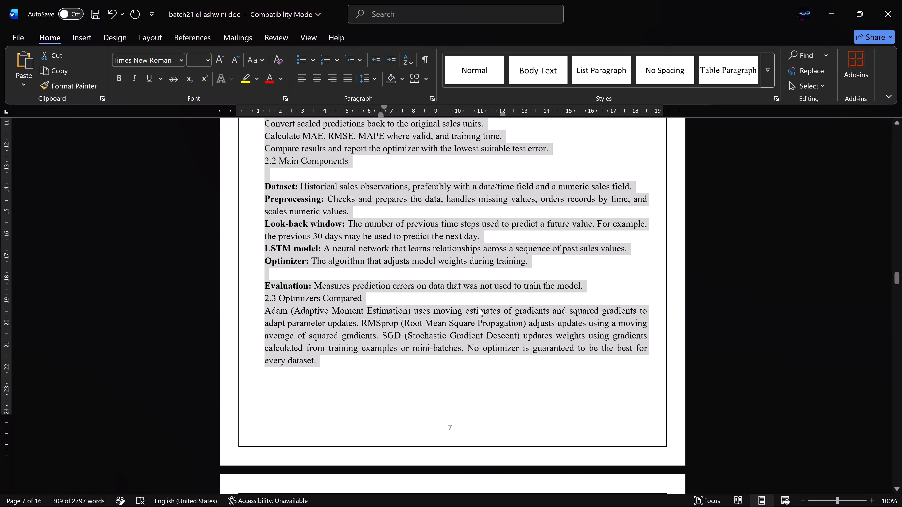
{"action": "scroll", "coordinate": [451, 265], "scroll_direction": "up", "scroll_amount": 3}
{"action": "scroll", "coordinate": [451, 265], "scroll_direction": "down", "scroll_amount": 3}
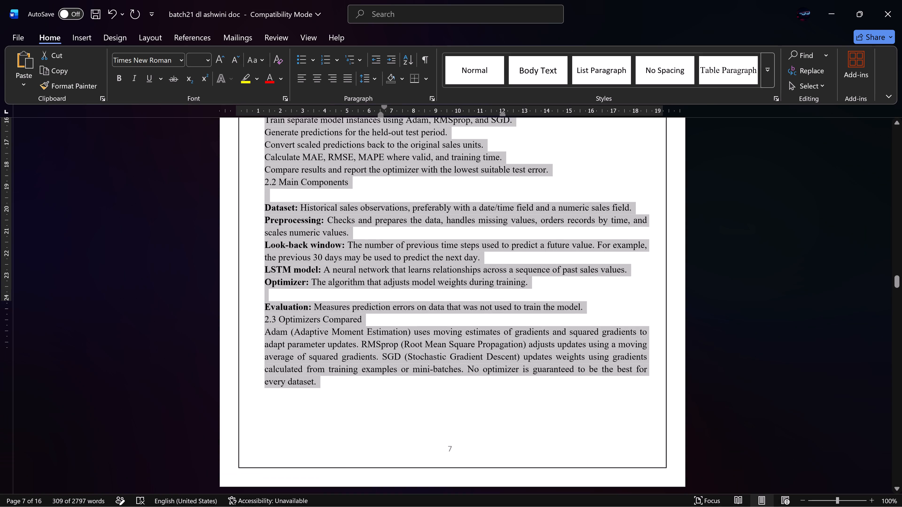
{"action": "scroll", "coordinate": [451, 265], "scroll_direction": "down", "scroll_amount": 2}
{"action": "scroll", "coordinate": [451, 265], "scroll_direction": "up", "scroll_amount": 1}
{"action": "scroll", "coordinate": [451, 265], "scroll_direction": "down", "scroll_amount": 1}
{"action": "scroll", "coordinate": [451, 265], "scroll_direction": "up", "scroll_amount": 3}
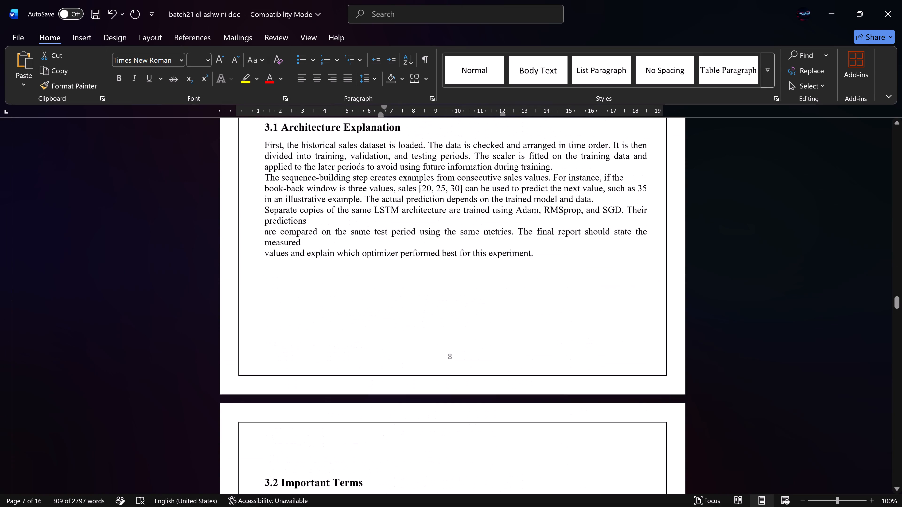
{"action": "scroll", "coordinate": [451, 265], "scroll_direction": "up", "scroll_amount": 1}
{"action": "left_click", "coordinate": [451, 265]}
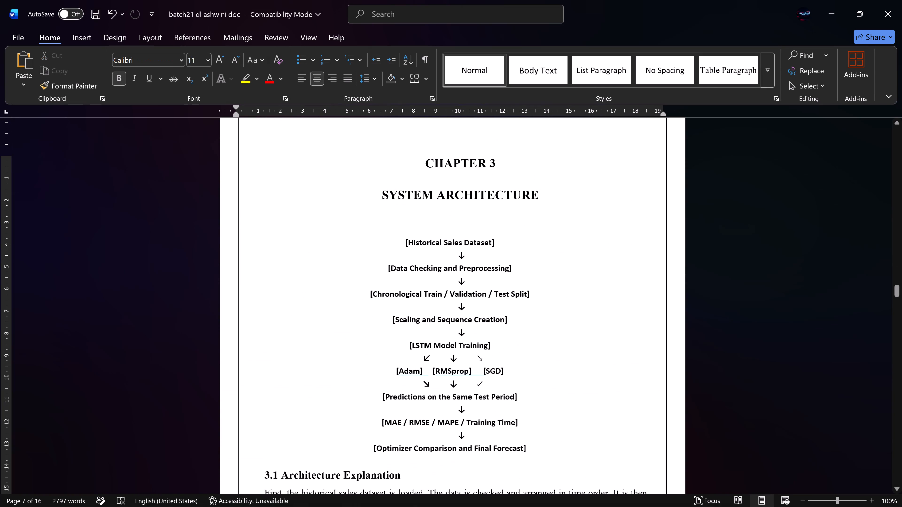
{"action": "left_click_drag", "start_coordinate": [404, 238], "coordinate": [543, 450]}
{"action": "key", "text": "BackSpace"}
{"action": "key", "text": "BackSpace"}
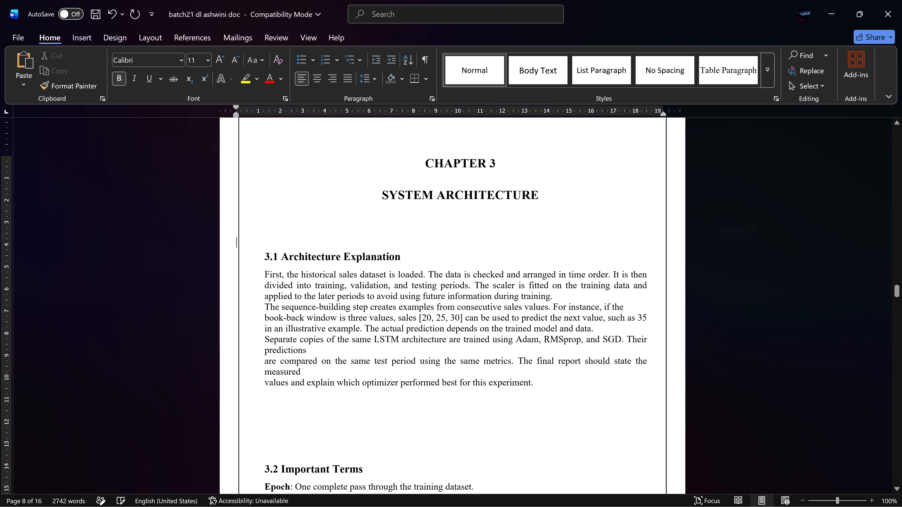
{"action": "key", "text": "BackSpace"}
{"action": "key", "text": "BackSpace"}
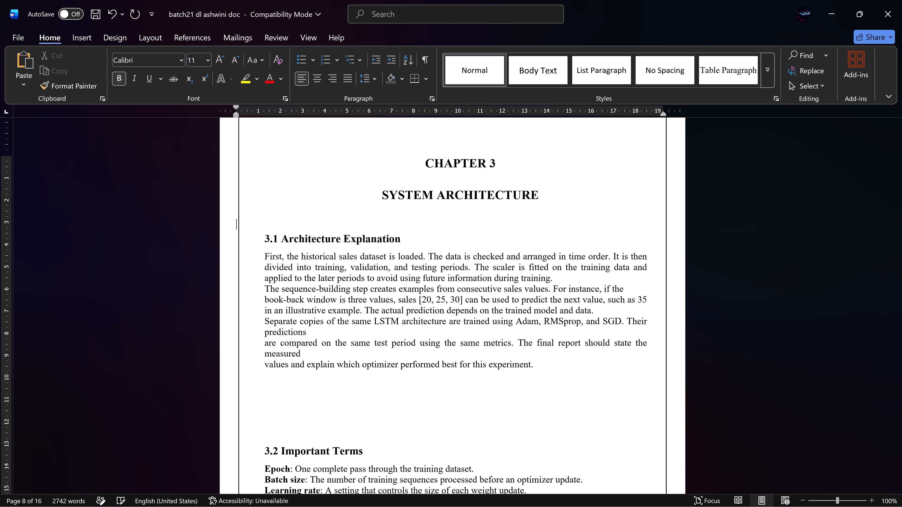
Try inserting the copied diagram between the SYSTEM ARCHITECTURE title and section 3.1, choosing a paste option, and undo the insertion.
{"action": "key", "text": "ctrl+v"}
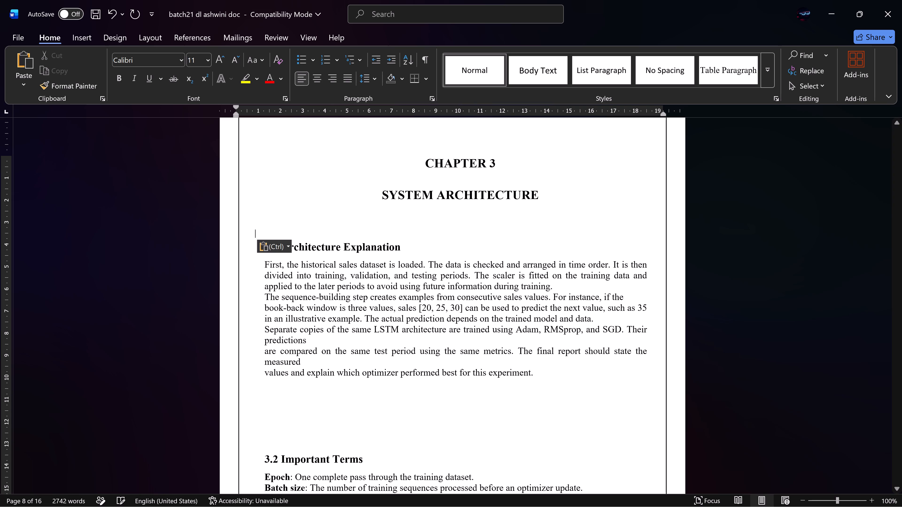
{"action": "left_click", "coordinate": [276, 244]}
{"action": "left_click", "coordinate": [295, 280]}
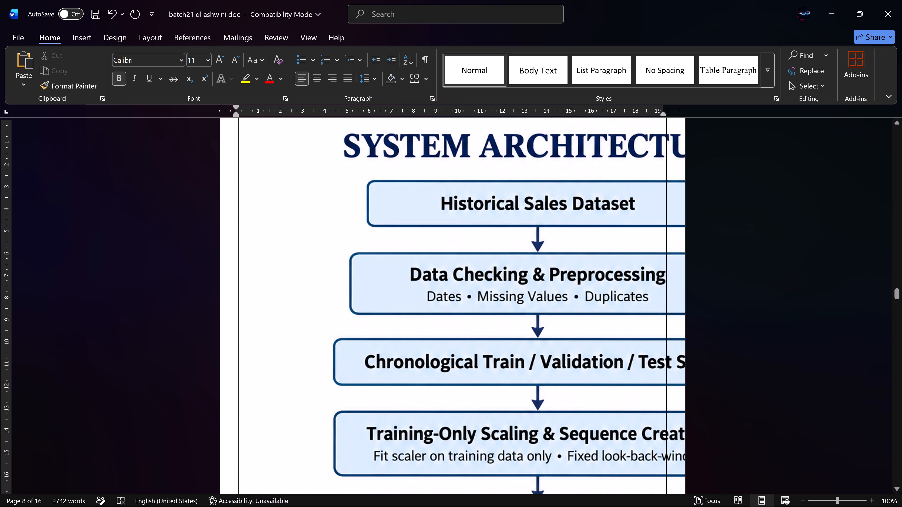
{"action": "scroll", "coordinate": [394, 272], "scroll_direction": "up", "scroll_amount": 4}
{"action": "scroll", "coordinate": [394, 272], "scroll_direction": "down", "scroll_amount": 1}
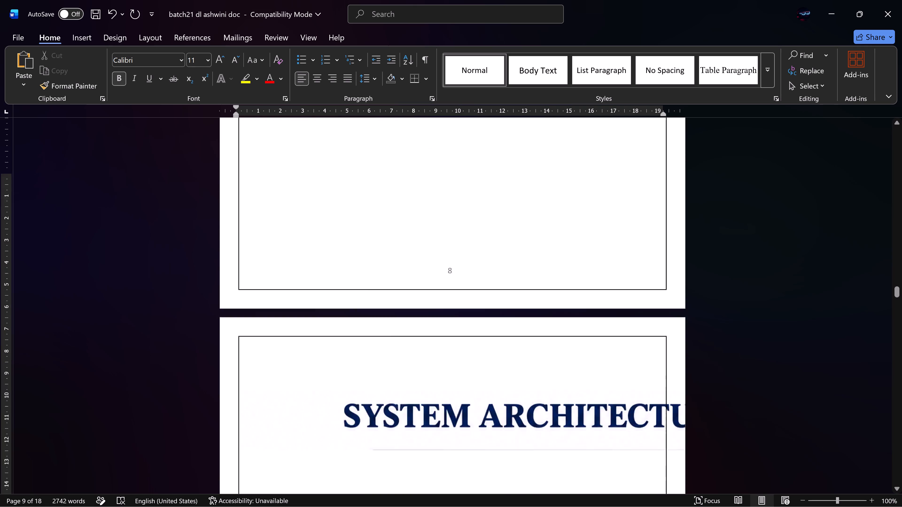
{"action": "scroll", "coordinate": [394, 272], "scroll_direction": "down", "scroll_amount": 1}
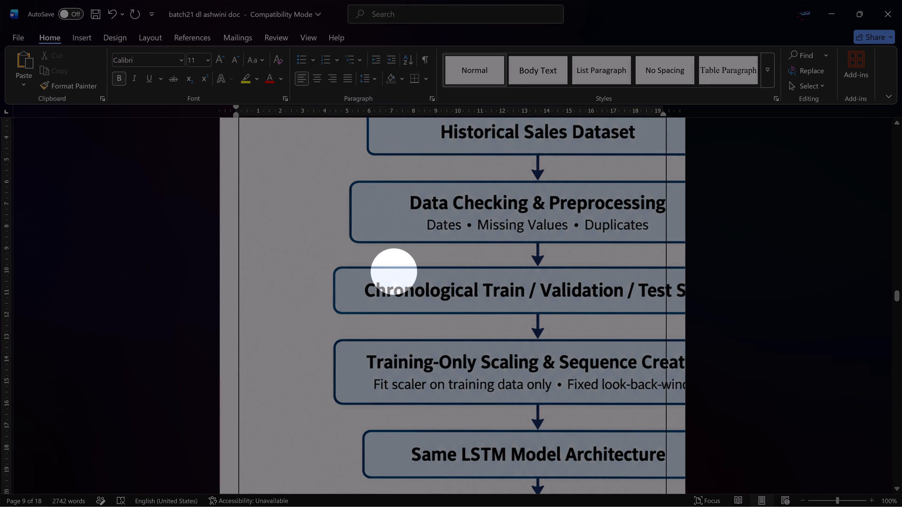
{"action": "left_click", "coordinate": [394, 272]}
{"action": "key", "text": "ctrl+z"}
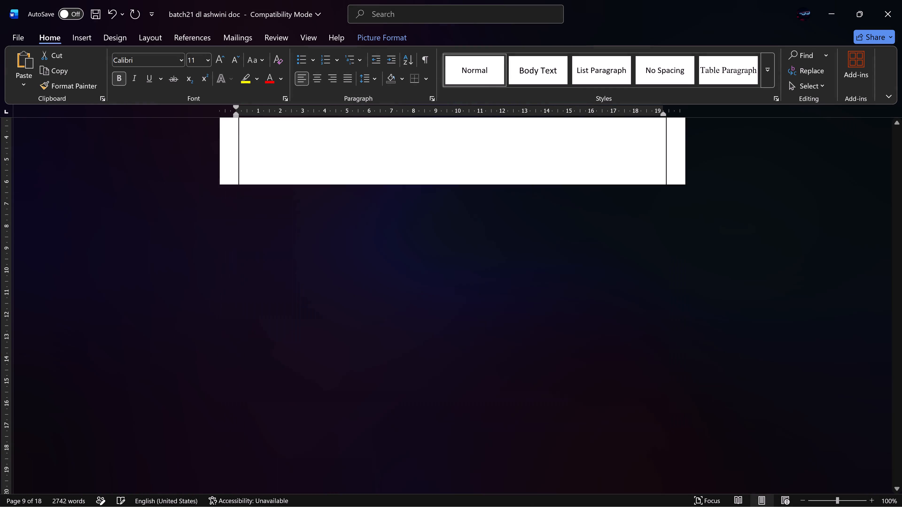
Paste the copied diagram on a new line below the SYSTEM ARCHITECTURE title, keeping its source formatting.
{"action": "scroll", "coordinate": [394, 272], "scroll_direction": "up", "scroll_amount": 4}
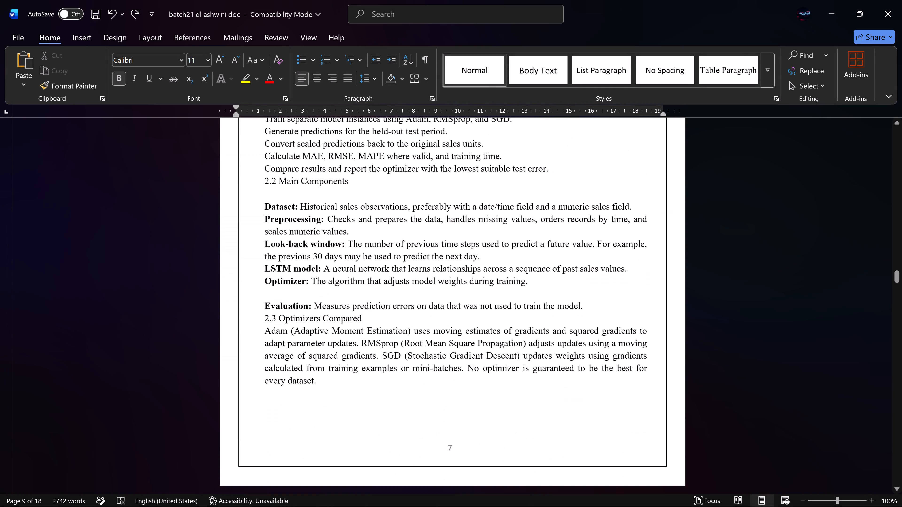
{"action": "left_click", "coordinate": [373, 312]}
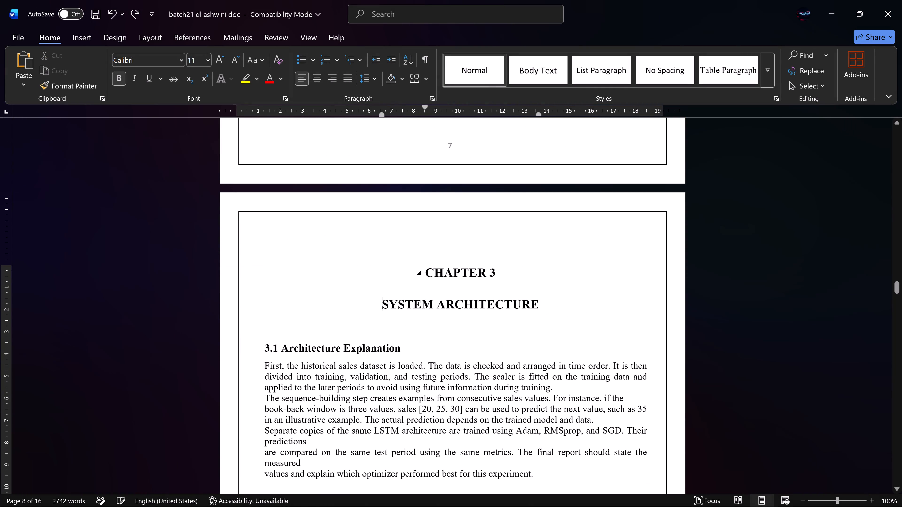
{"action": "left_click", "coordinate": [552, 300]}
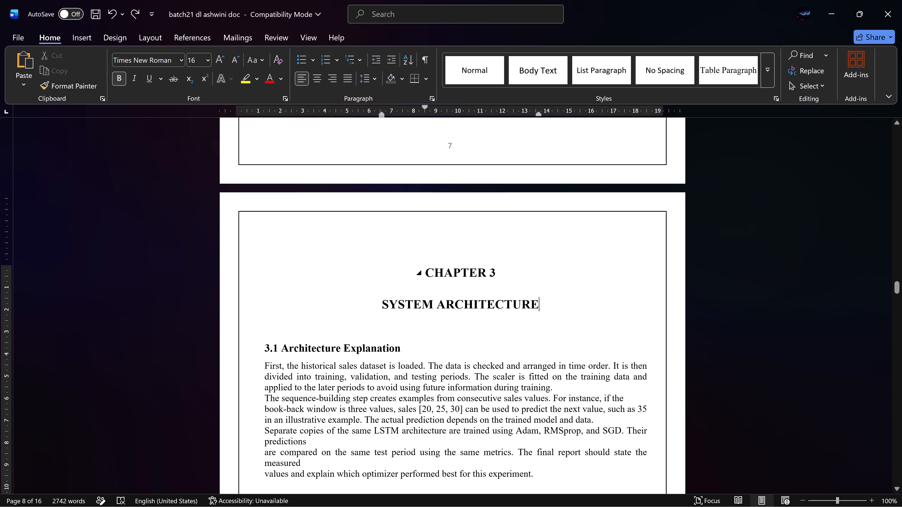
{"action": "key", "text": "Return"}
{"action": "key", "text": "ctrl+v"}
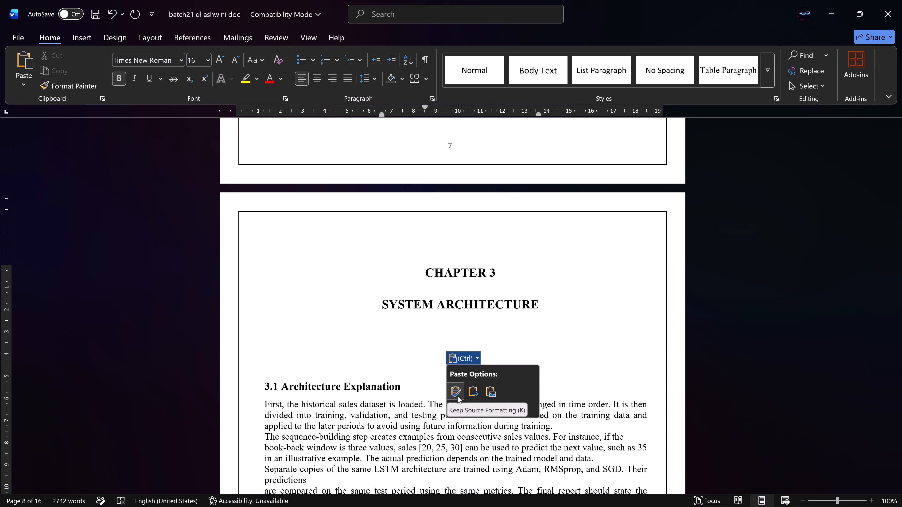
{"action": "left_click", "coordinate": [456, 396]}
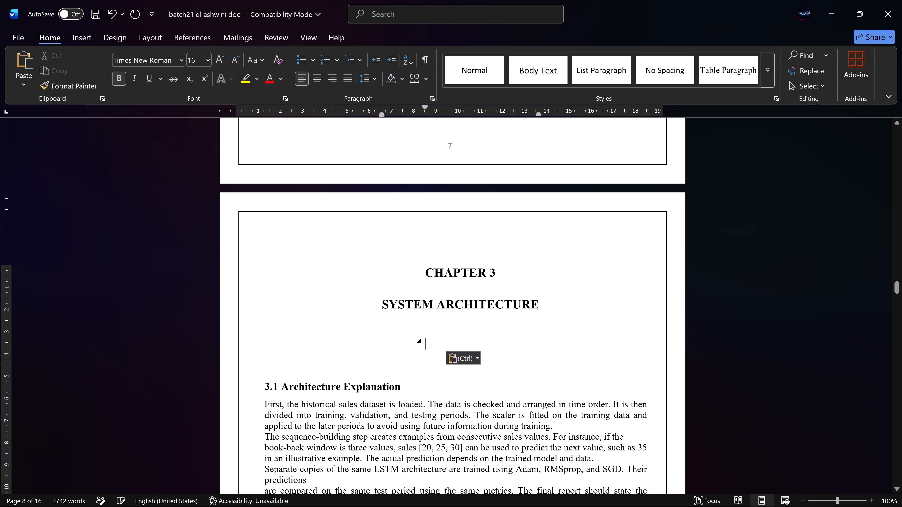
{"action": "left_click", "coordinate": [486, 391]}
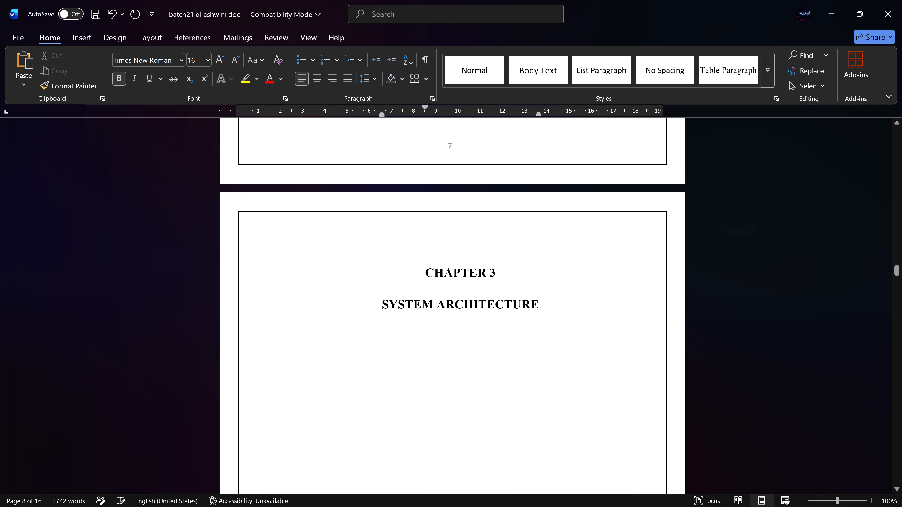
Set the text wrapping of the pasted architecture diagram to In Front of Text.
{"action": "scroll", "coordinate": [394, 312], "scroll_direction": "down", "scroll_amount": 5}
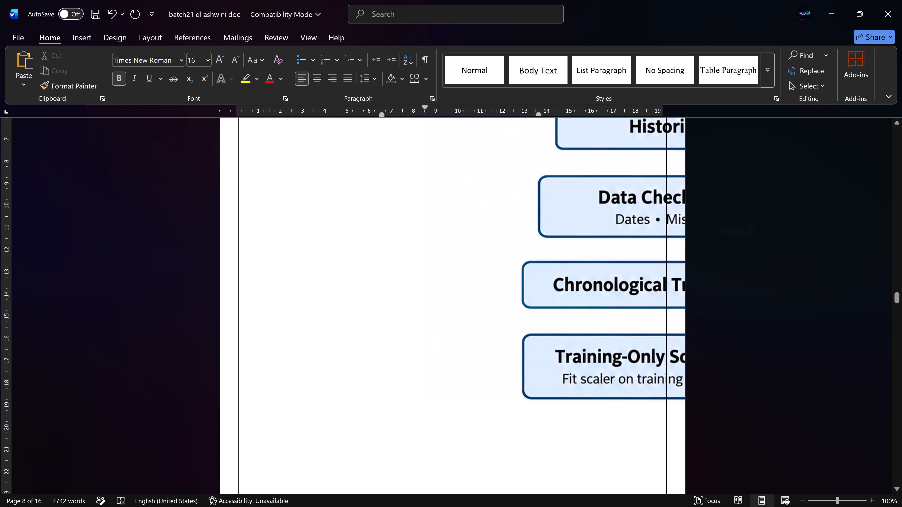
{"action": "scroll", "coordinate": [394, 312], "scroll_direction": "up", "scroll_amount": 2}
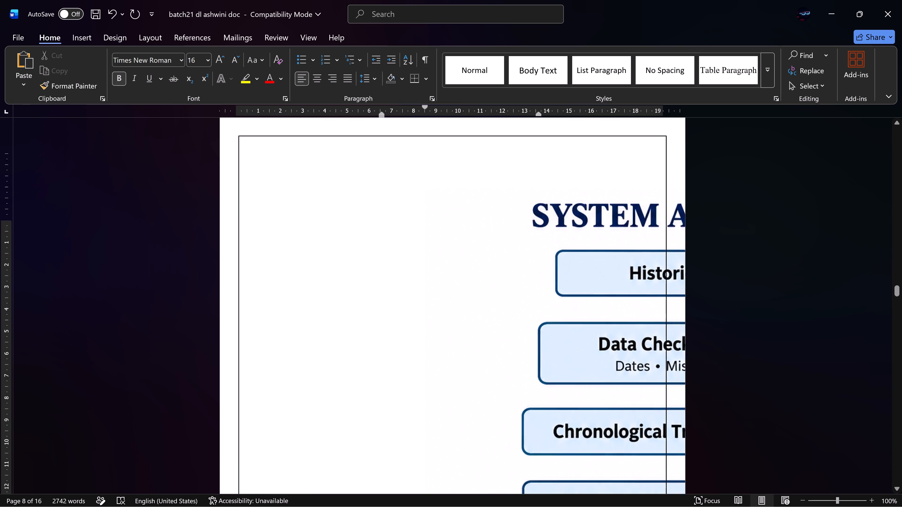
{"action": "scroll", "coordinate": [394, 312], "scroll_direction": "up", "scroll_amount": 1}
{"action": "left_click_drag", "start_coordinate": [578, 334], "coordinate": [543, 429]}
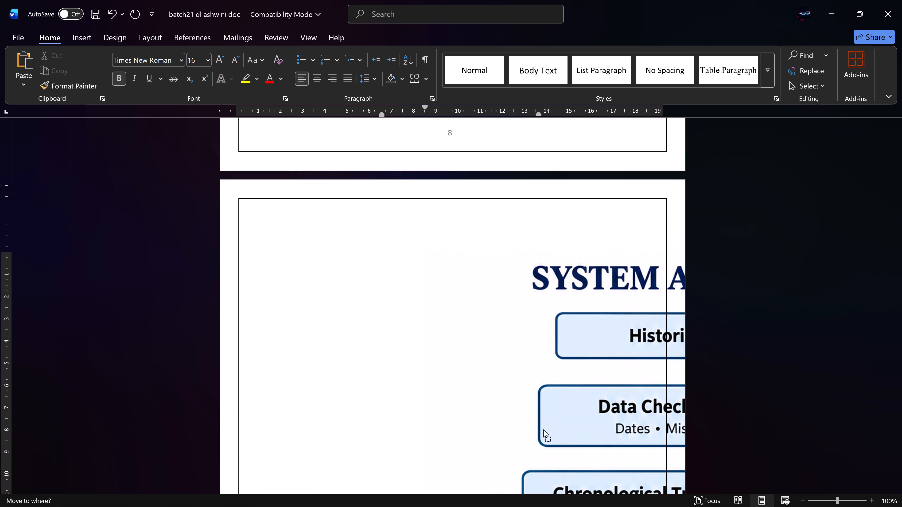
{"action": "left_click_drag", "start_coordinate": [543, 429], "coordinate": [435, 317]}
{"action": "left_click", "coordinate": [415, 252]}
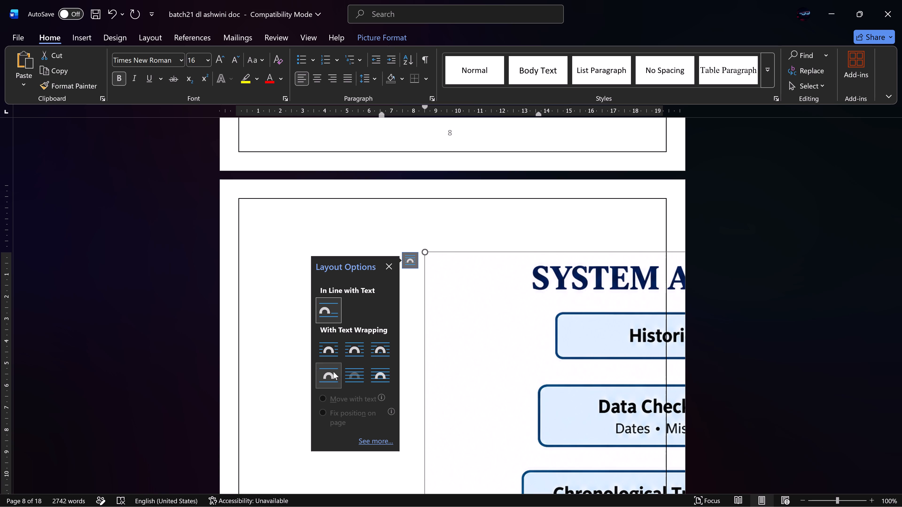
{"action": "left_click", "coordinate": [376, 372]}
Move the oversized diagram and scale it down from its corners until its full width fits within the page.
{"action": "scroll", "coordinate": [427, 297], "scroll_direction": "up", "scroll_amount": 1}
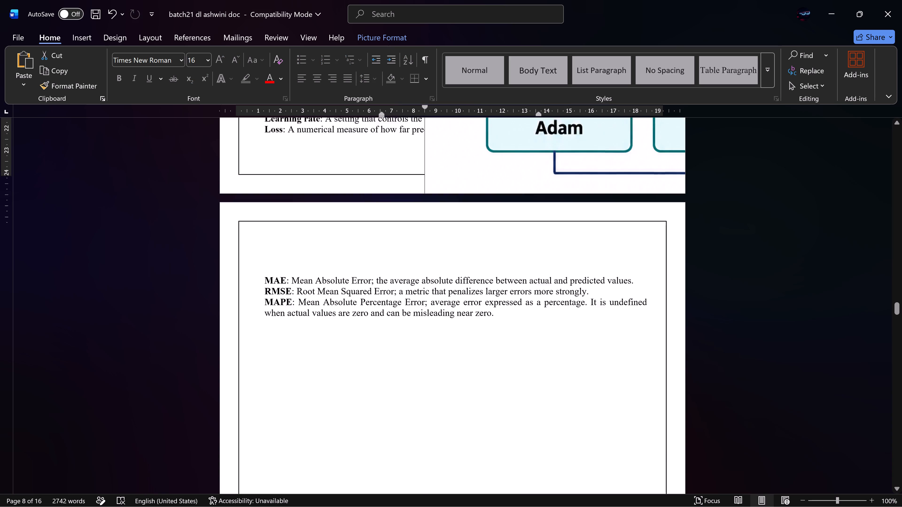
{"action": "scroll", "coordinate": [427, 297], "scroll_direction": "up", "scroll_amount": 4}
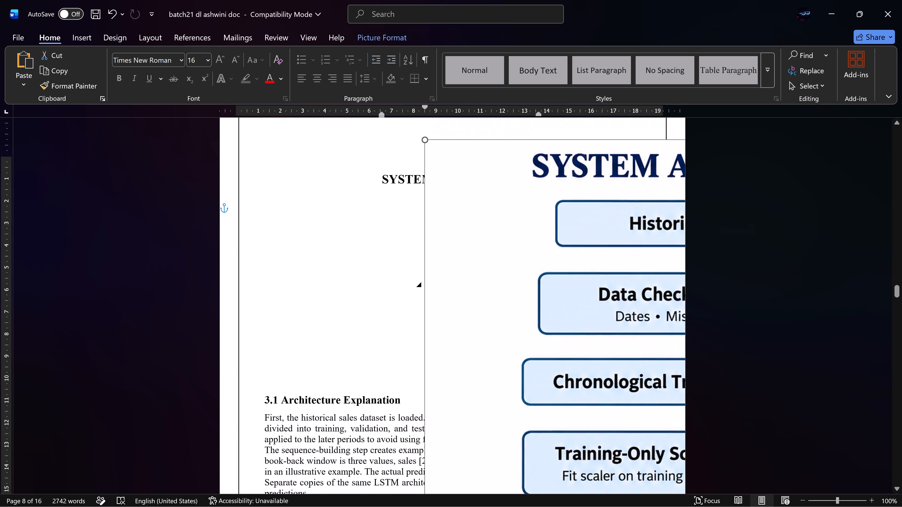
{"action": "scroll", "coordinate": [427, 297], "scroll_direction": "up", "scroll_amount": 1}
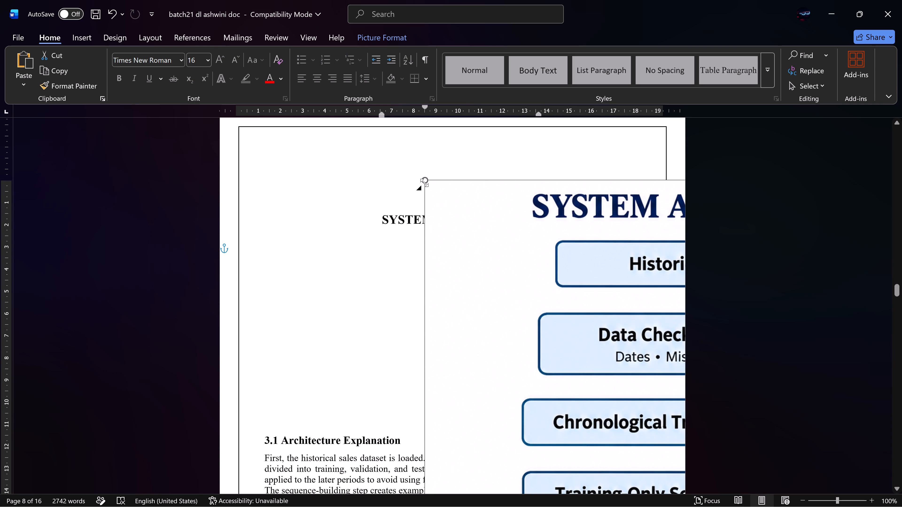
{"action": "left_click_drag", "start_coordinate": [424, 183], "coordinate": [545, 413]}
{"action": "left_click_drag", "start_coordinate": [595, 376], "coordinate": [418, 353]}
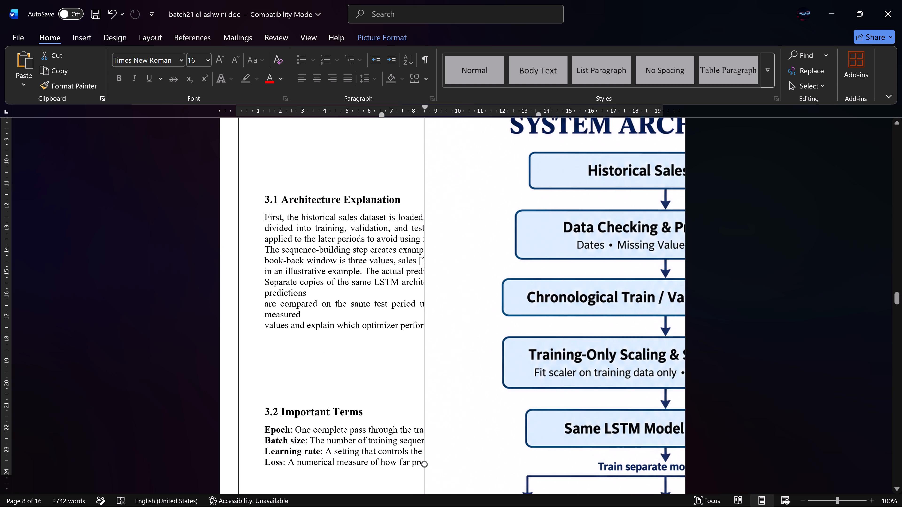
{"action": "left_click_drag", "start_coordinate": [418, 353], "coordinate": [348, 84]}
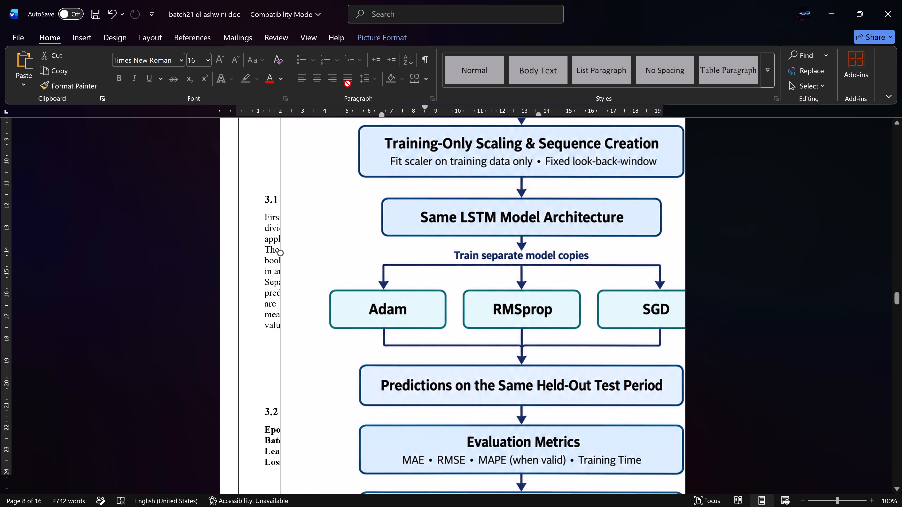
{"action": "left_click_drag", "start_coordinate": [597, 410], "coordinate": [470, 213]}
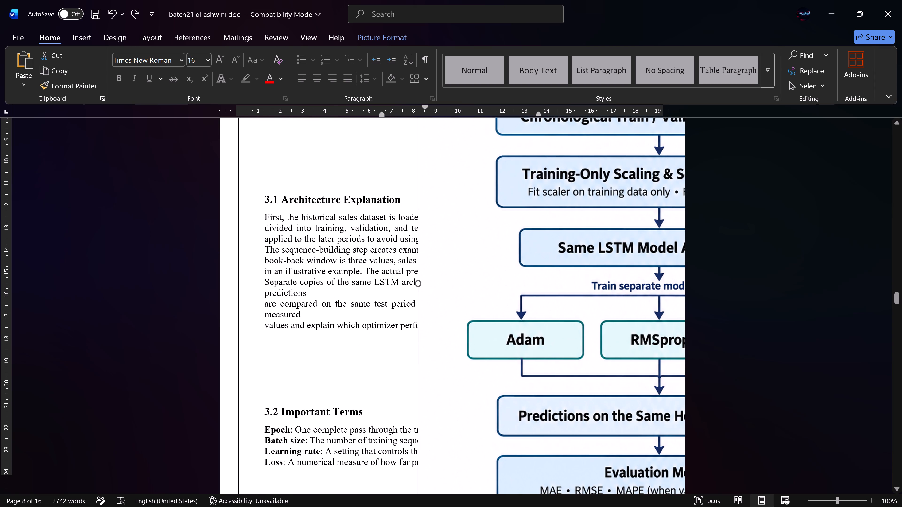
{"action": "left_click_drag", "start_coordinate": [514, 372], "coordinate": [426, 177]}
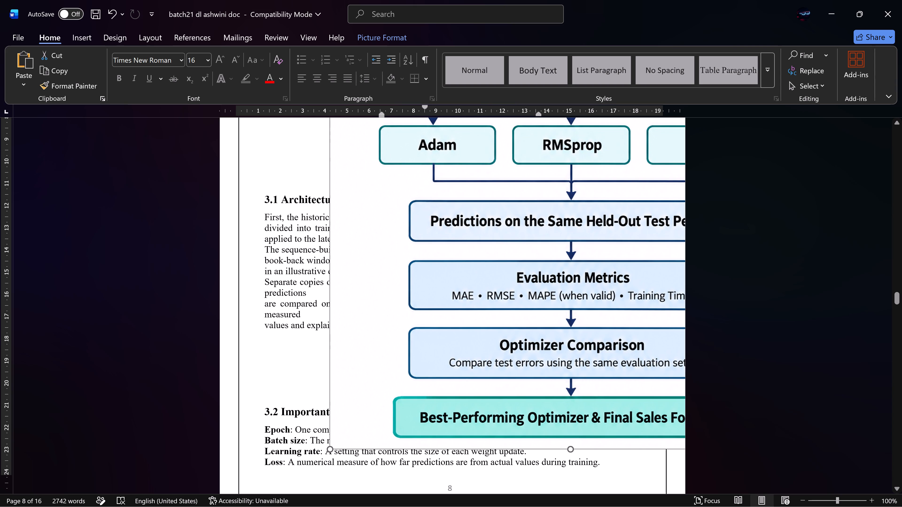
{"action": "left_click_drag", "start_coordinate": [329, 450], "coordinate": [529, 279]}
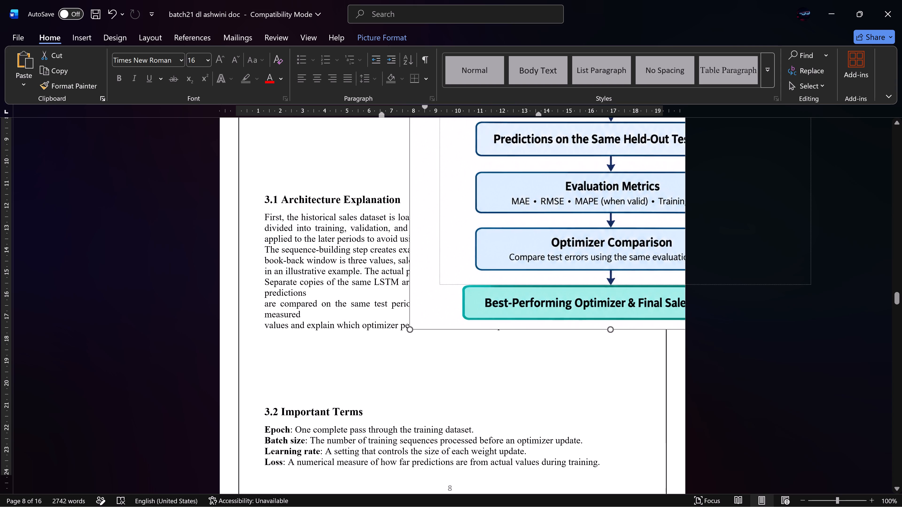
{"action": "left_click_drag", "start_coordinate": [529, 279], "coordinate": [574, 208]}
Shrink the diagram to about 10 cm wide and position it centred just below the chapter's SYSTEM ARCHITECTURE title.
{"action": "left_click_drag", "start_coordinate": [567, 356], "coordinate": [410, 451]}
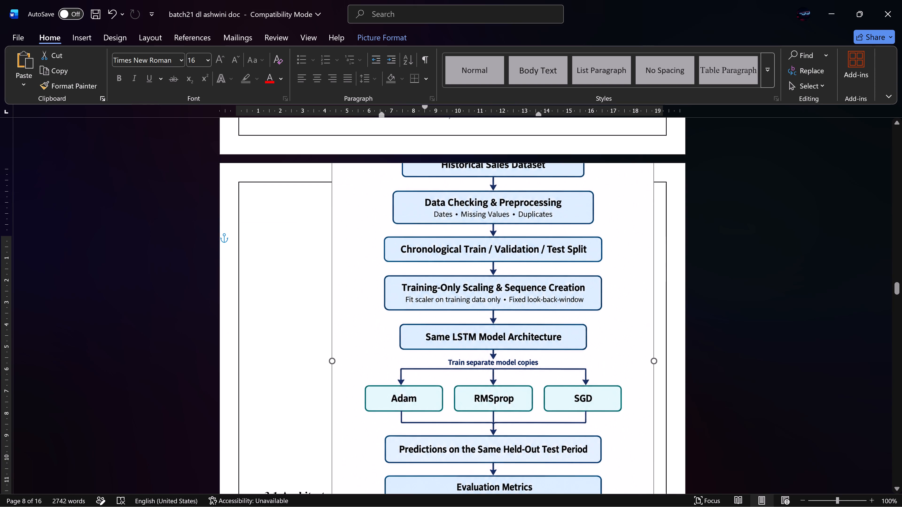
{"action": "left_click_drag", "start_coordinate": [402, 362], "coordinate": [397, 447]}
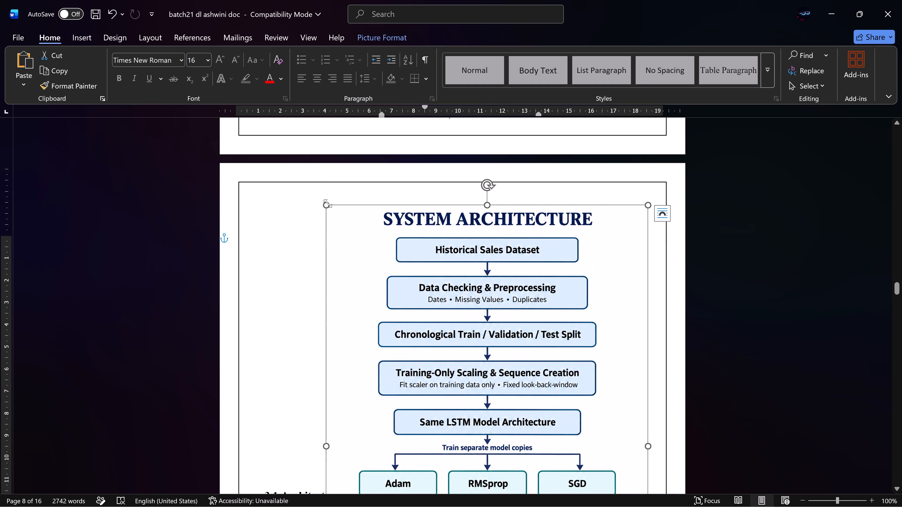
{"action": "left_click_drag", "start_coordinate": [328, 203], "coordinate": [448, 353]}
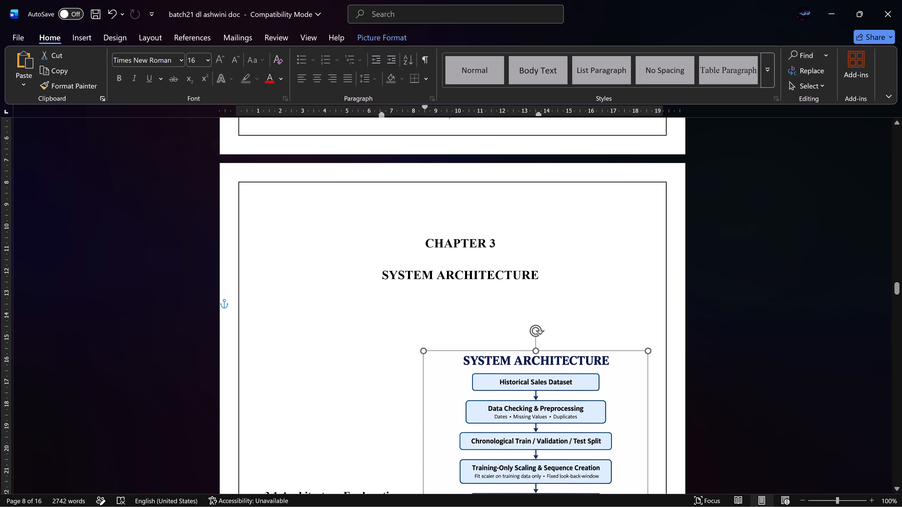
{"action": "left_click_drag", "start_coordinate": [511, 285], "coordinate": [442, 273]}
{"action": "scroll", "coordinate": [442, 273], "scroll_direction": "up", "scroll_amount": 1}
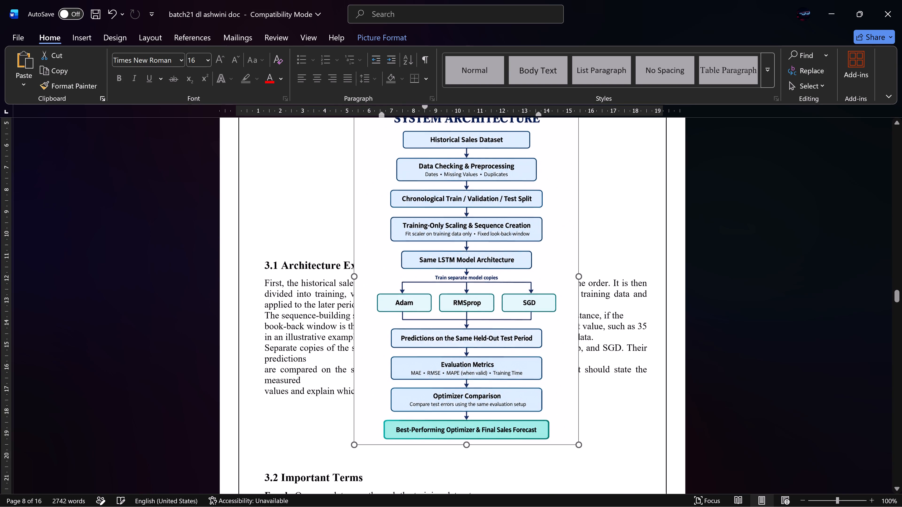
{"action": "scroll", "coordinate": [442, 273], "scroll_direction": "up", "scroll_amount": 1}
{"action": "left_click_drag", "start_coordinate": [454, 288], "coordinate": [448, 262]}
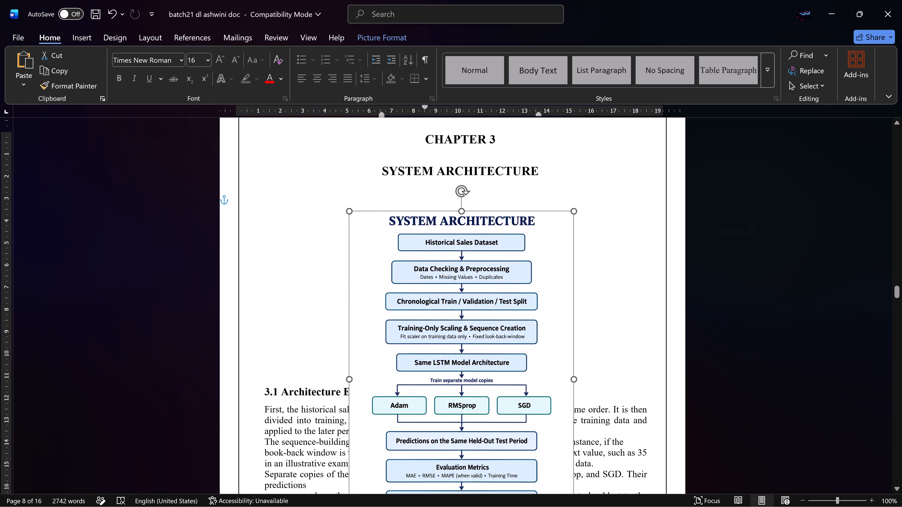
{"action": "left_click_drag", "start_coordinate": [448, 262], "coordinate": [441, 242]}
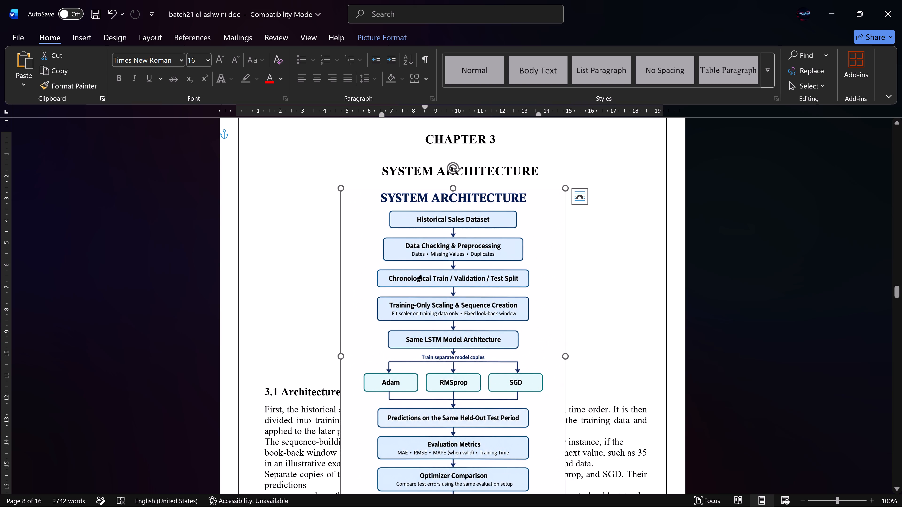
Crop the built-in SYSTEM ARCHITECTURE heading off the diagram's top edge and move the picture up under the chapter title.
{"action": "left_click", "coordinate": [498, 276]}
{"action": "right_click", "coordinate": [498, 276]}
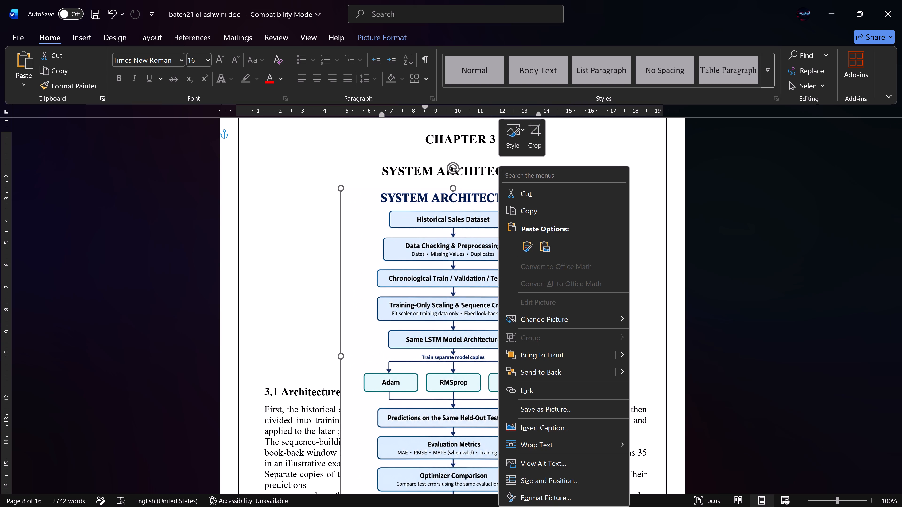
{"action": "left_click", "coordinate": [534, 133]}
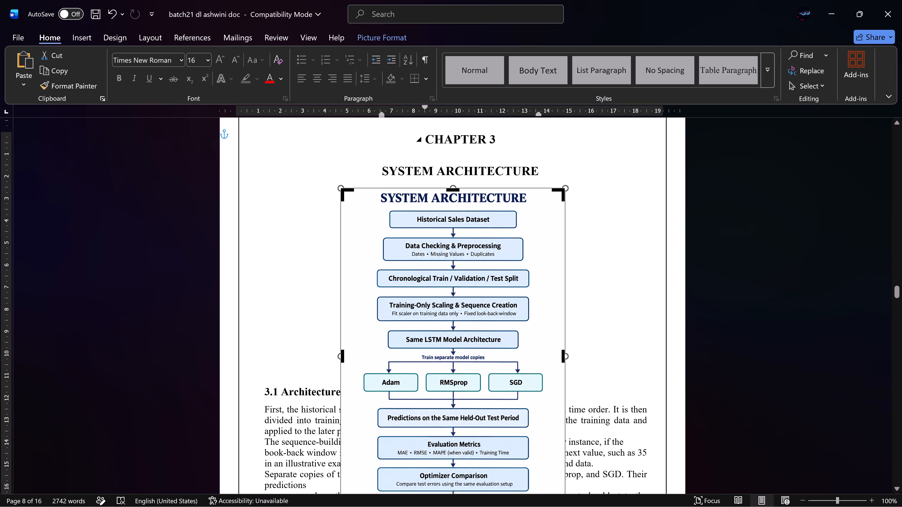
{"action": "left_click_drag", "start_coordinate": [453, 190], "coordinate": [454, 200]}
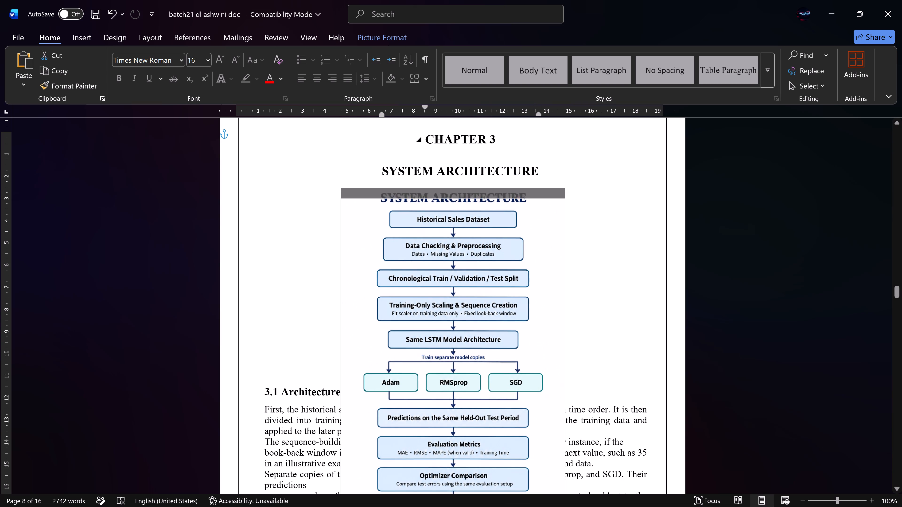
{"action": "left_click_drag", "start_coordinate": [454, 200], "coordinate": [450, 207]}
{"action": "key", "text": "Return"}
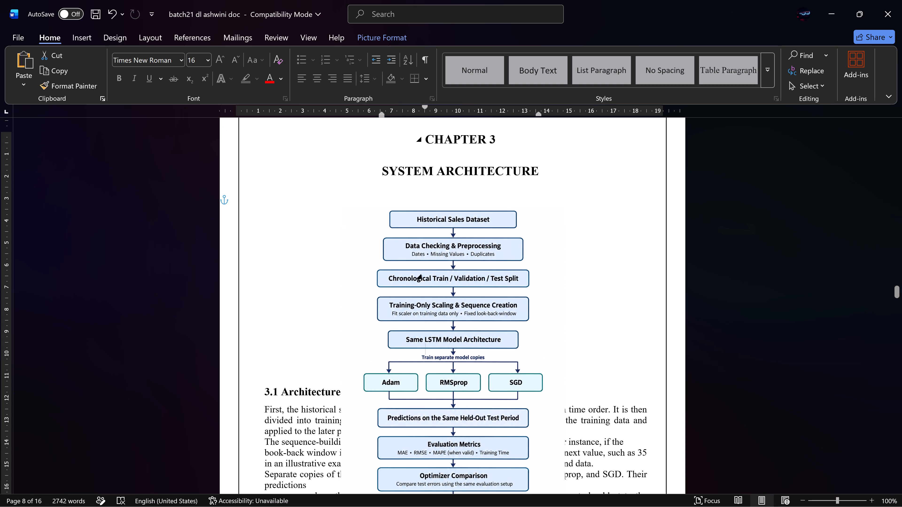
{"action": "left_click_drag", "start_coordinate": [459, 303], "coordinate": [463, 241]}
Delete the empty paragraph behind the diagram, just above the 3.1 Architecture Explanation heading.
{"action": "scroll", "coordinate": [463, 241], "scroll_direction": "down", "scroll_amount": 1}
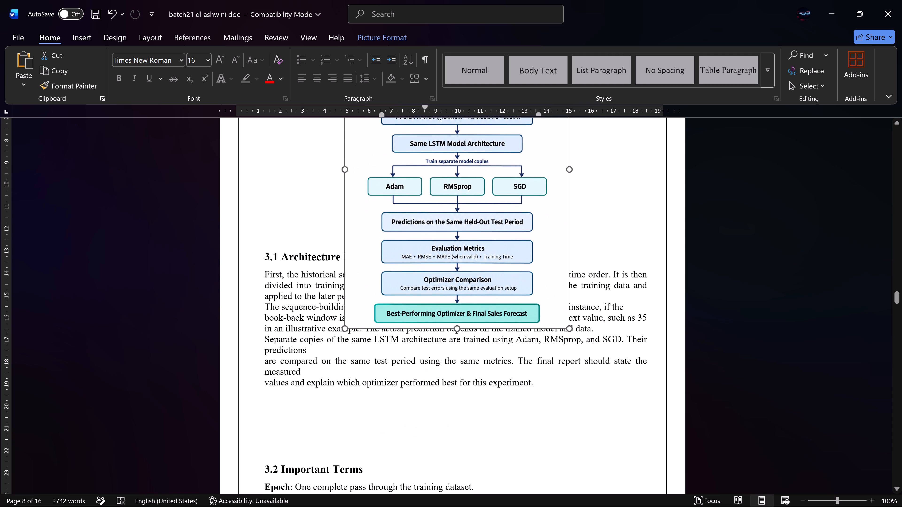
{"action": "left_click", "coordinate": [303, 235]}
{"action": "left_click", "coordinate": [303, 235]}
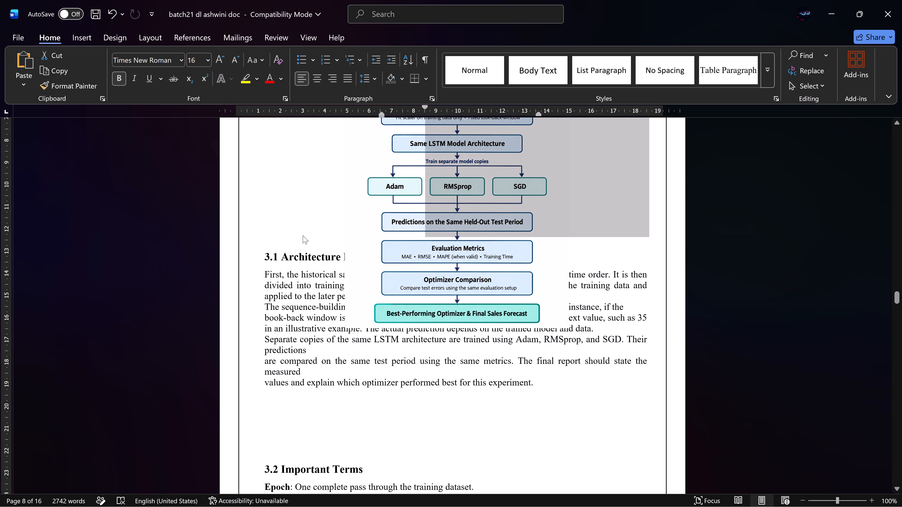
{"action": "left_click", "coordinate": [303, 235]}
{"action": "left_click", "coordinate": [303, 235]}
{"action": "left_click", "coordinate": [640, 283]}
{"action": "scroll", "coordinate": [609, 331], "scroll_direction": "up", "scroll_amount": 1}
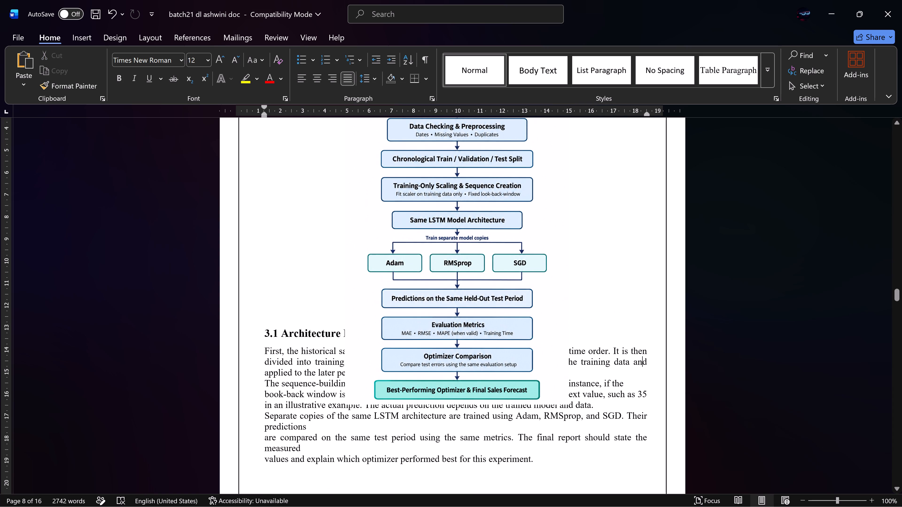
{"action": "left_click", "coordinate": [597, 302]}
{"action": "left_click", "coordinate": [300, 311]}
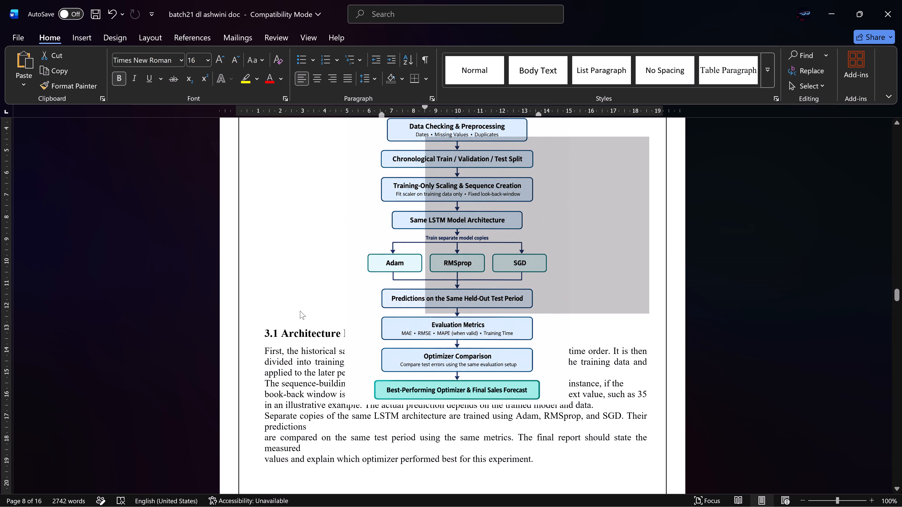
{"action": "left_click", "coordinate": [358, 257]}
{"action": "left_click", "coordinate": [310, 267]}
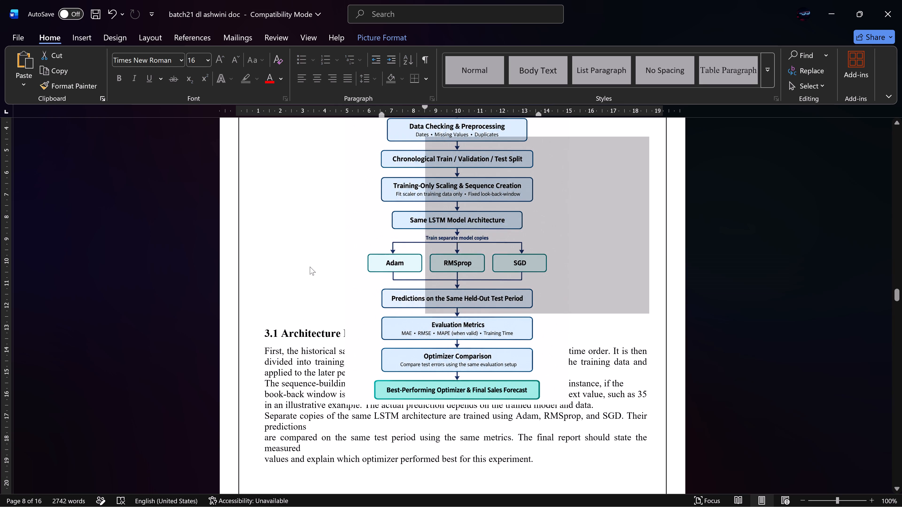
{"action": "key", "text": "Delete"}
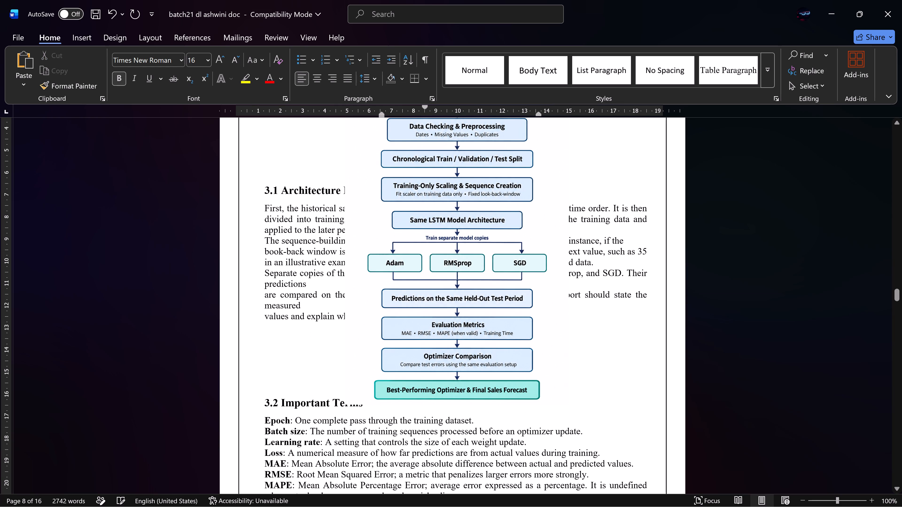
Undo the last deletion, replacing the block behind the diagram with seven blank lines so 3.1 Architecture Explanation starts just below the picture.
{"action": "key", "text": "ctrl+z"}
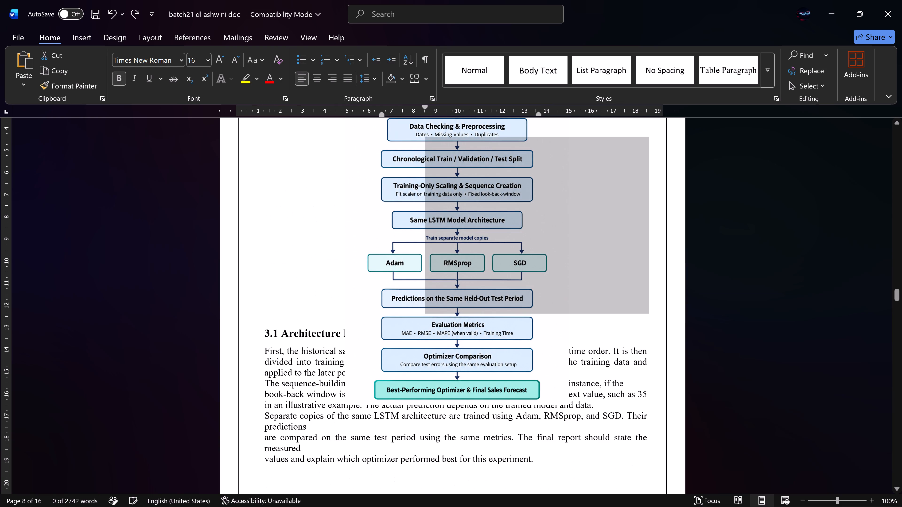
{"action": "key", "text": "BackSpace"}
{"action": "key", "text": "Return"}
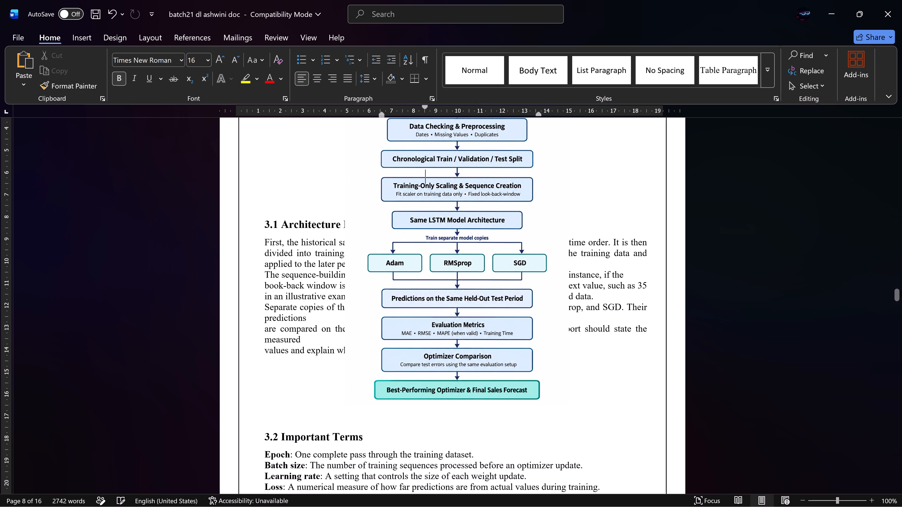
{"action": "key", "text": "Return"}
{"action": "key", "text": "Return"}
{"action": "key", "text": "Return"}
{"action": "key", "text": "Return"}
{"action": "key", "text": "Return"}
{"action": "key", "text": "Return"}
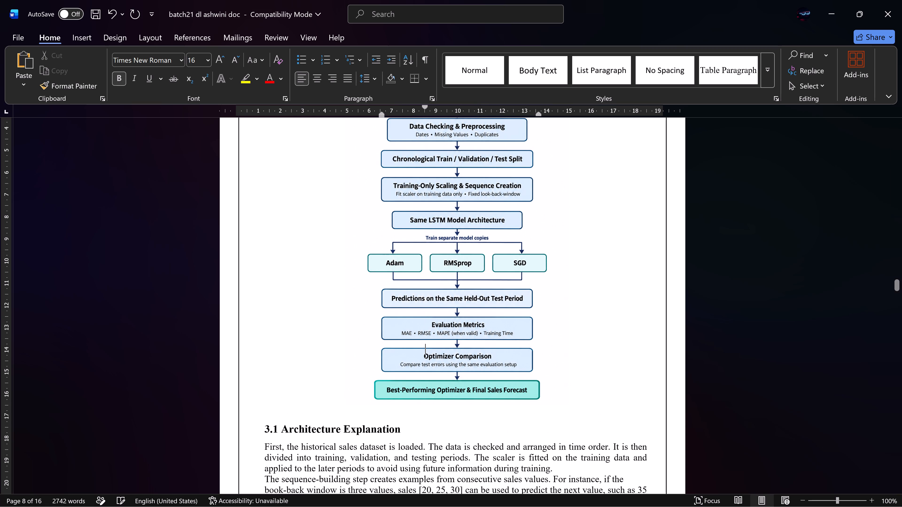
Delete the surplus blank paragraphs before the CHAPTER 4 title, then insert one line break so the title starts on page 10.
{"action": "scroll", "coordinate": [307, 315], "scroll_direction": "down", "scroll_amount": 5}
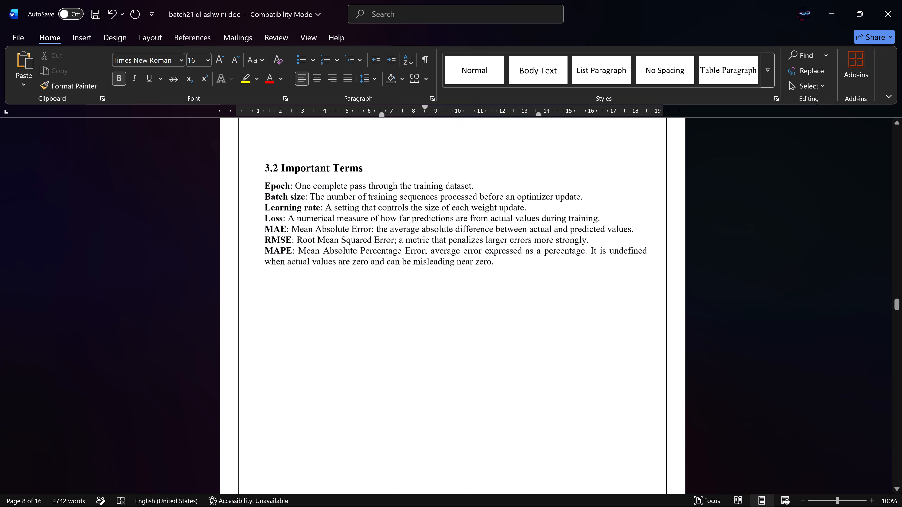
{"action": "scroll", "coordinate": [307, 315], "scroll_direction": "down", "scroll_amount": 2}
{"action": "scroll", "coordinate": [307, 315], "scroll_direction": "up", "scroll_amount": 3}
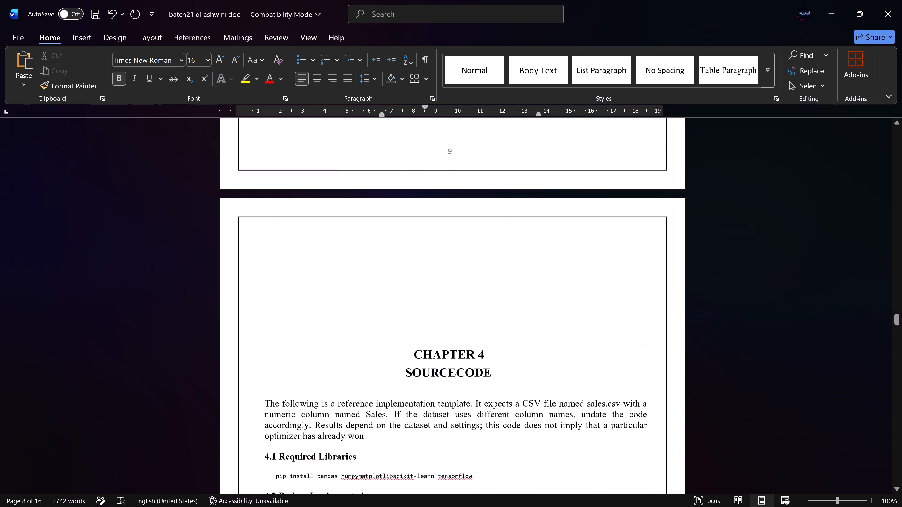
{"action": "left_click", "coordinate": [376, 142]}
{"action": "key", "text": "Delete"}
{"action": "key", "text": "Delete"}
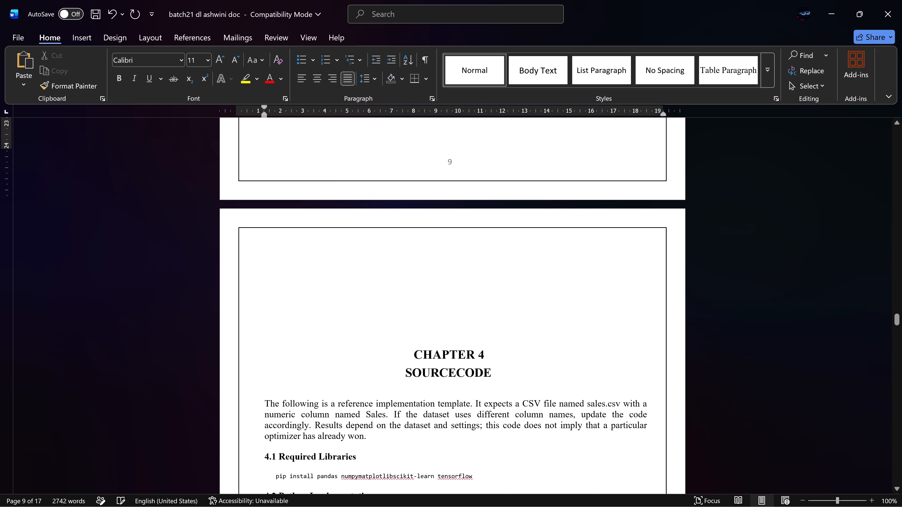
{"action": "key", "text": "Delete"}
{"action": "key", "text": "Delete"}
{"action": "key", "text": "Delete"}
{"action": "key", "text": "Delete"}
{"action": "key", "text": "Delete"}
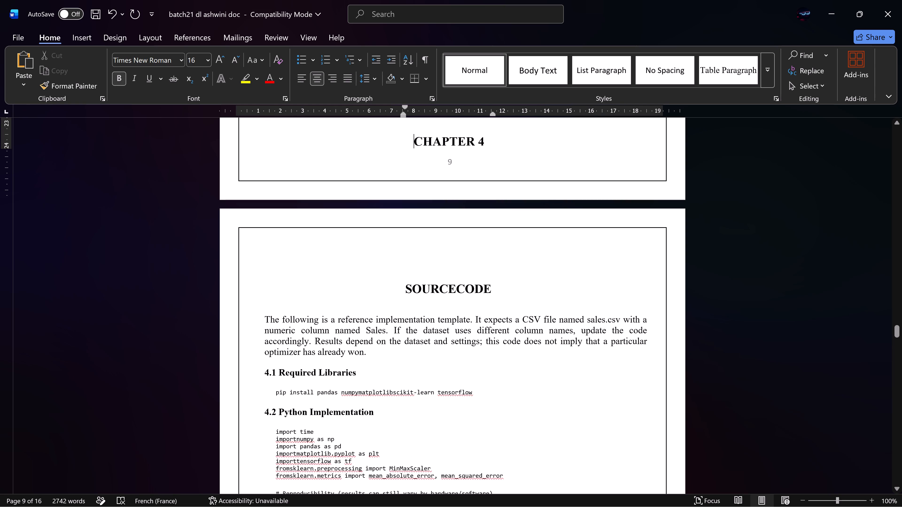
{"action": "key", "text": "Return"}
On the certificate page, remove the closing paragraph's leading space and the quotation marks around DEEP LEARNING LABORATORY.
{"action": "scroll", "coordinate": [376, 142], "scroll_direction": "up", "scroll_amount": 20}
{"action": "scroll", "coordinate": [376, 142], "scroll_direction": "up", "scroll_amount": 3}
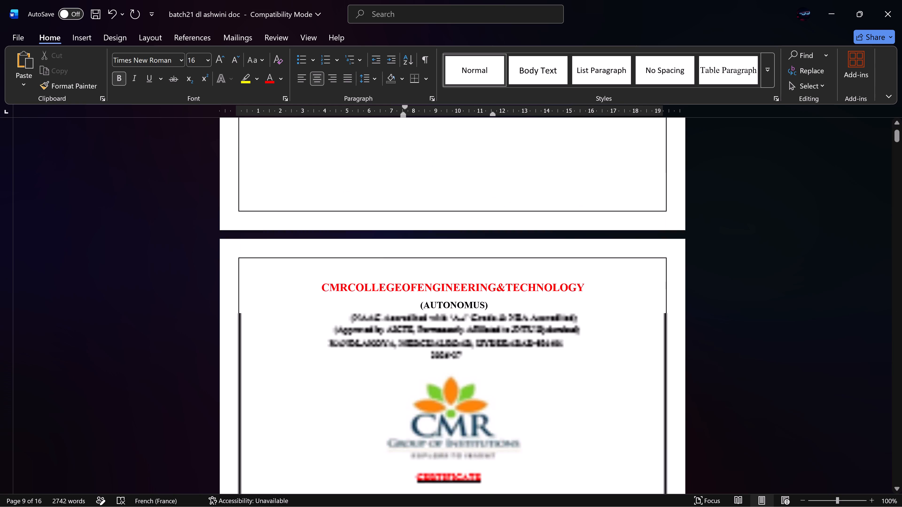
{"action": "scroll", "coordinate": [376, 142], "scroll_direction": "up", "scroll_amount": 1}
{"action": "scroll", "coordinate": [376, 142], "scroll_direction": "down", "scroll_amount": 8}
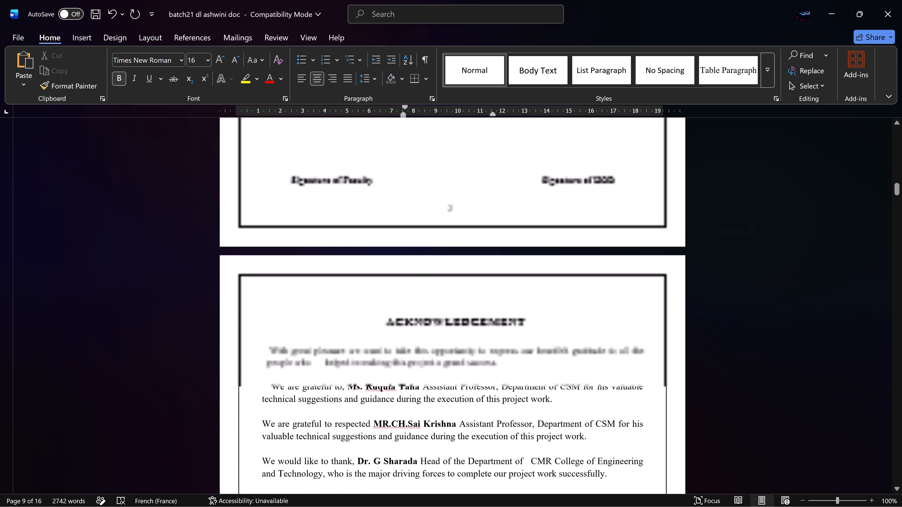
{"action": "scroll", "coordinate": [376, 142], "scroll_direction": "down", "scroll_amount": 1}
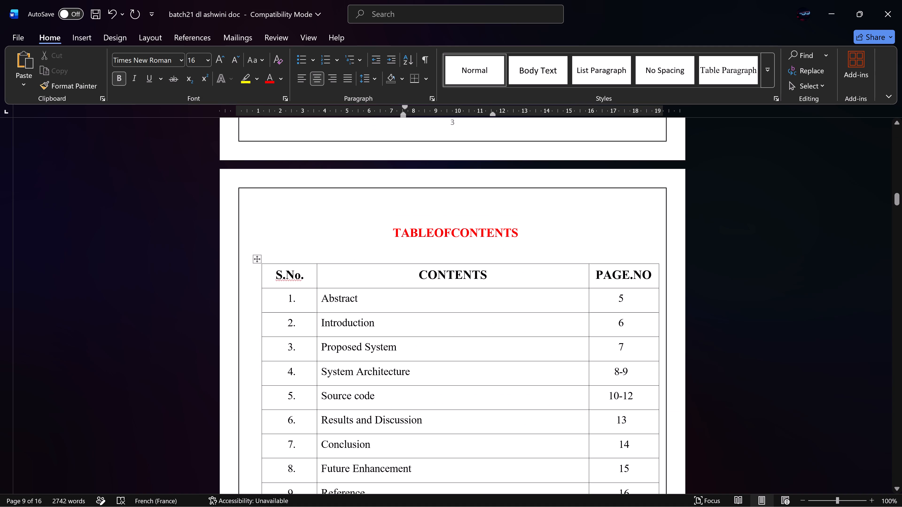
{"action": "scroll", "coordinate": [622, 404], "scroll_direction": "up", "scroll_amount": 6}
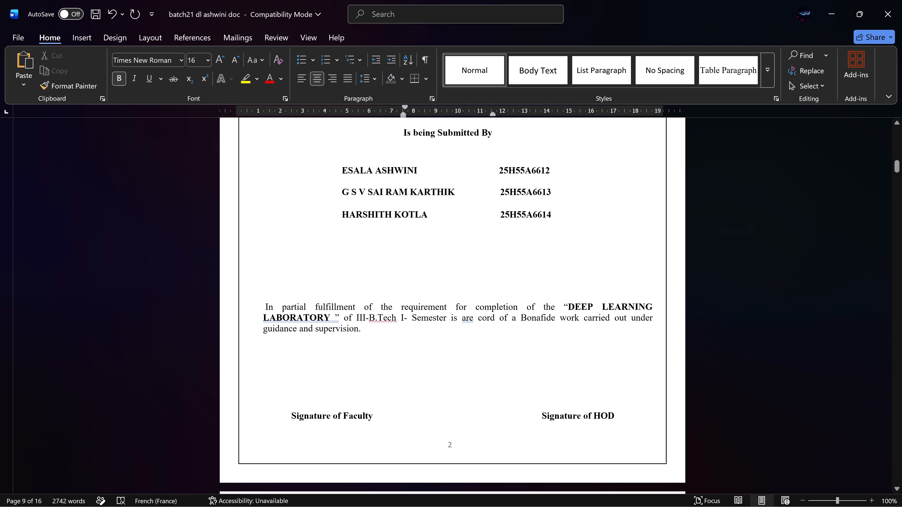
{"action": "scroll", "coordinate": [522, 376], "scroll_direction": "up", "scroll_amount": 2}
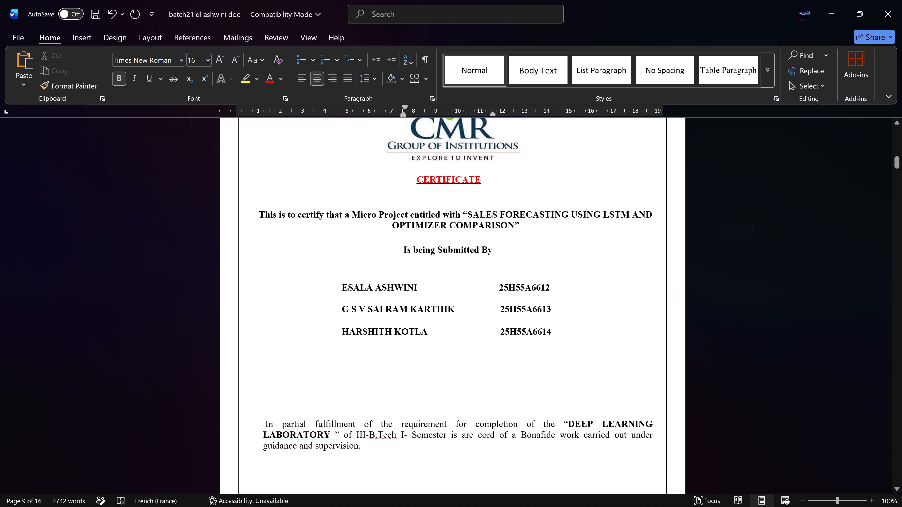
{"action": "left_click", "coordinate": [268, 426]}
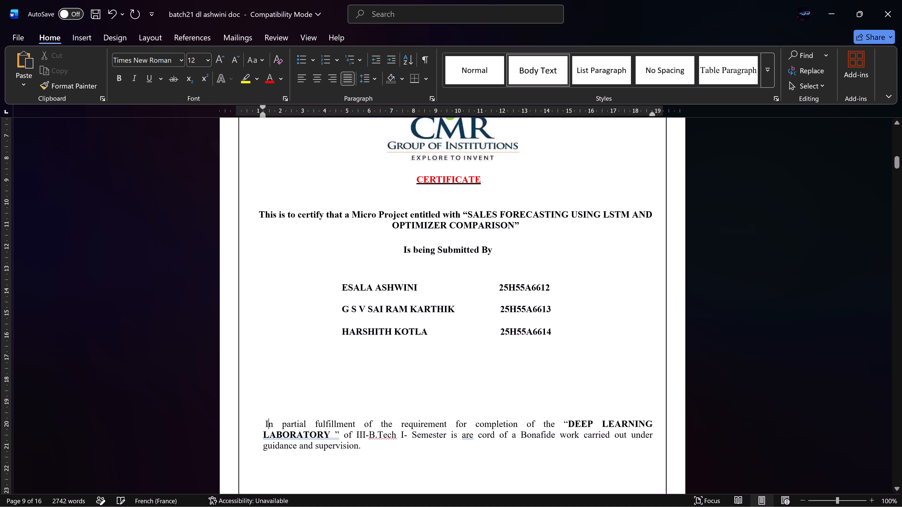
{"action": "key", "text": "Left"}
{"action": "key", "text": "BackSpace"}
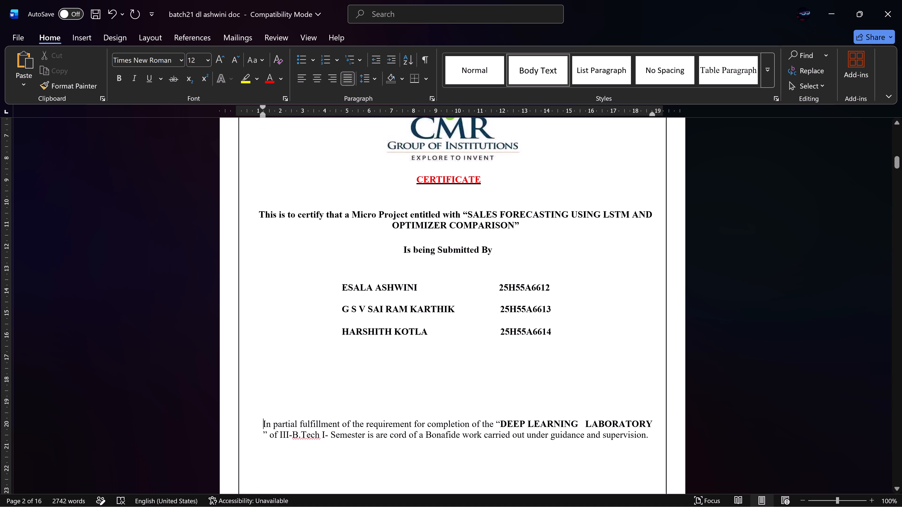
{"action": "left_click", "coordinate": [266, 438]}
{"action": "key", "text": "BackSpace"}
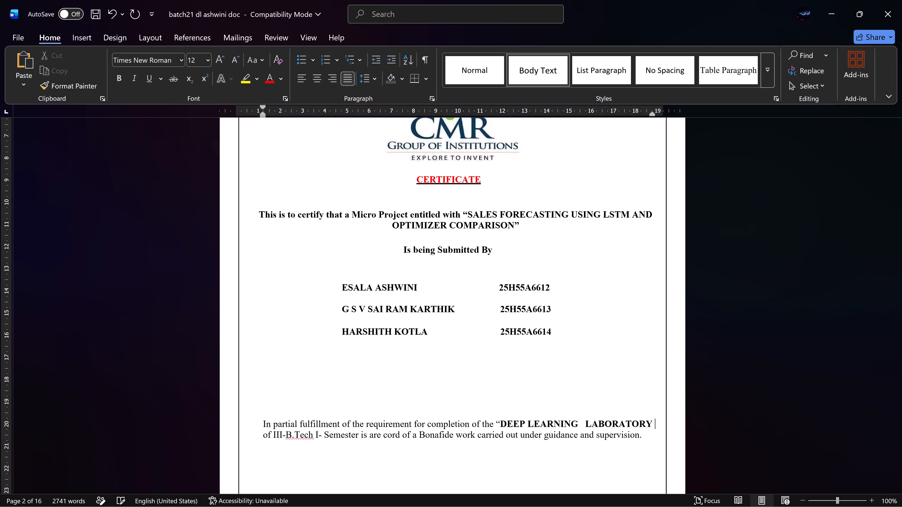
{"action": "left_click", "coordinate": [500, 420]}
{"action": "key", "text": "BackSpace"}
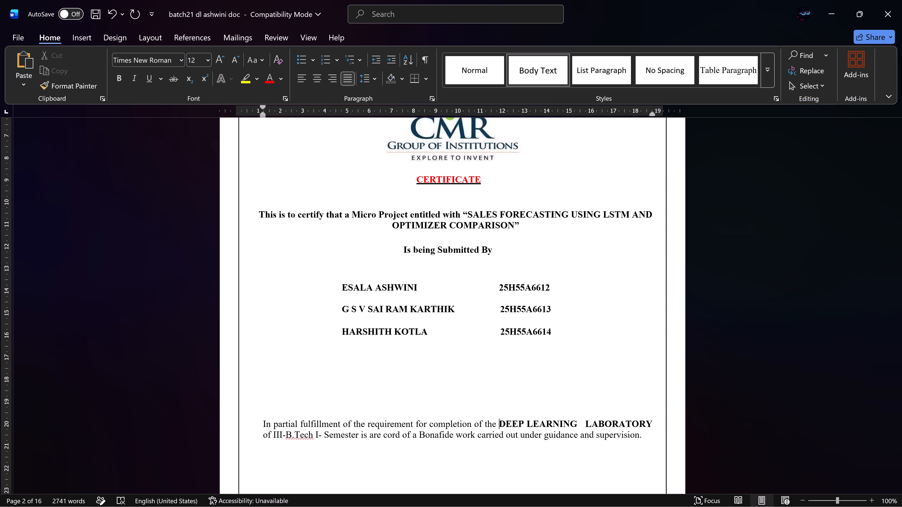
Save the report document.
{"action": "key", "text": "ctrl+s"}
Shift the three student name and roll number lines on the cover page to a left indent of about 4 cm.
{"action": "scroll", "coordinate": [500, 420], "scroll_direction": "up", "scroll_amount": 11}
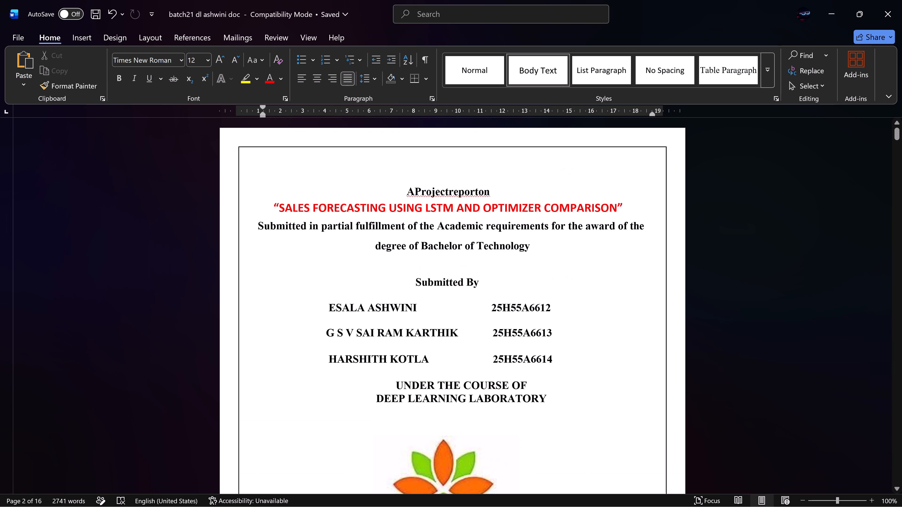
{"action": "scroll", "coordinate": [500, 420], "scroll_direction": "up", "scroll_amount": 1}
{"action": "left_click_drag", "start_coordinate": [327, 304], "coordinate": [544, 366]}
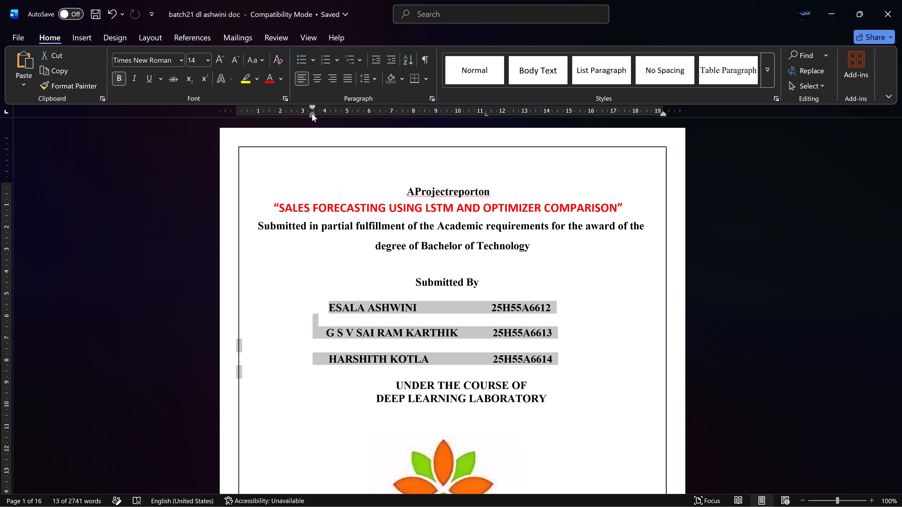
{"action": "left_click_drag", "start_coordinate": [312, 114], "coordinate": [331, 118]}
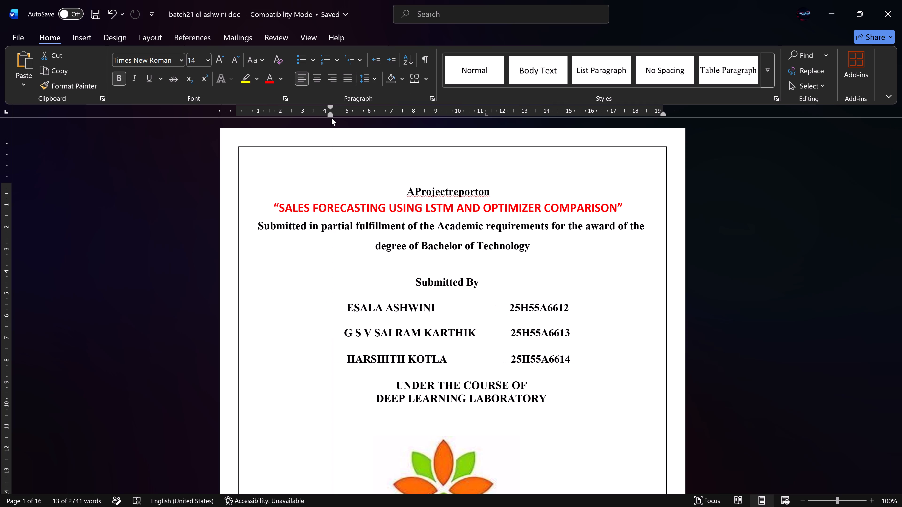
{"action": "left_click_drag", "start_coordinate": [331, 118], "coordinate": [327, 118]}
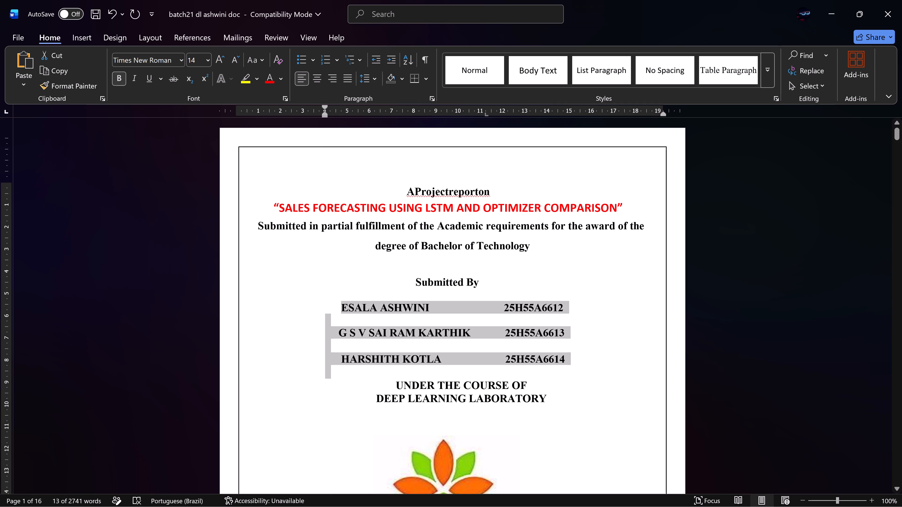
Insert four spaces before "Submitted By" on the cover page to align it over the student list.
{"action": "left_click", "coordinate": [412, 285]}
{"action": "key", "text": "space"}
{"action": "key", "text": "space"}
{"action": "key", "text": "space"}
{"action": "key", "text": "space"}
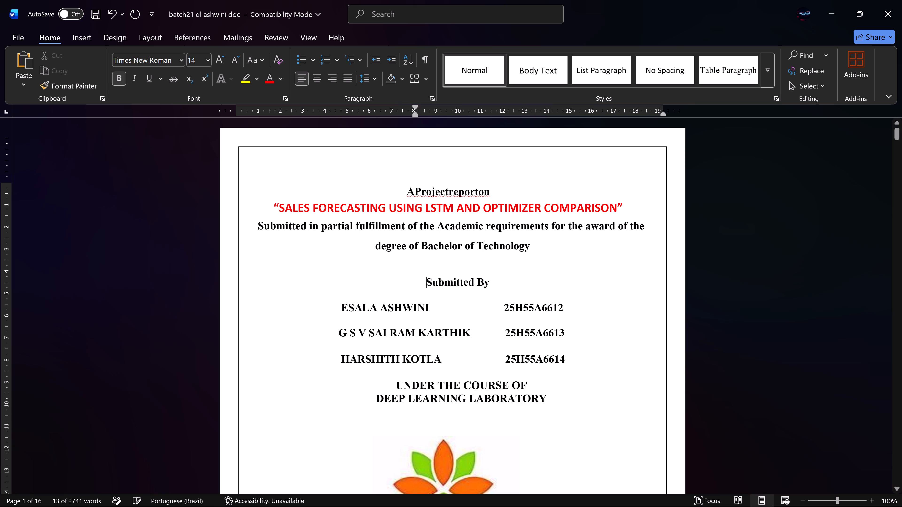
Insert a line break after the last student's roll number on the cover page.
{"action": "scroll", "coordinate": [492, 375], "scroll_direction": "down", "scroll_amount": 1}
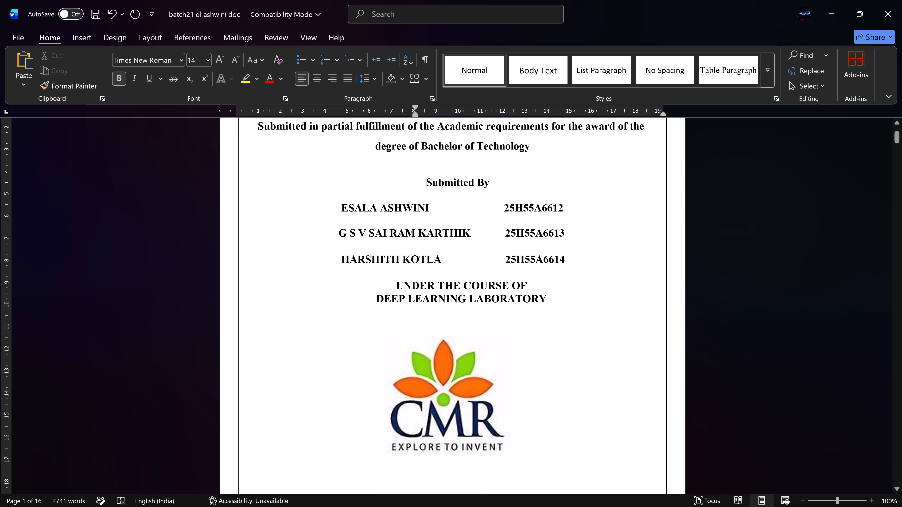
{"action": "left_click", "coordinate": [582, 255]}
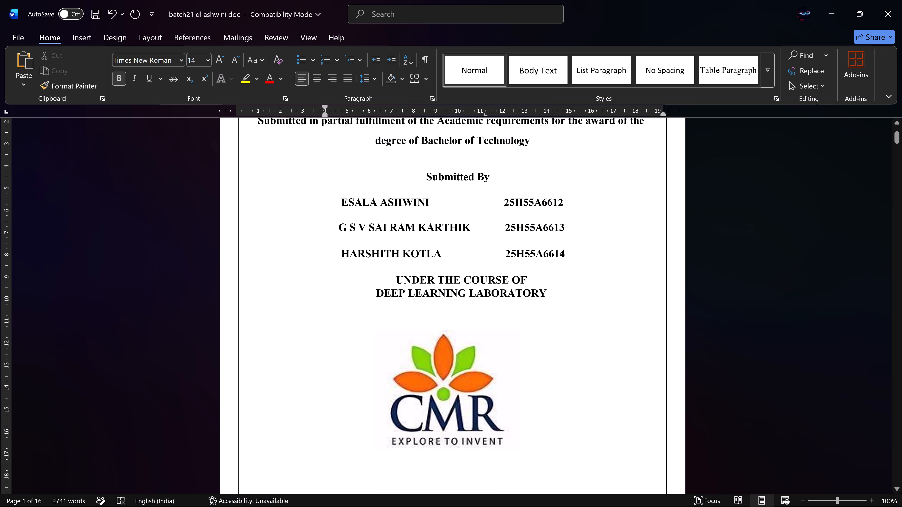
{"action": "key", "text": "Return"}
Review the page layout from the cover page through the contents table to the report's last page.
{"action": "scroll", "coordinate": [582, 255], "scroll_direction": "down", "scroll_amount": 3}
{"action": "scroll", "coordinate": [582, 255], "scroll_direction": "up", "scroll_amount": 2}
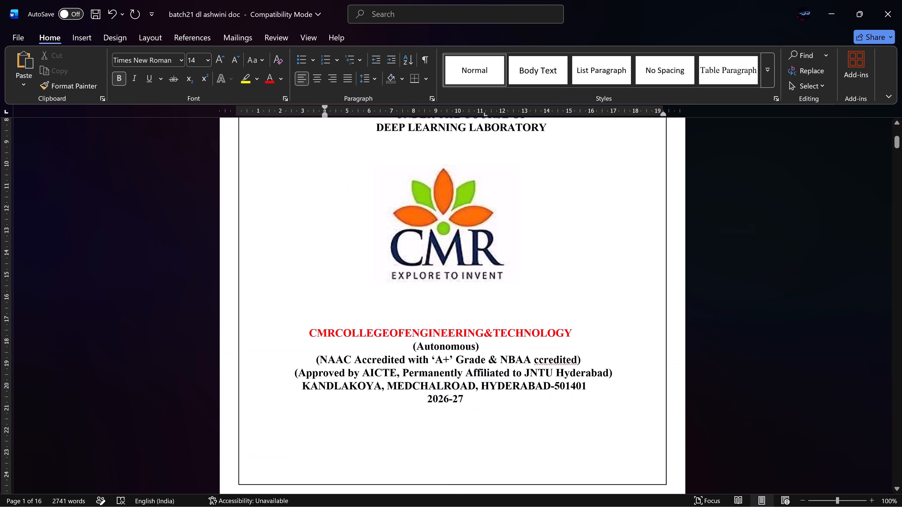
{"action": "scroll", "coordinate": [582, 255], "scroll_direction": "up", "scroll_amount": 1}
{"action": "scroll", "coordinate": [582, 255], "scroll_direction": "down", "scroll_amount": 3}
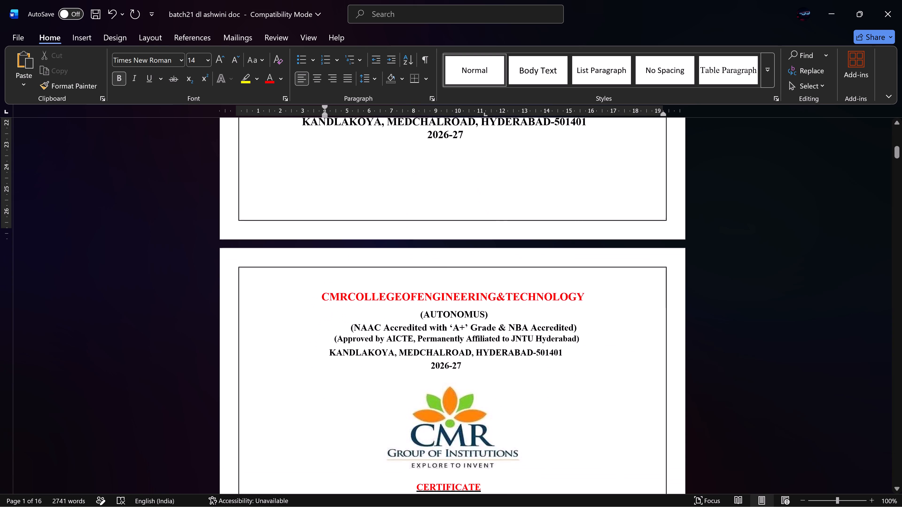
{"action": "scroll", "coordinate": [582, 255], "scroll_direction": "down", "scroll_amount": 1}
{"action": "scroll", "coordinate": [582, 255], "scroll_direction": "down", "scroll_amount": 20}
{"action": "scroll", "coordinate": [582, 255], "scroll_direction": "down", "scroll_amount": 20}
{"action": "scroll", "coordinate": [582, 255], "scroll_direction": "down", "scroll_amount": 20}
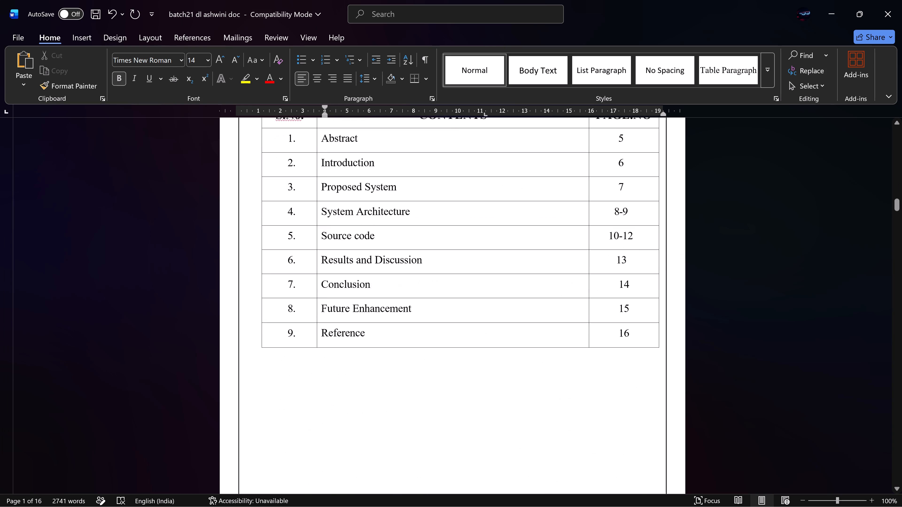
{"action": "scroll", "coordinate": [582, 255], "scroll_direction": "down", "scroll_amount": 20}
{"action": "scroll", "coordinate": [582, 255], "scroll_direction": "down", "scroll_amount": 20}
{"action": "scroll", "coordinate": [582, 255], "scroll_direction": "down", "scroll_amount": 20}
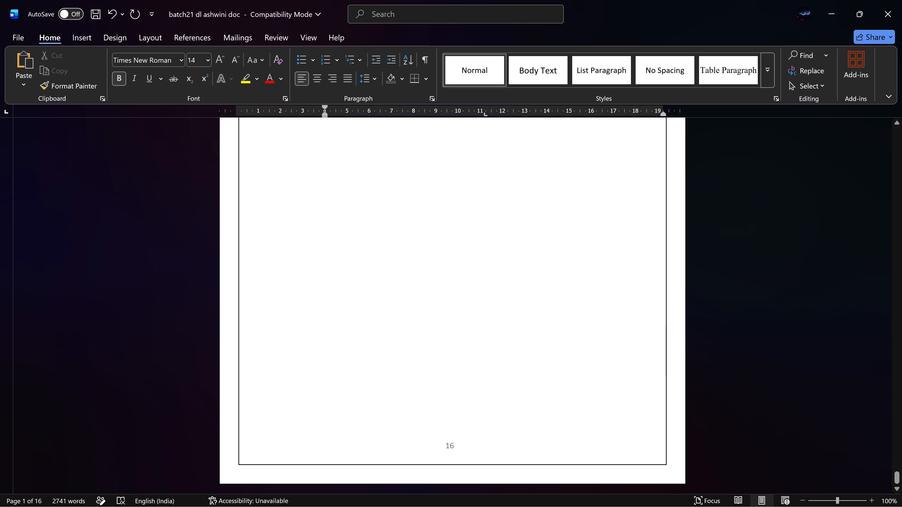
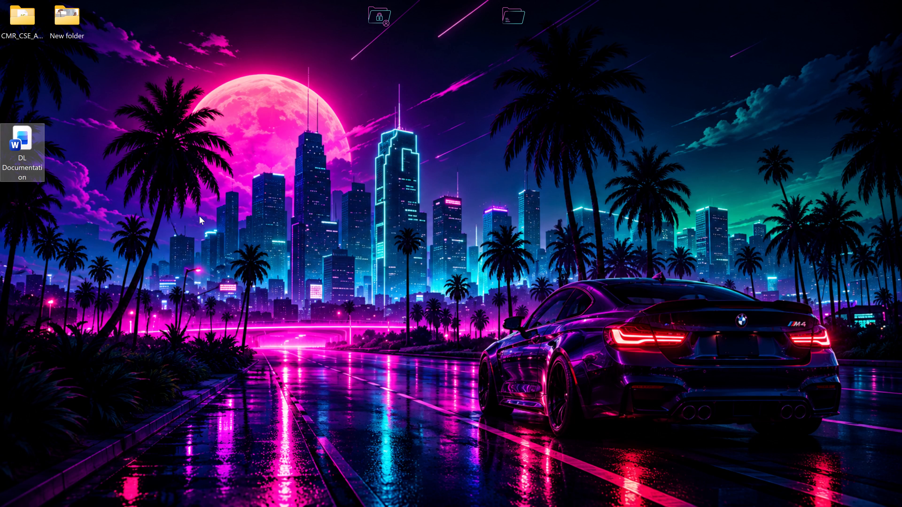
Copy the DL Documentation Word file from the desktop and switch to WhatsApp.
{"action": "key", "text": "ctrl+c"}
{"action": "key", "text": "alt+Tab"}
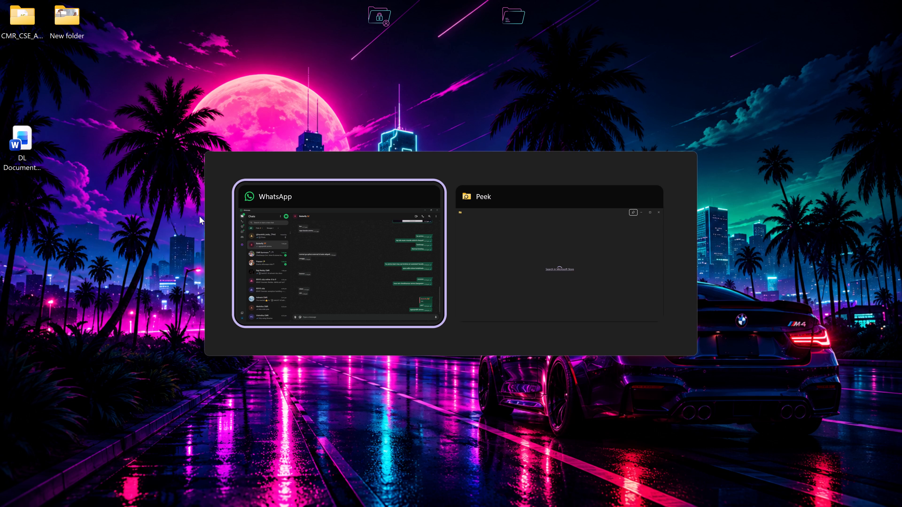
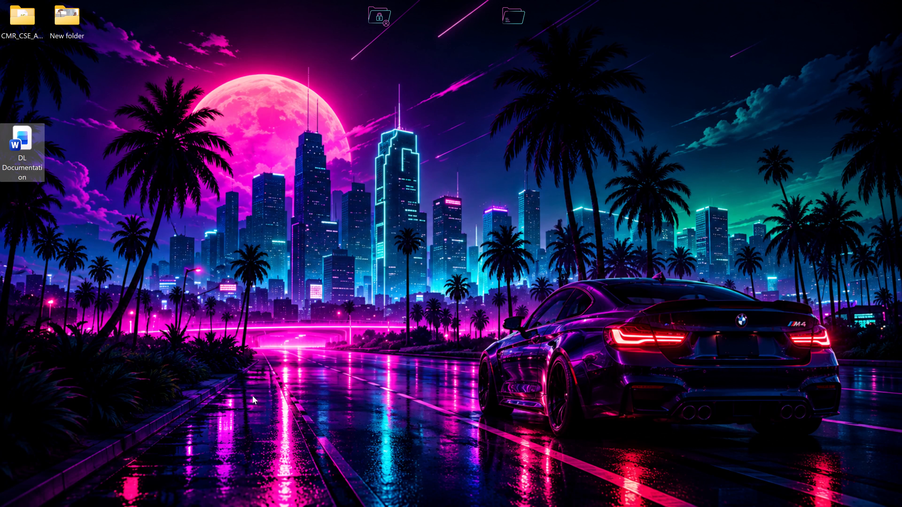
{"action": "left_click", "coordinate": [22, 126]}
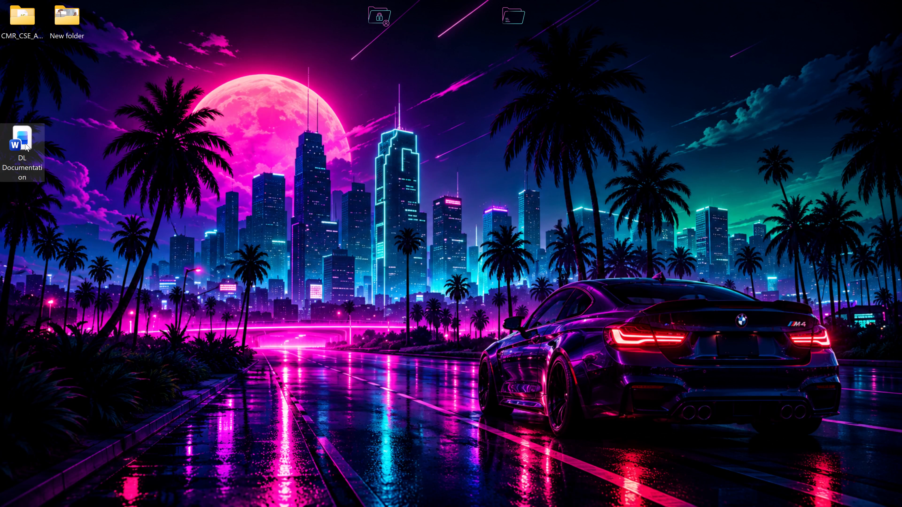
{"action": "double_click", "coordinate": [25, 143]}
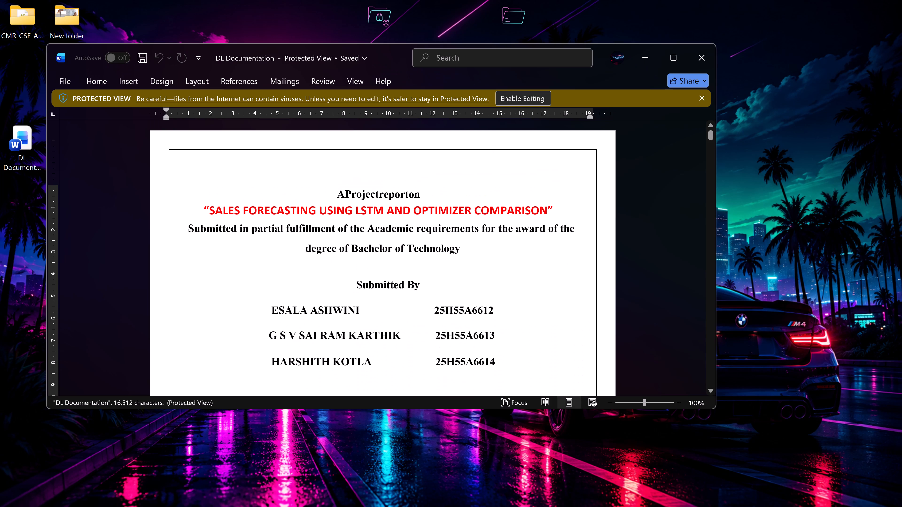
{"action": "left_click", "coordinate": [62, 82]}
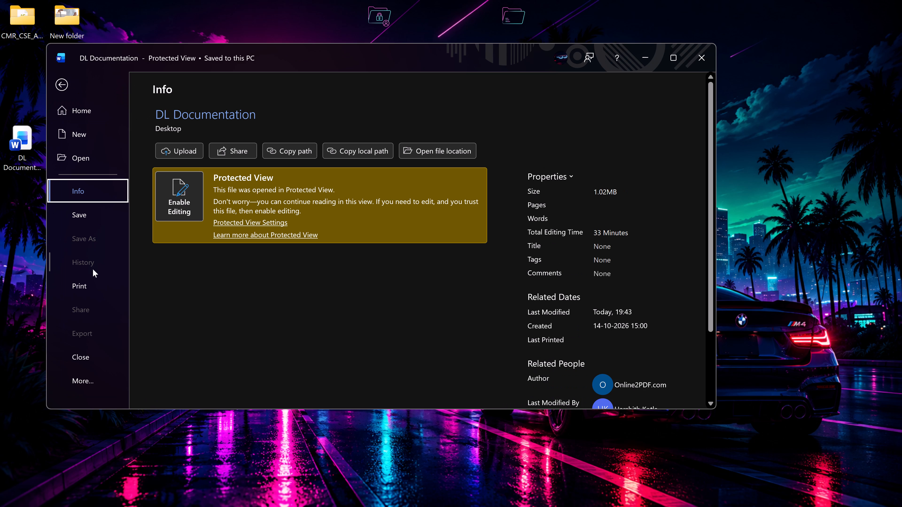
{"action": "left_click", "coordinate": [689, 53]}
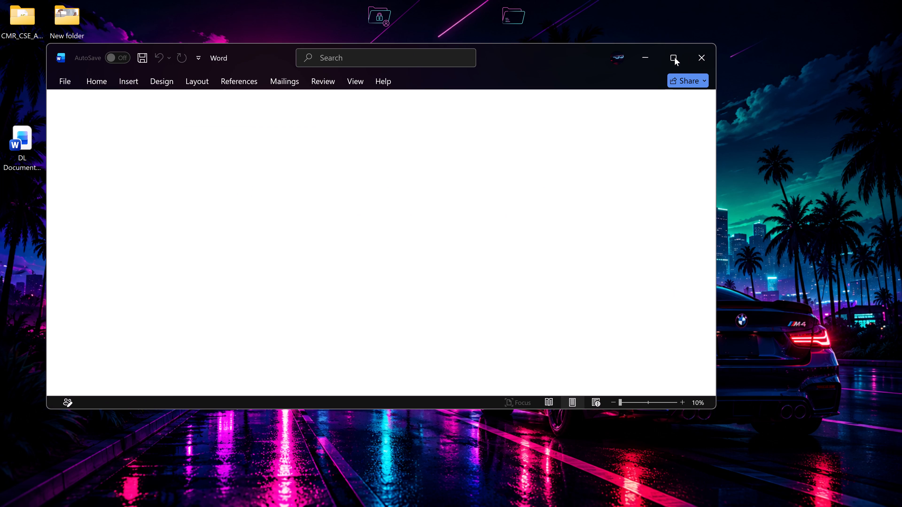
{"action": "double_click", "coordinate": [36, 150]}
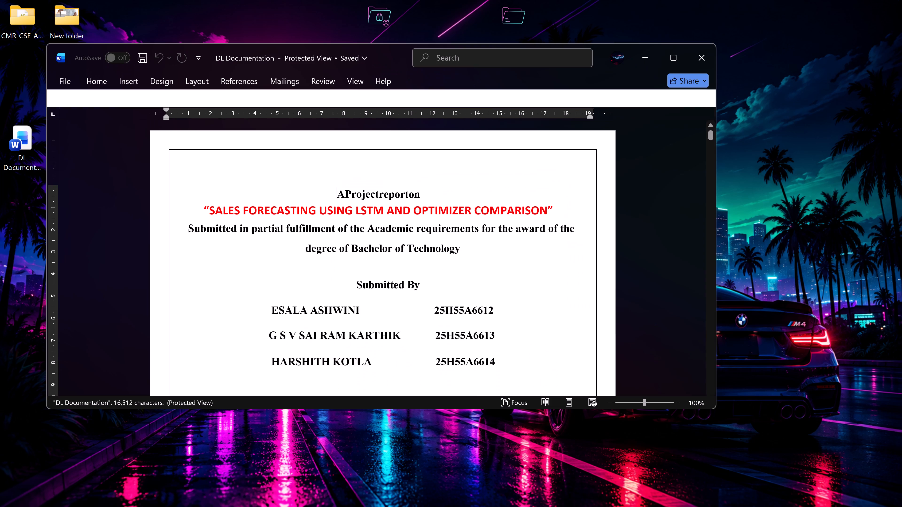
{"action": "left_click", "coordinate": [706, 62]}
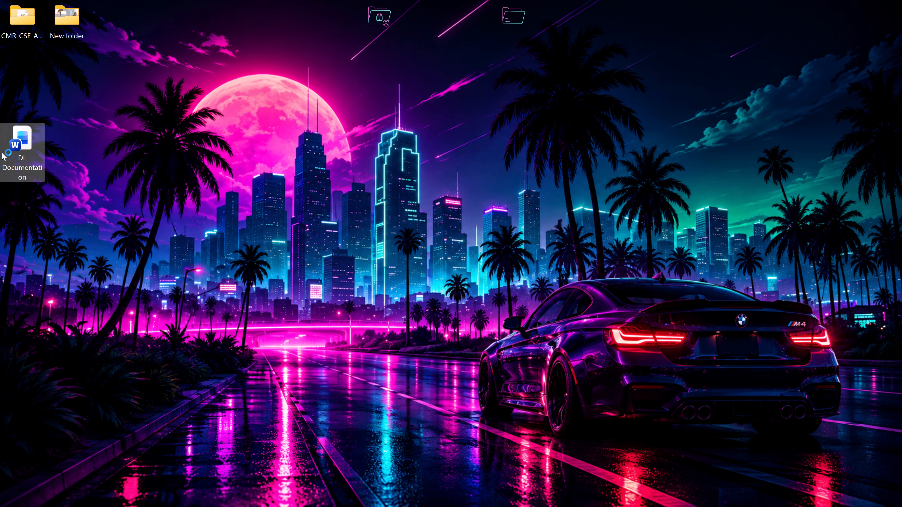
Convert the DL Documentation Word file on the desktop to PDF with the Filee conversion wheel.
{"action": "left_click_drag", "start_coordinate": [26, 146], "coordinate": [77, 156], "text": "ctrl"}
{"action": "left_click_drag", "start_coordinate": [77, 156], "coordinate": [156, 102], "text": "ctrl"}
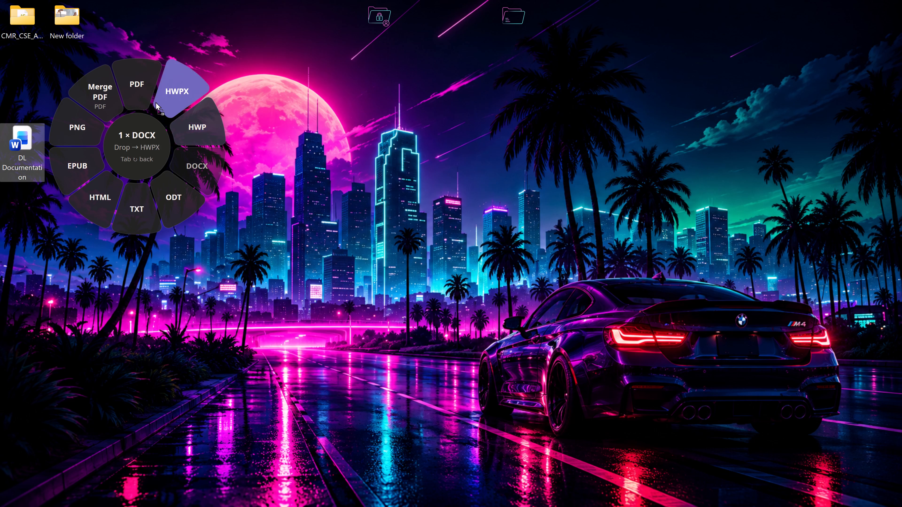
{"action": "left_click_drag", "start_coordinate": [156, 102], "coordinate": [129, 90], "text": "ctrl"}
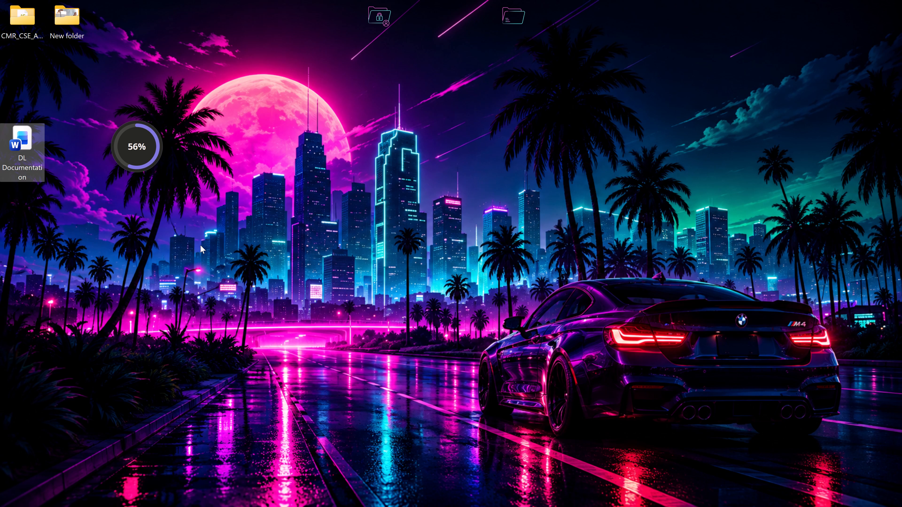
Clear all notifications from the notification center and close it.
{"action": "left_click", "coordinate": [834, 502]}
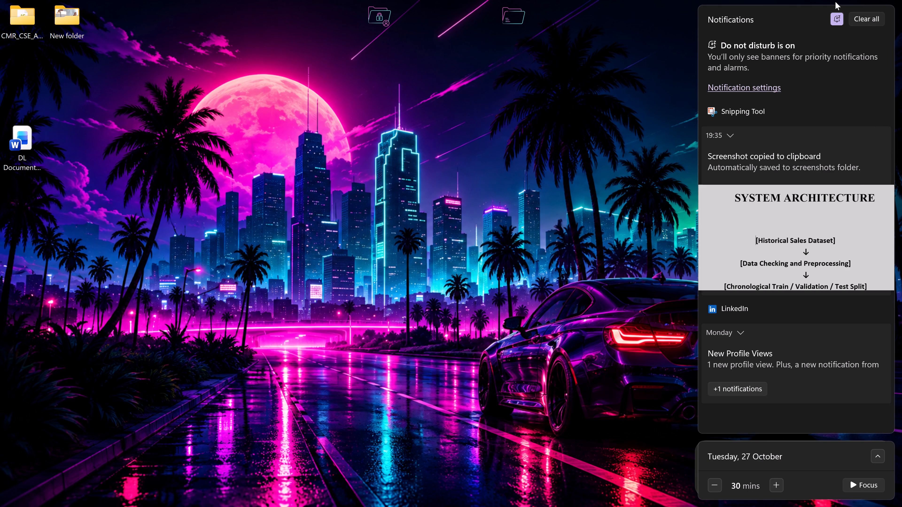
{"action": "left_click", "coordinate": [833, 14]}
{"action": "left_click", "coordinate": [833, 14]}
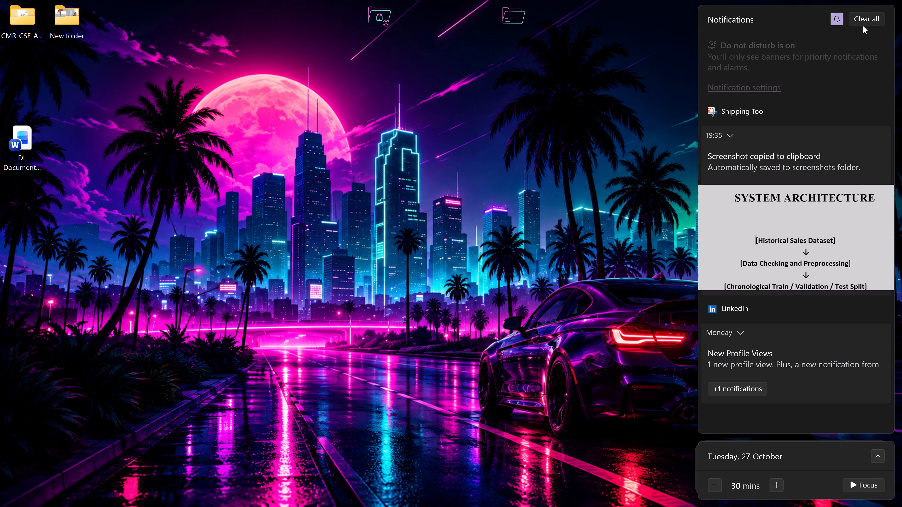
{"action": "left_click", "coordinate": [867, 21]}
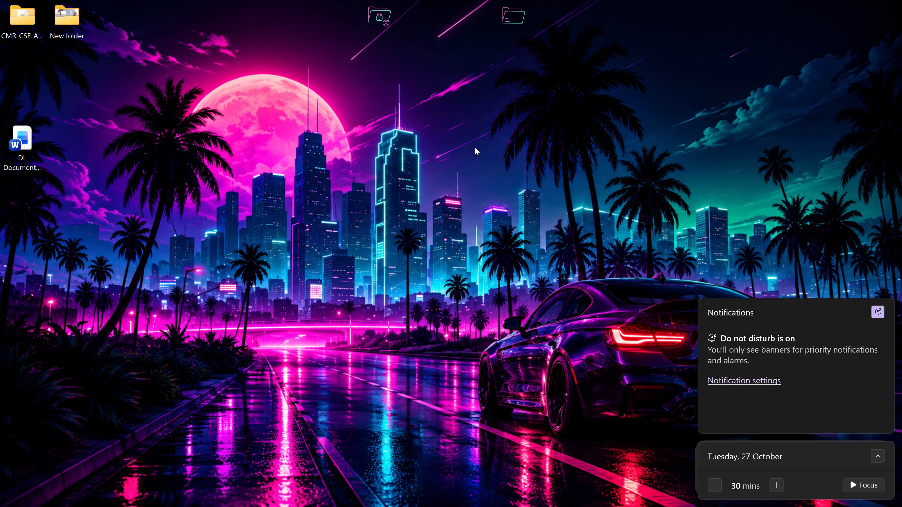
{"action": "left_click", "coordinate": [489, 161]}
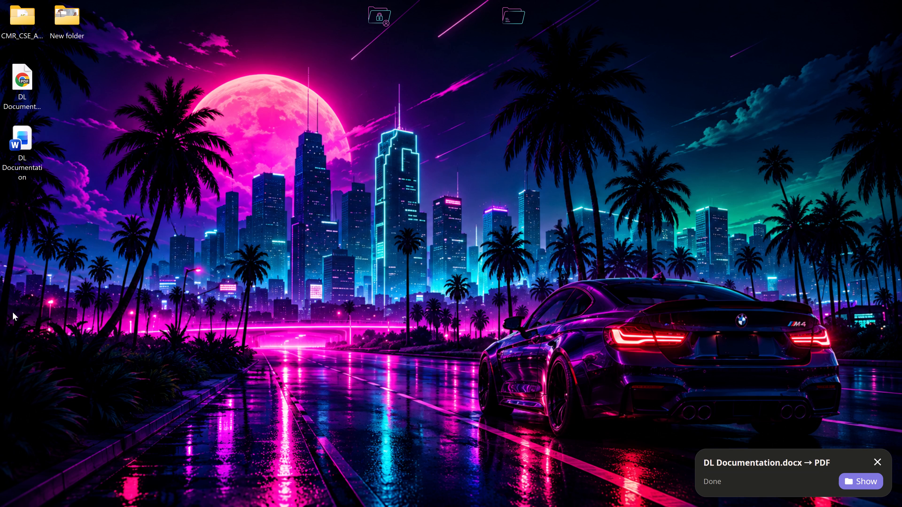
Open the DL Documentation PDF from the desktop, examine its layout from the cover page through the acknowledgement, and close it.
{"action": "double_click", "coordinate": [14, 85]}
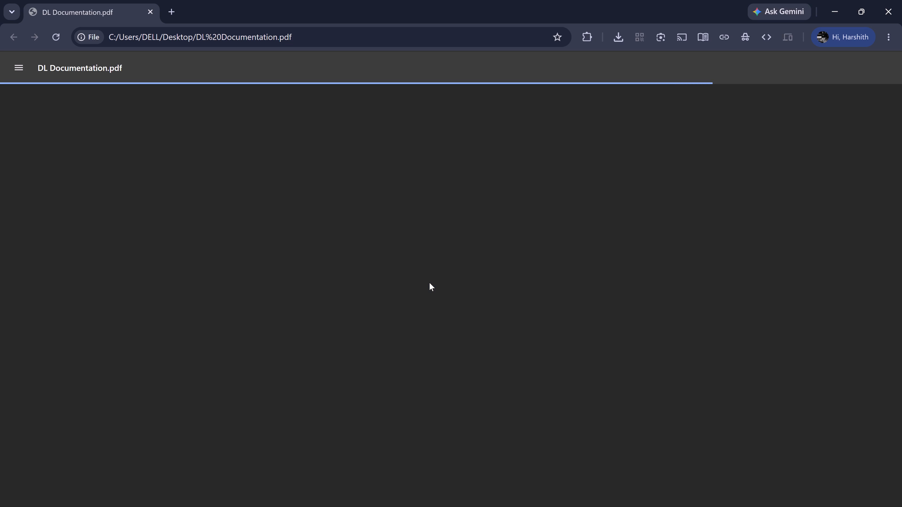
{"action": "scroll", "coordinate": [429, 283], "scroll_direction": "down", "scroll_amount": 2}
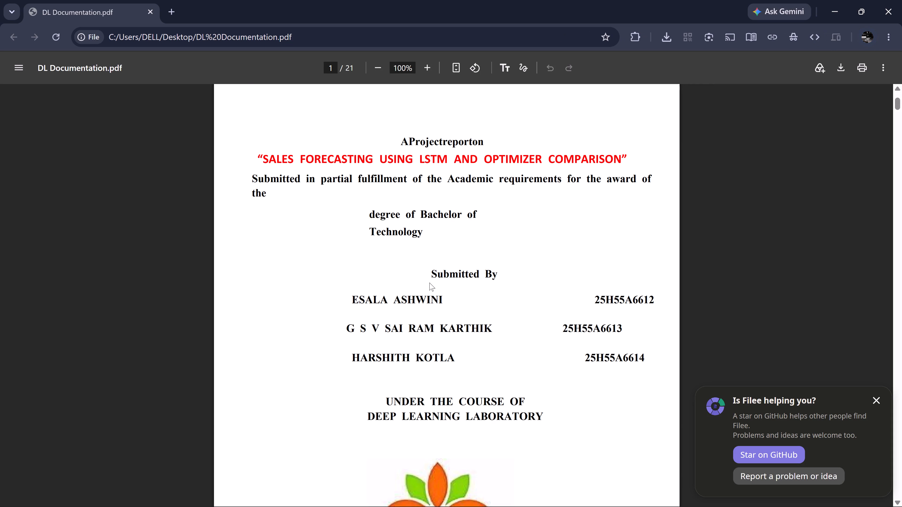
{"action": "scroll", "coordinate": [429, 283], "scroll_direction": "down", "scroll_amount": 7}
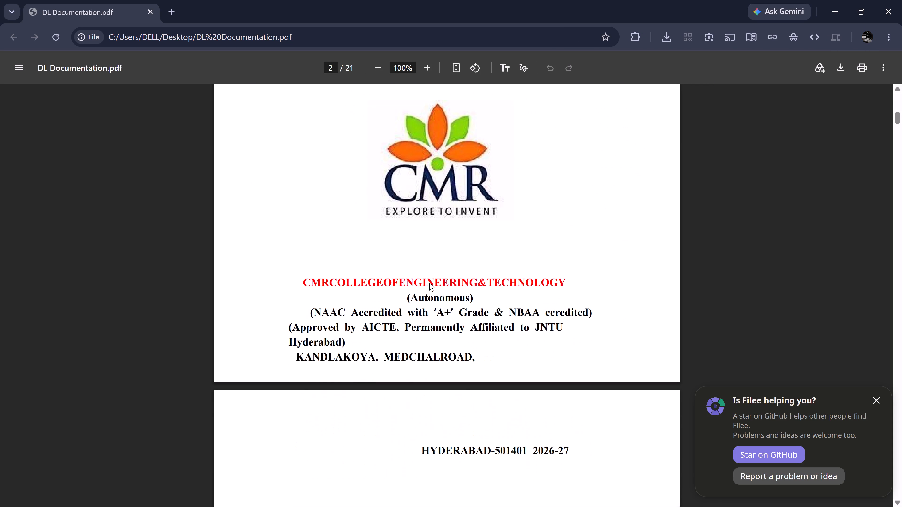
{"action": "scroll", "coordinate": [429, 283], "scroll_direction": "down", "scroll_amount": 11}
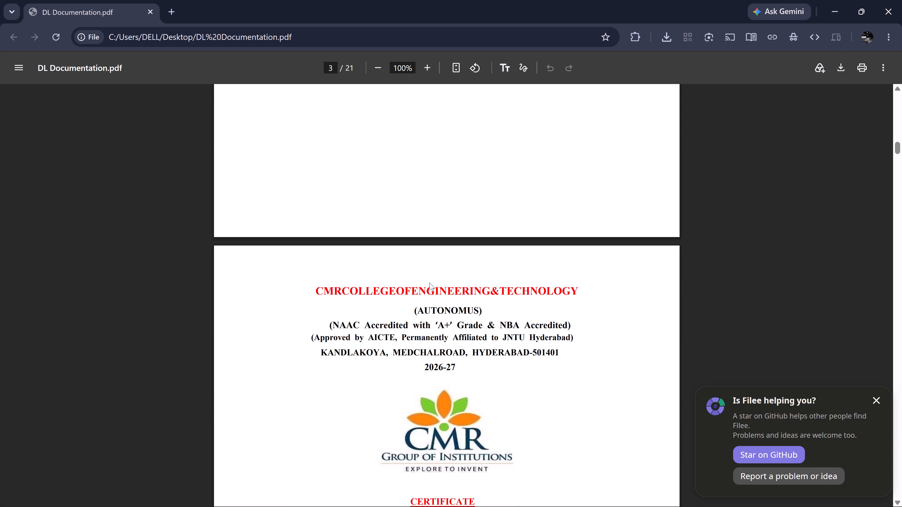
{"action": "scroll", "coordinate": [429, 283], "scroll_direction": "down", "scroll_amount": 12}
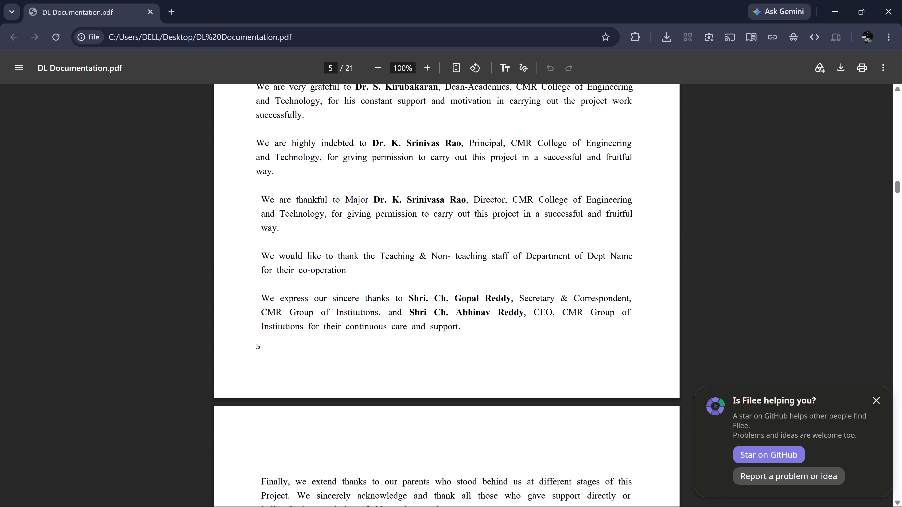
{"action": "left_click", "coordinate": [901, 0]}
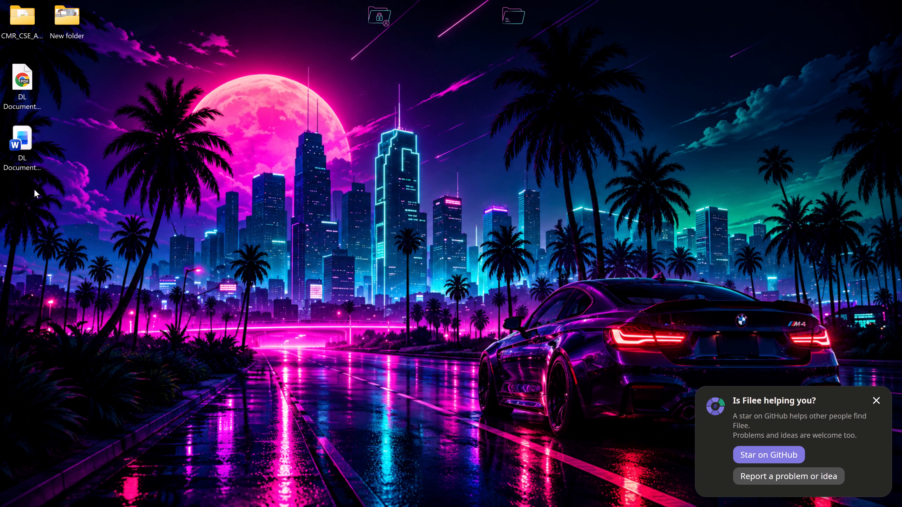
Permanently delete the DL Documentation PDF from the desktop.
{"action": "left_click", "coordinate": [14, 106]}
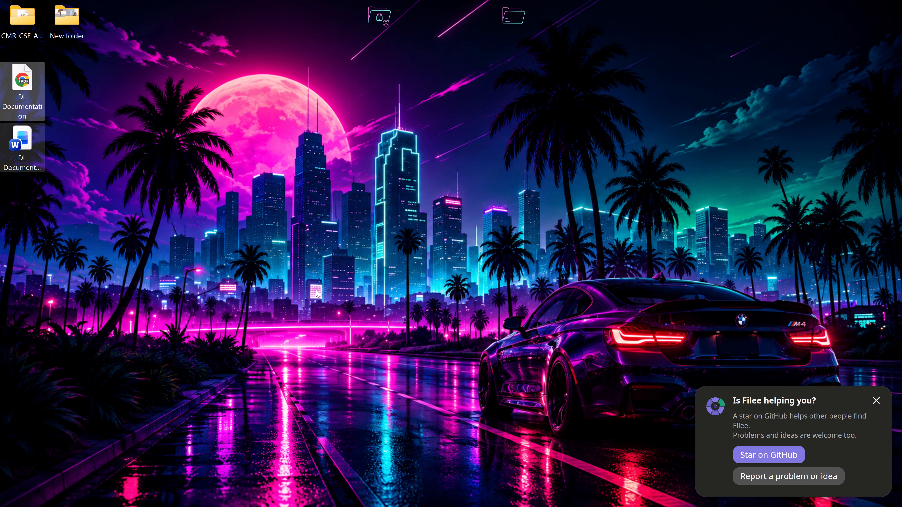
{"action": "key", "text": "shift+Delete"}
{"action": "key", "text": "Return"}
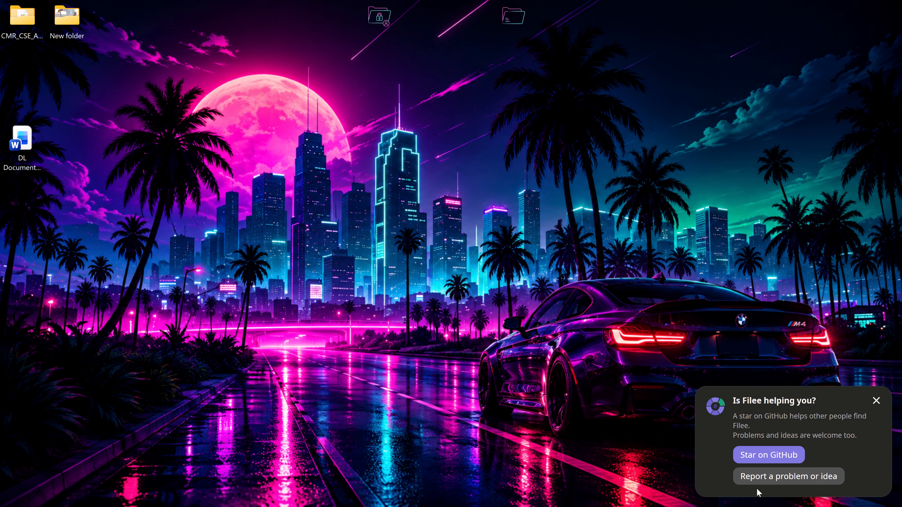
Dismiss the Filee feedback prompt.
{"action": "left_click", "coordinate": [871, 401]}
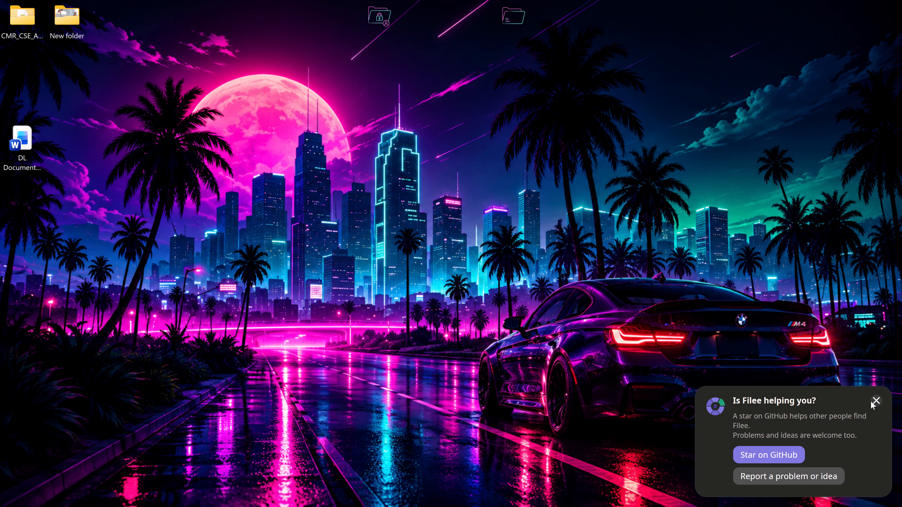
{"action": "left_click", "coordinate": [871, 401]}
{"action": "double_click", "coordinate": [872, 403]}
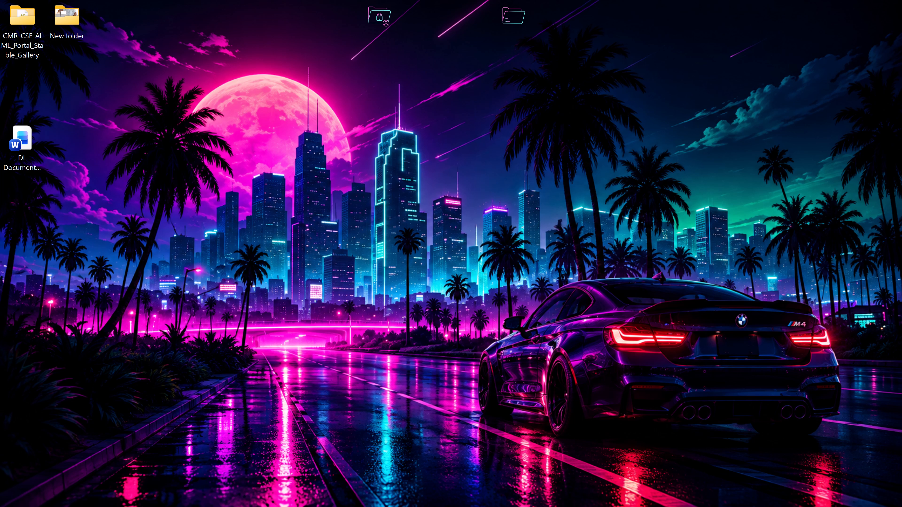
Switch to Google Chrome with the personal profile, search for "word to pdf", and open iLovePDF's Word to PDF converter.
{"action": "left_click", "coordinate": [422, 498]}
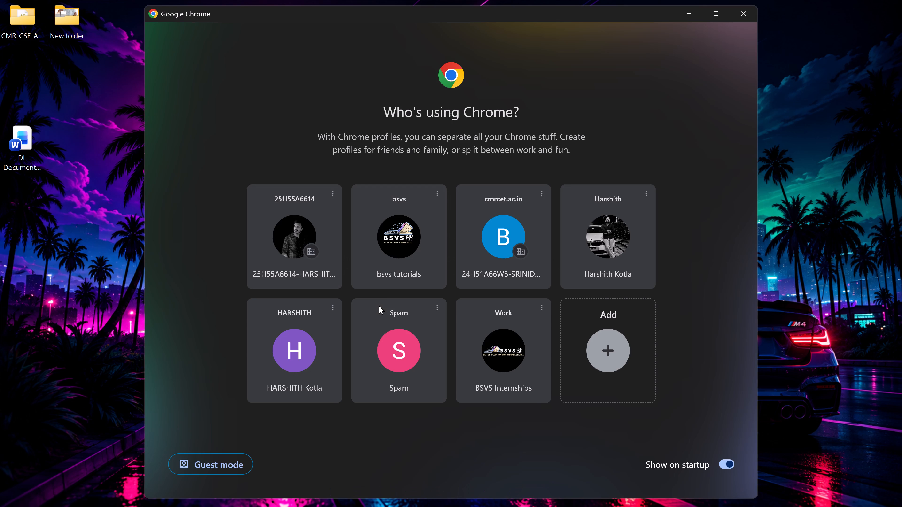
{"action": "left_click", "coordinate": [595, 242]}
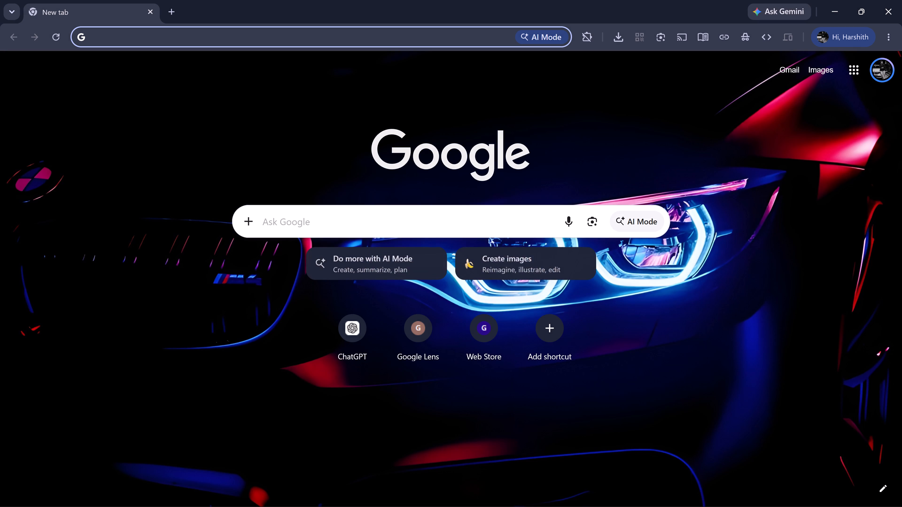
{"action": "left_click", "coordinate": [456, 229]}
{"action": "type", "text": "word to p"}
{"action": "key", "text": "Right"}
{"action": "key", "text": "Return"}
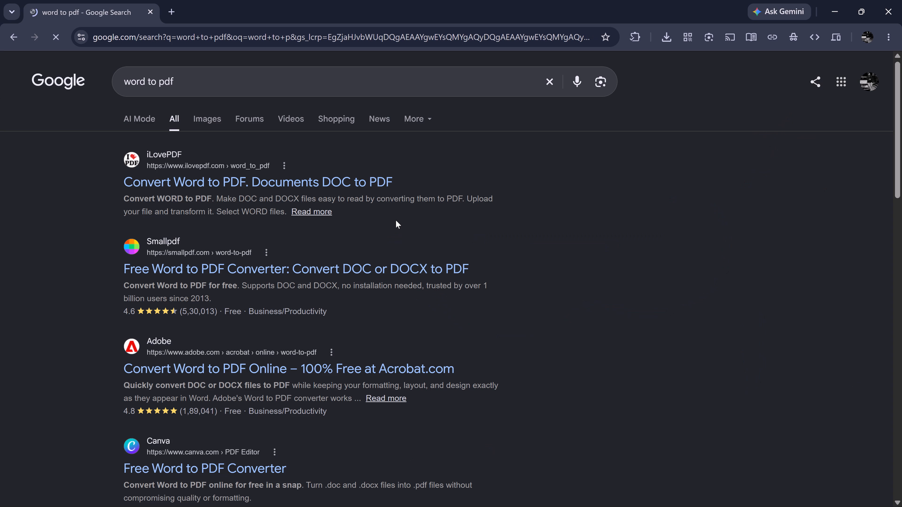
{"action": "left_click", "coordinate": [246, 179]}
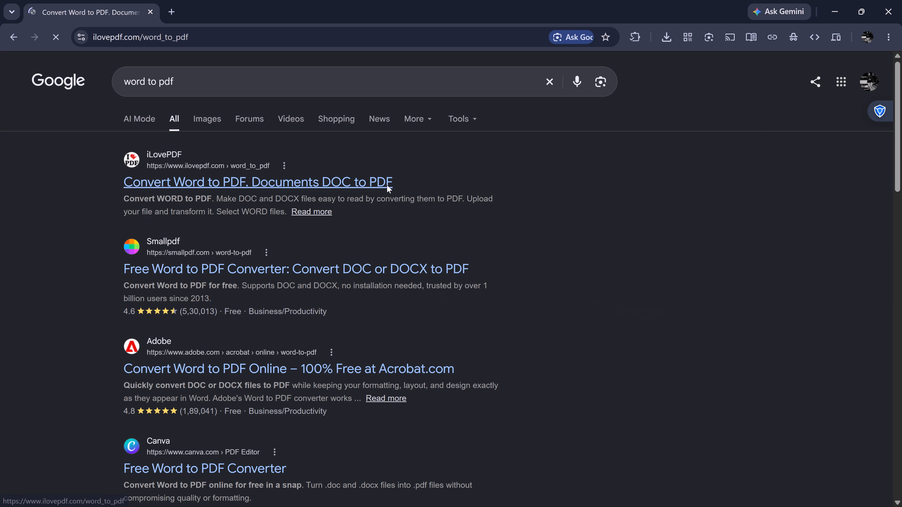
Convert the desktop's DL Documentation Word file to PDF with iLovePDF and download the converted file.
{"action": "left_click", "coordinate": [391, 188]}
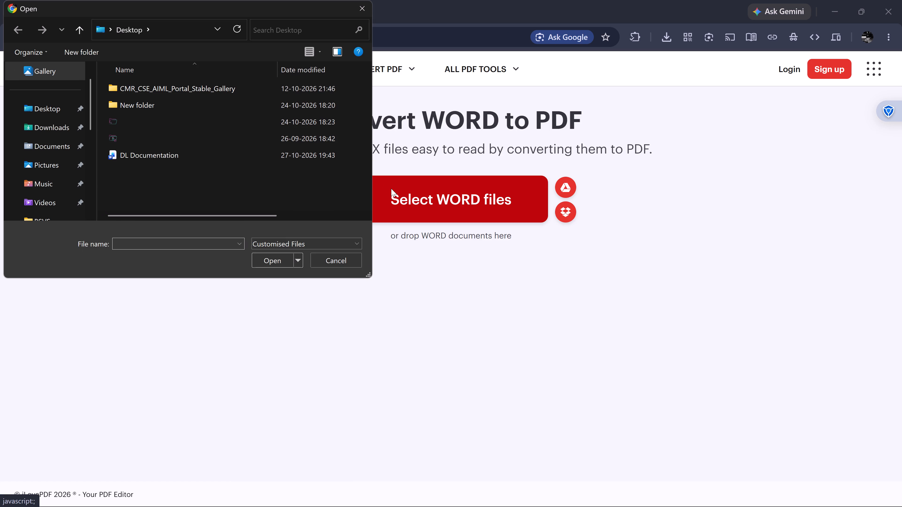
{"action": "double_click", "coordinate": [212, 151]}
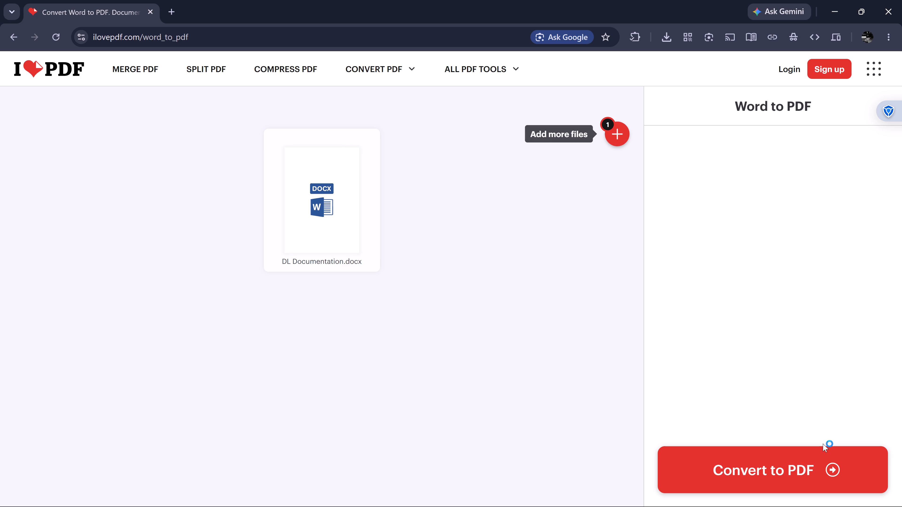
{"action": "left_click", "coordinate": [791, 476]}
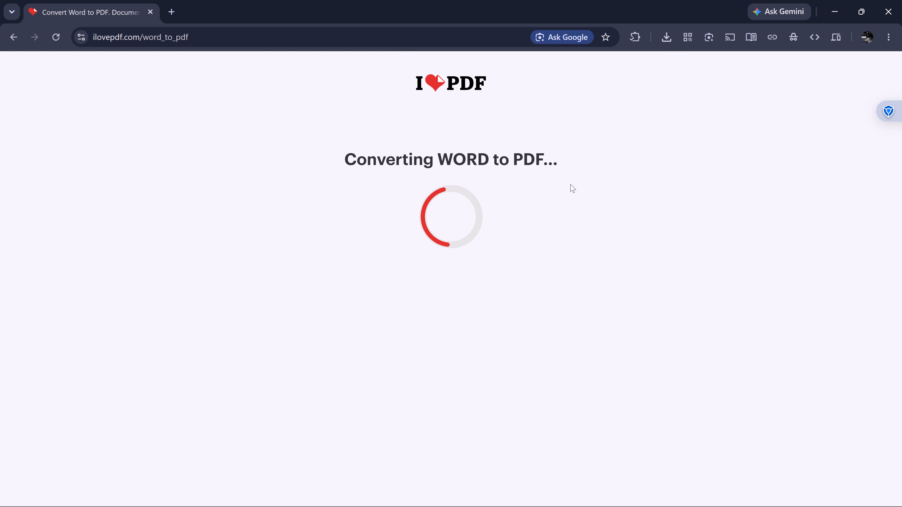
{"action": "left_click", "coordinate": [479, 184]}
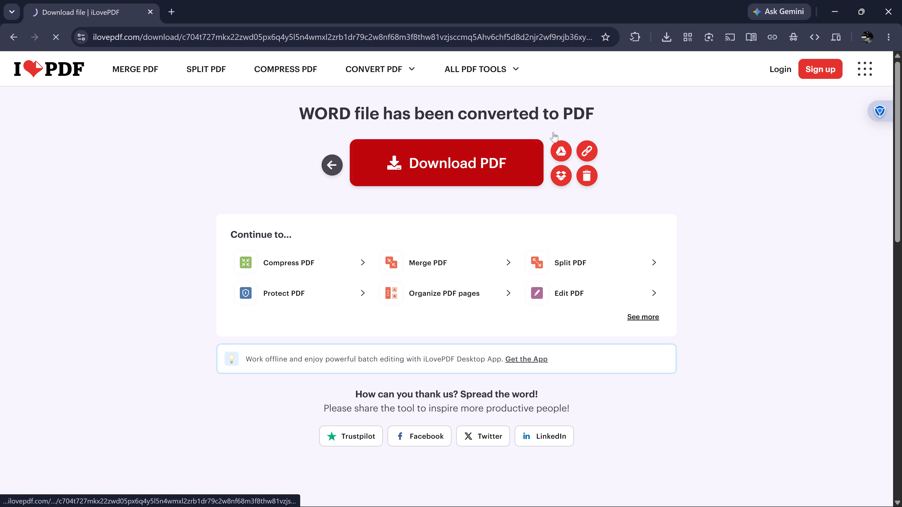
Move the downloaded DL Documentation PDF from the Downloads folder to the desktop.
{"action": "left_click", "coordinate": [669, 34]}
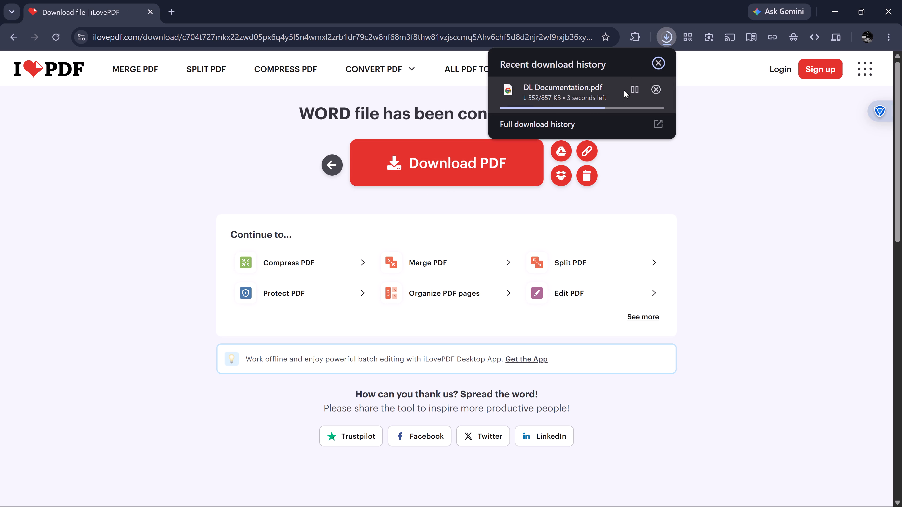
{"action": "left_click", "coordinate": [641, 91]}
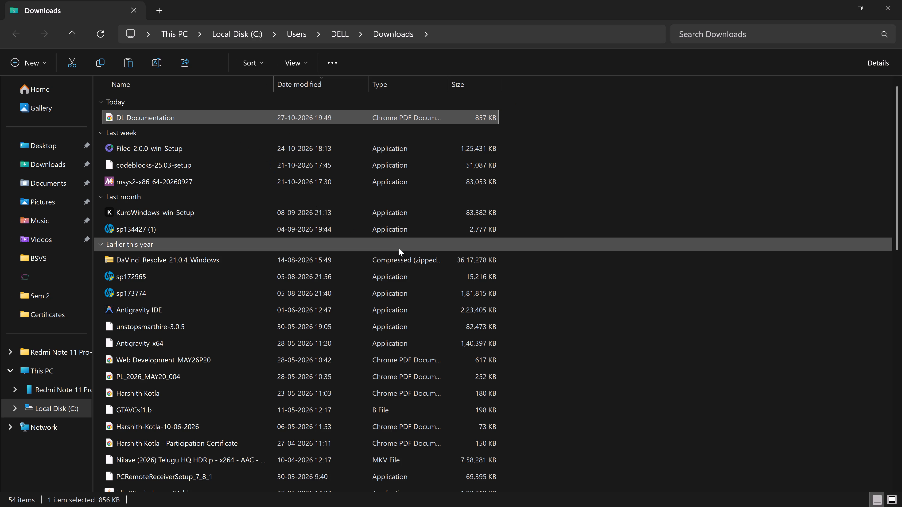
{"action": "key", "text": "ctrl+x"}
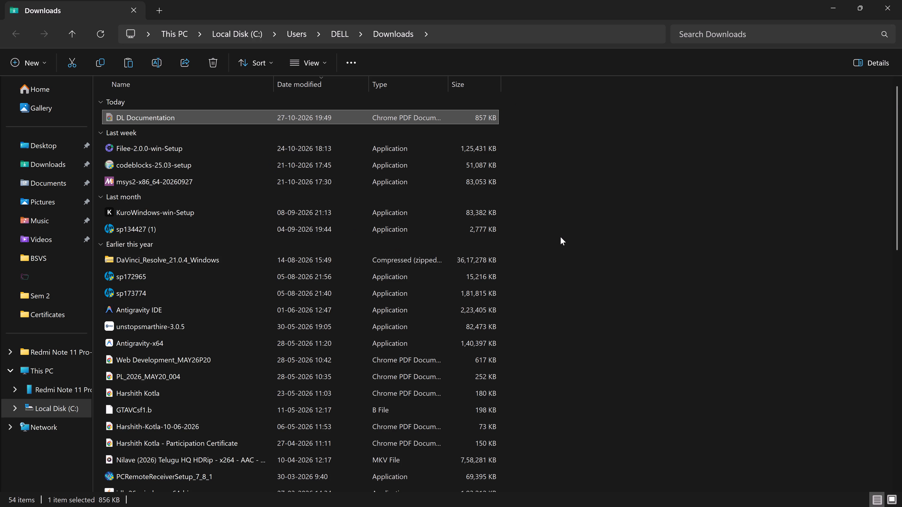
{"action": "key", "text": "super+d"}
{"action": "key", "text": "ctrl+v"}
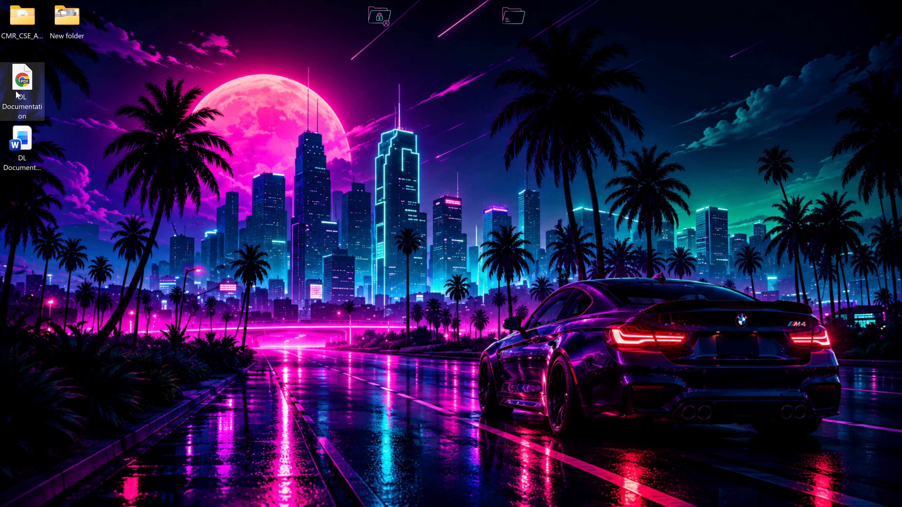
Open the desktop's DL Documentation PDF, examine the layout of its pages from cover to references, and close the browser.
{"action": "double_click", "coordinate": [14, 91]}
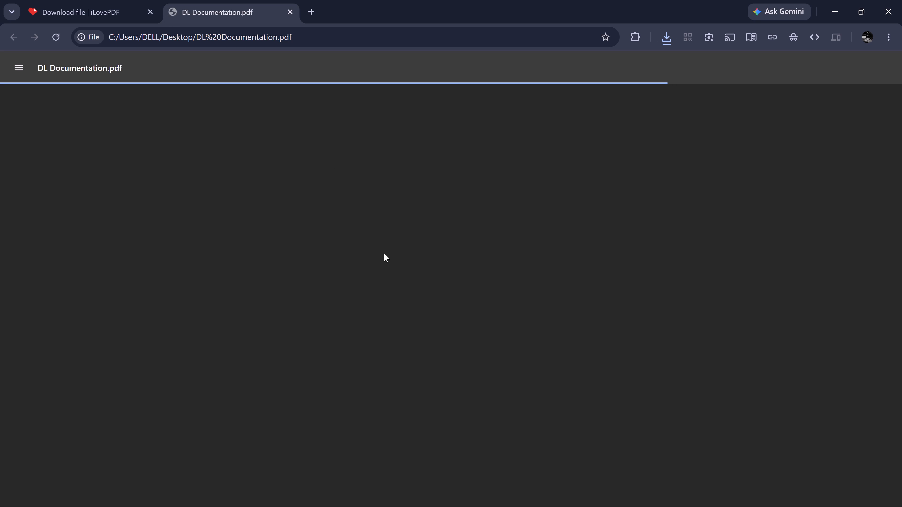
{"action": "scroll", "coordinate": [404, 304], "scroll_direction": "down", "scroll_amount": 6}
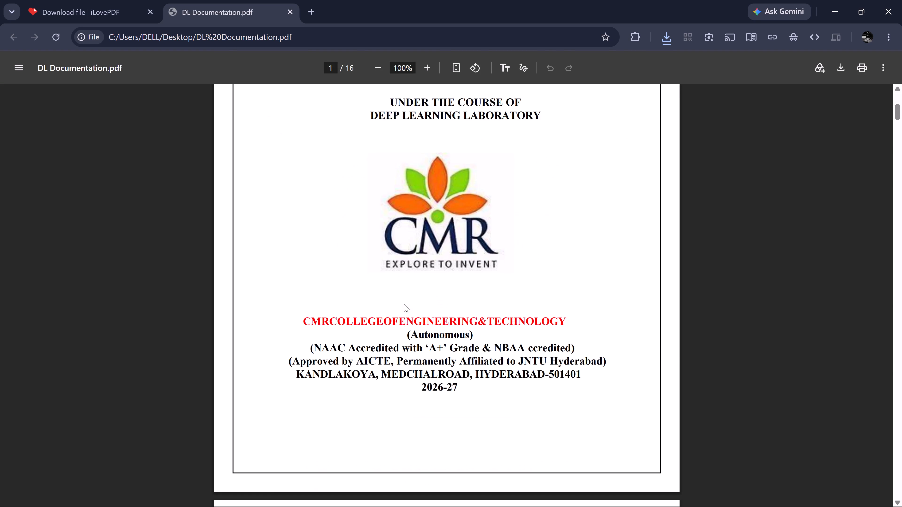
{"action": "scroll", "coordinate": [404, 304], "scroll_direction": "down", "scroll_amount": 3}
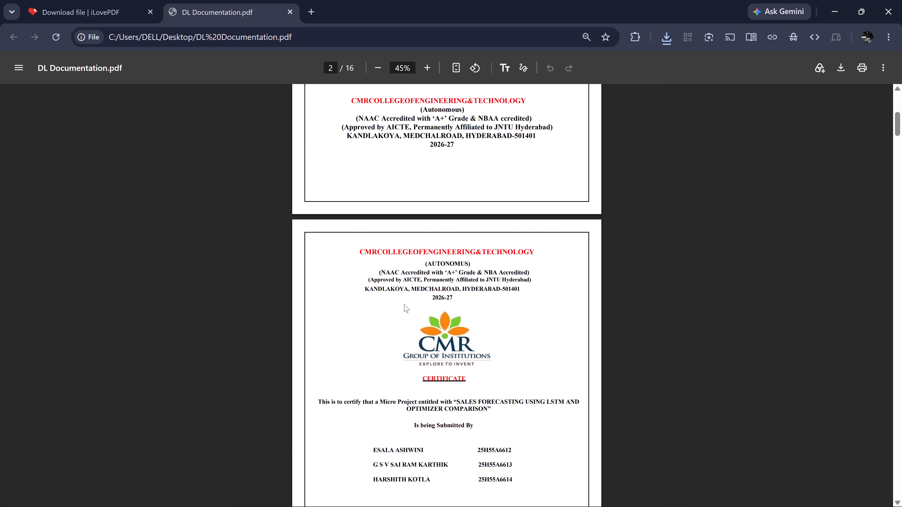
{"action": "scroll", "coordinate": [404, 304], "scroll_direction": "down", "scroll_amount": 1}
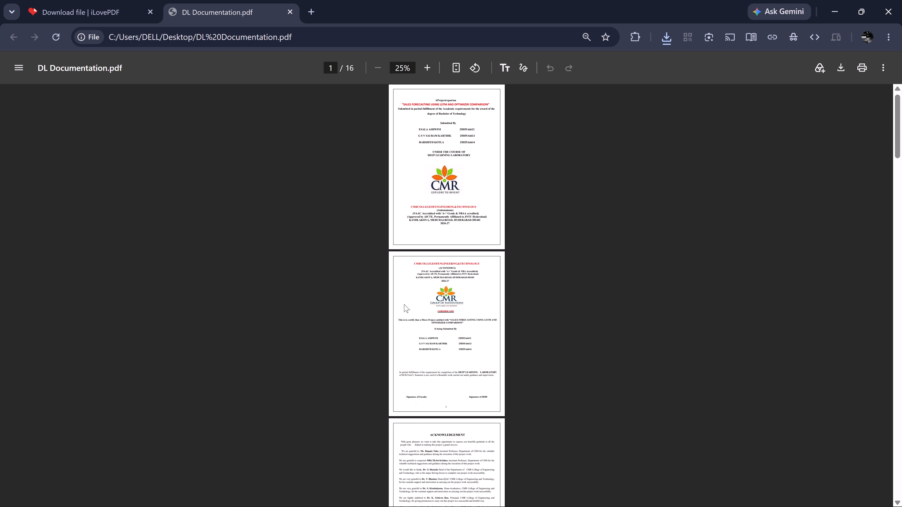
{"action": "scroll", "coordinate": [404, 304], "scroll_direction": "down", "scroll_amount": 11}
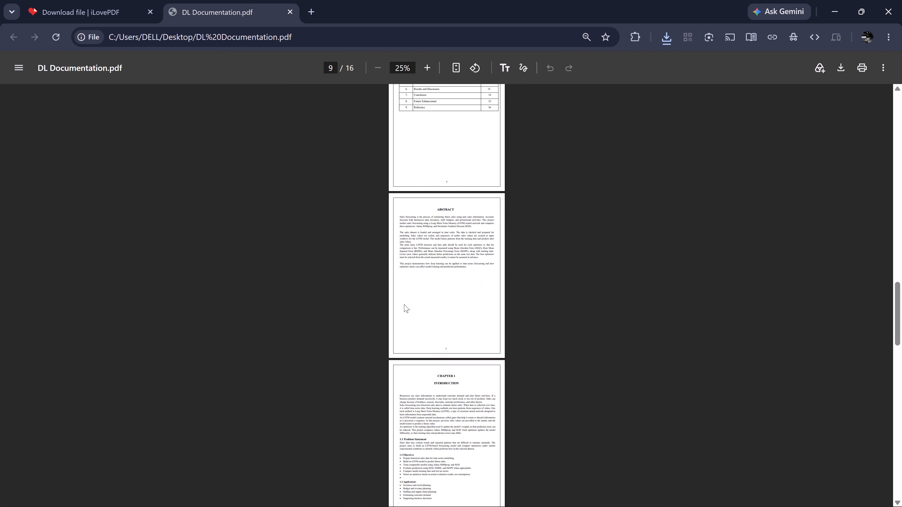
{"action": "scroll", "coordinate": [404, 304], "scroll_direction": "down", "scroll_amount": 7}
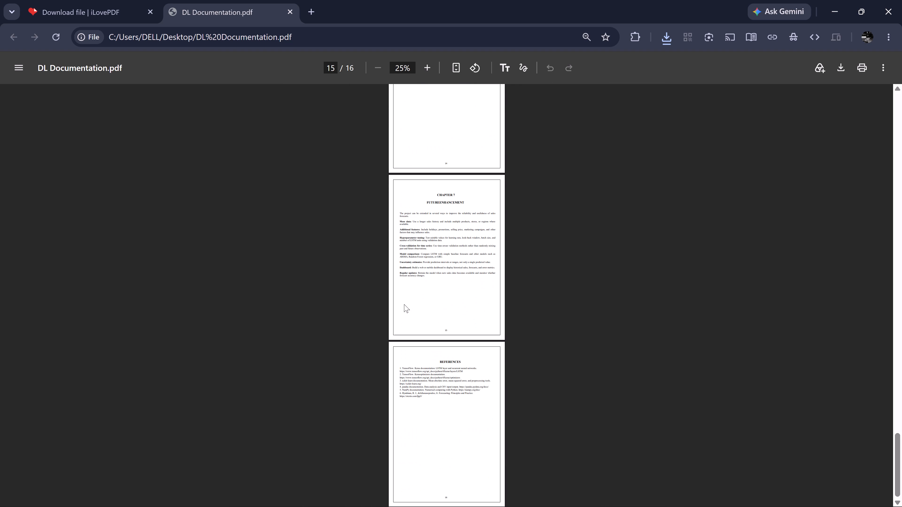
{"action": "scroll", "coordinate": [404, 304], "scroll_direction": "up", "scroll_amount": 9}
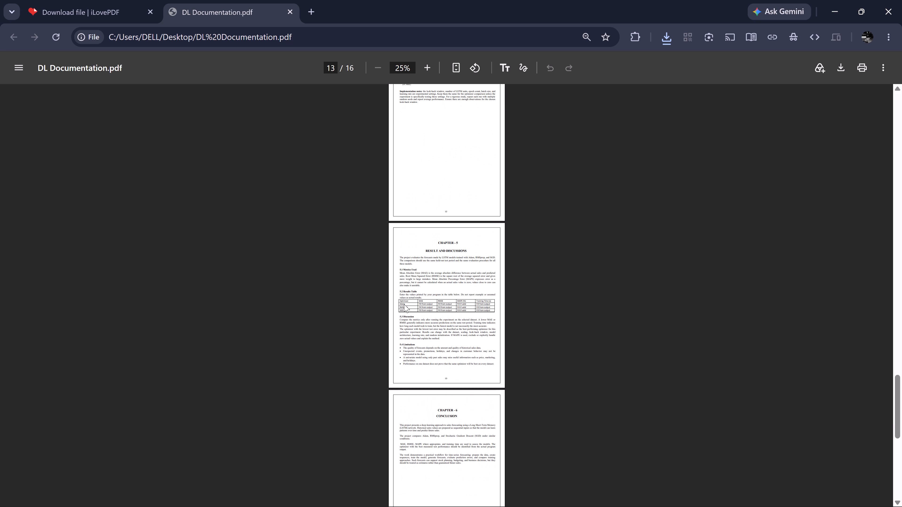
{"action": "scroll", "coordinate": [404, 304], "scroll_direction": "up", "scroll_amount": 4}
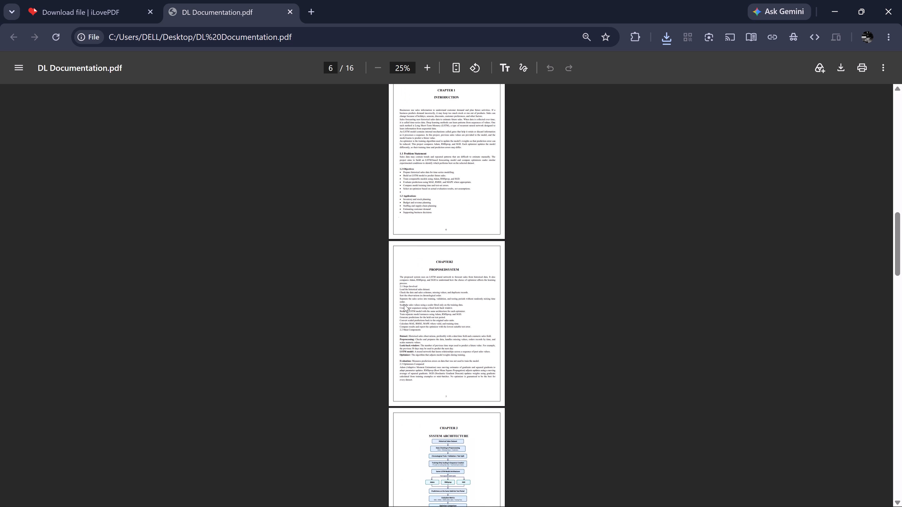
{"action": "scroll", "coordinate": [338, 394], "scroll_direction": "down", "scroll_amount": 3}
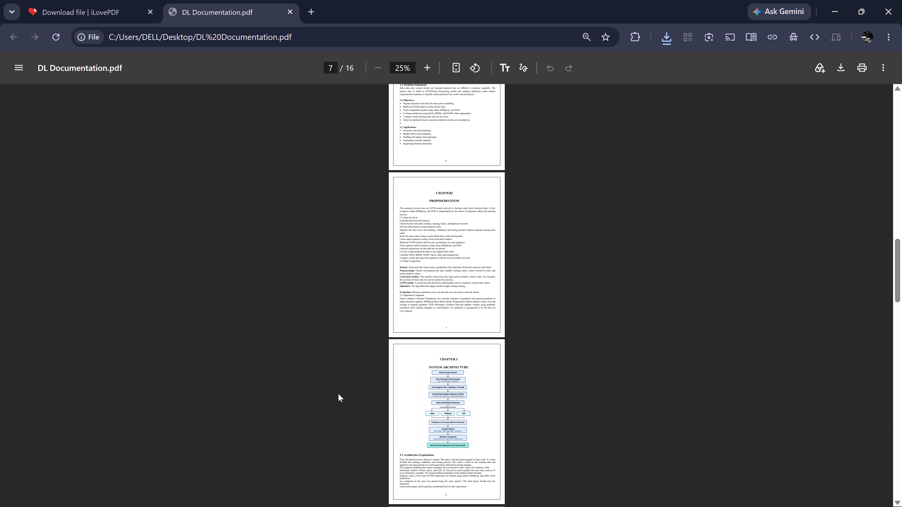
{"action": "scroll", "coordinate": [338, 394], "scroll_direction": "down", "scroll_amount": 1}
{"action": "left_click", "coordinate": [901, 0]}
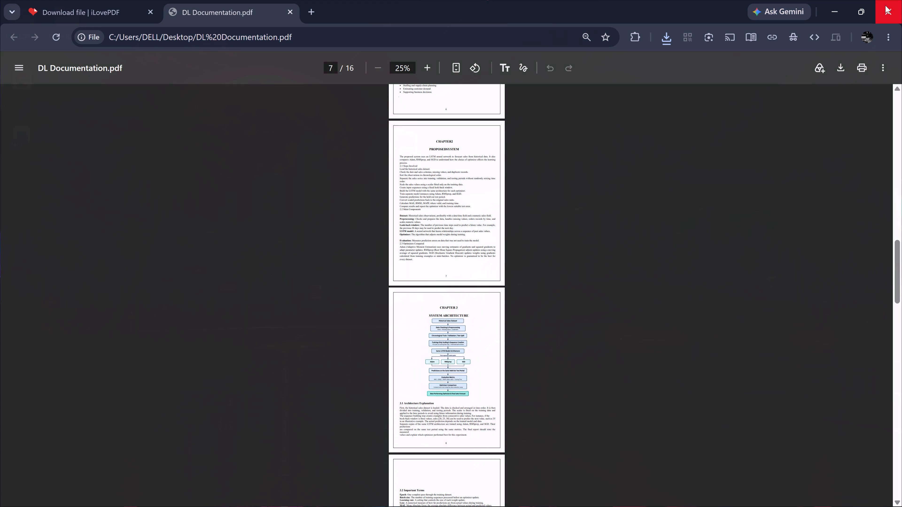
Copy the DL Documentation PDF on the desktop and switch to WhatsApp.
{"action": "key", "text": "ctrl+c"}
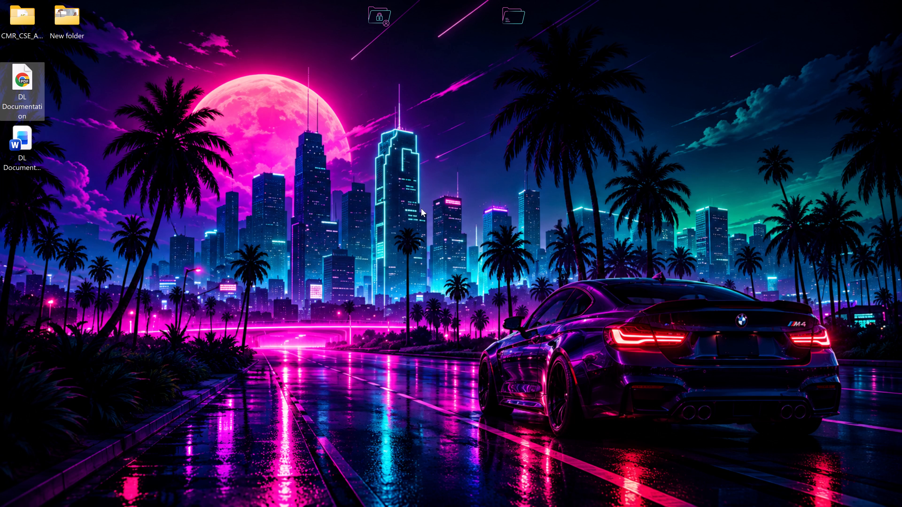
{"action": "key", "text": "alt+Tab"}
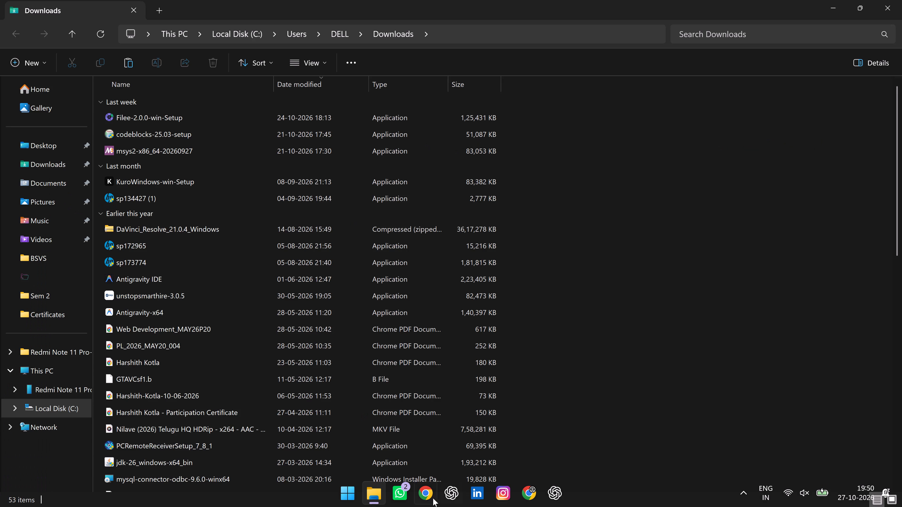
{"action": "left_click", "coordinate": [403, 498]}
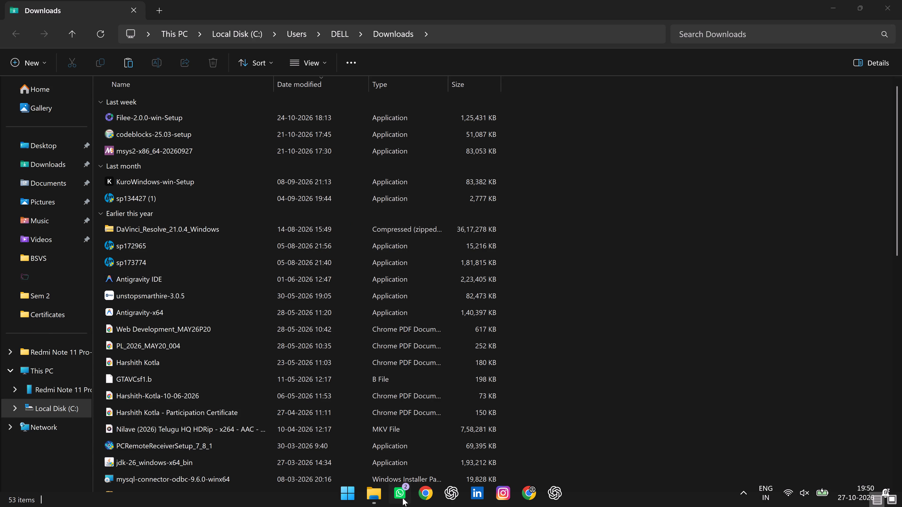